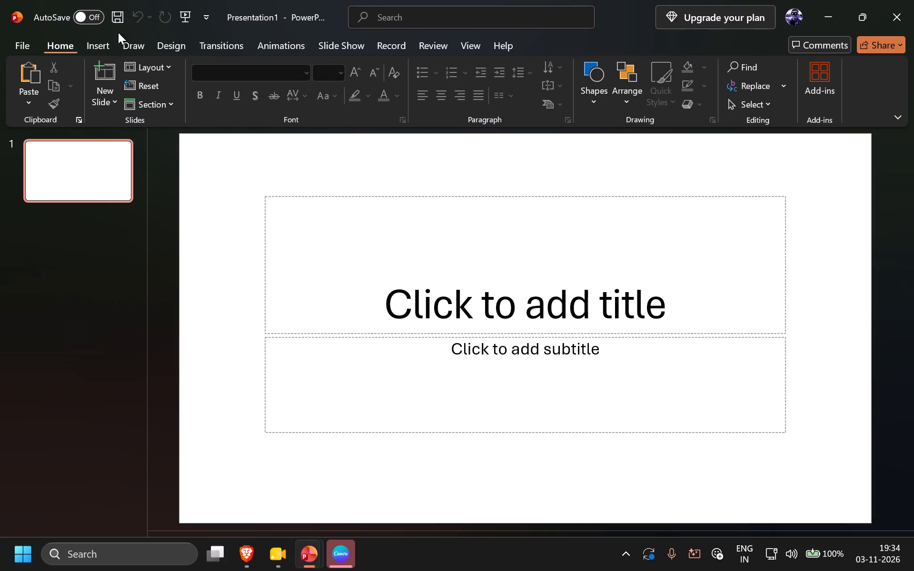
Bring up the full set of available design themes for the blank presentation.
{"action": "left_click", "coordinate": [178, 45]}
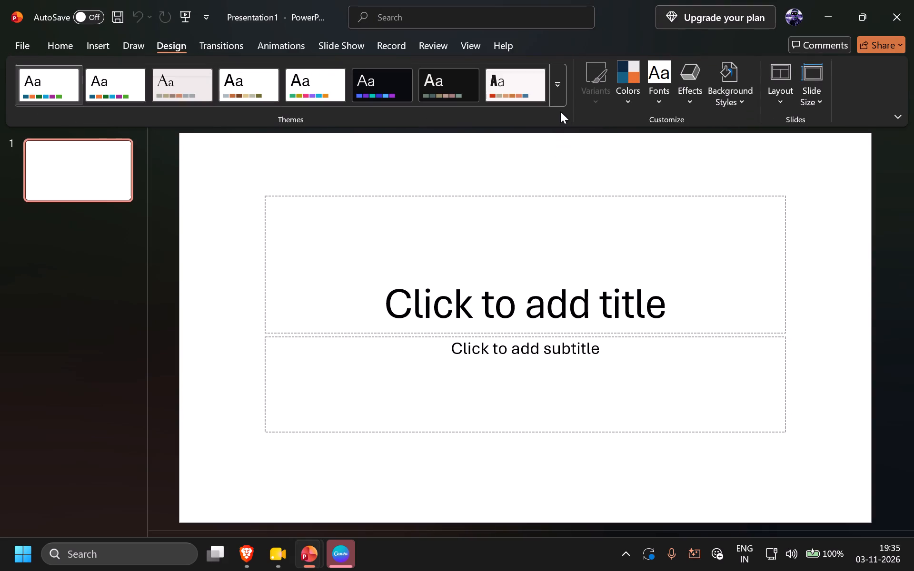
{"action": "left_click", "coordinate": [557, 96]}
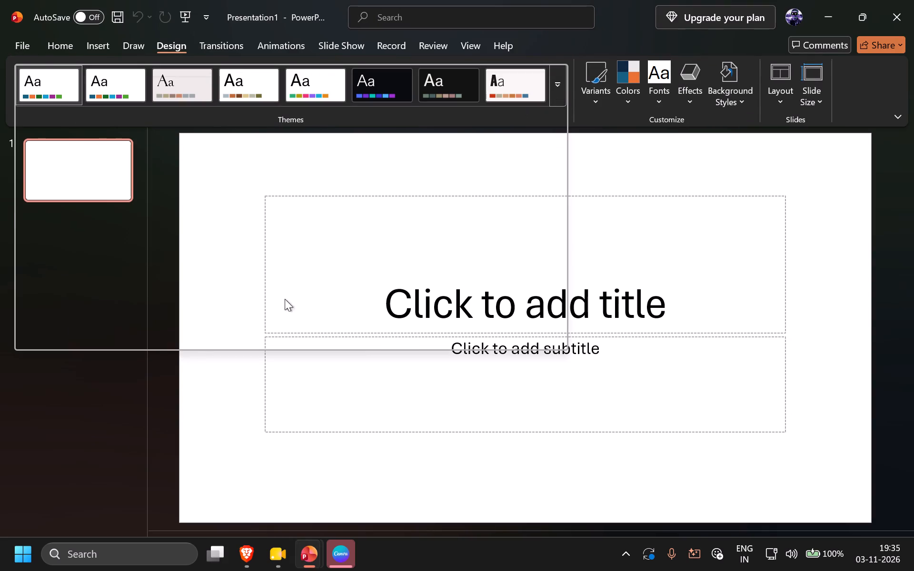
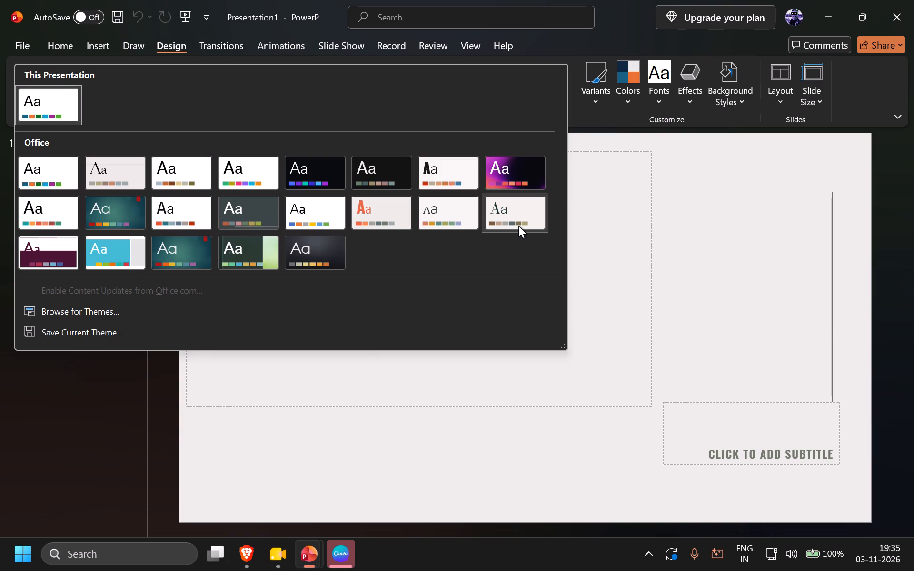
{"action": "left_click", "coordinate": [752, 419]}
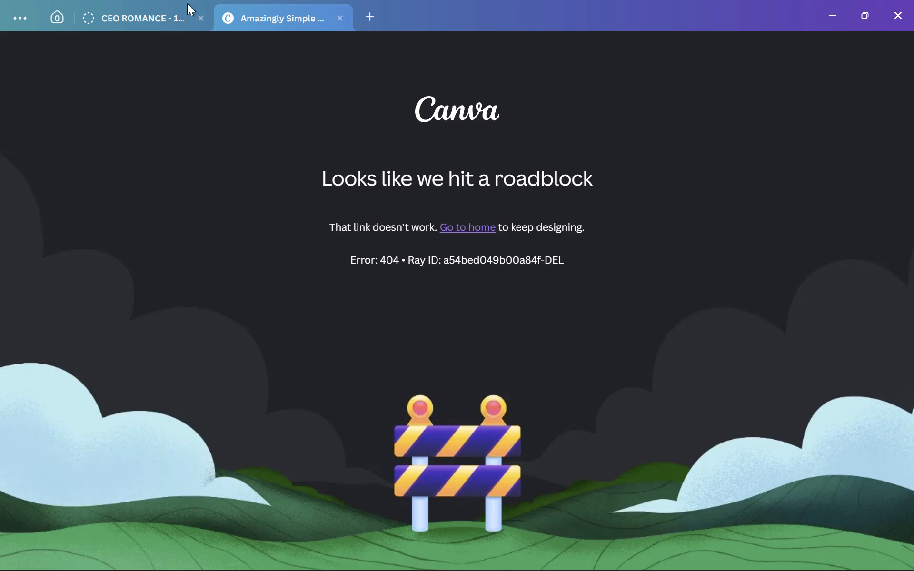
In Canva, go to the home page and close the CEO ROMANCE and Amazingly Simple tabs.
{"action": "left_click", "coordinate": [54, 13]}
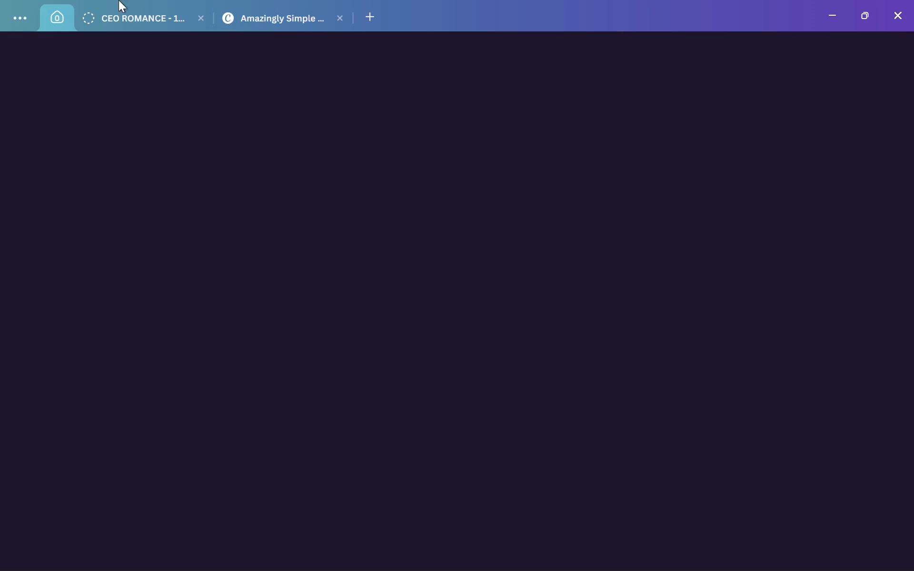
{"action": "left_click", "coordinate": [201, 16]}
{"action": "left_click", "coordinate": [201, 16]}
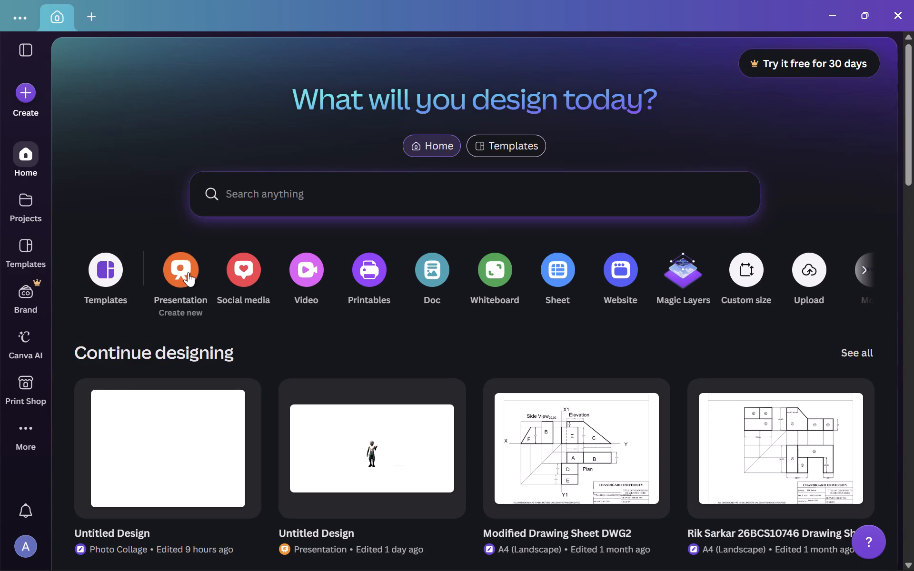
Create a new presentation design from the Canva home page.
{"action": "left_click", "coordinate": [188, 272]}
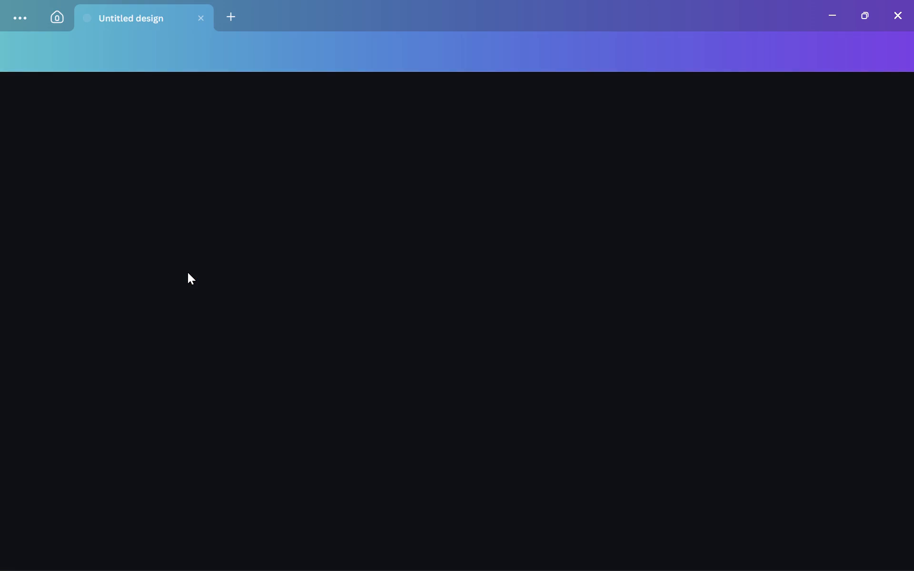
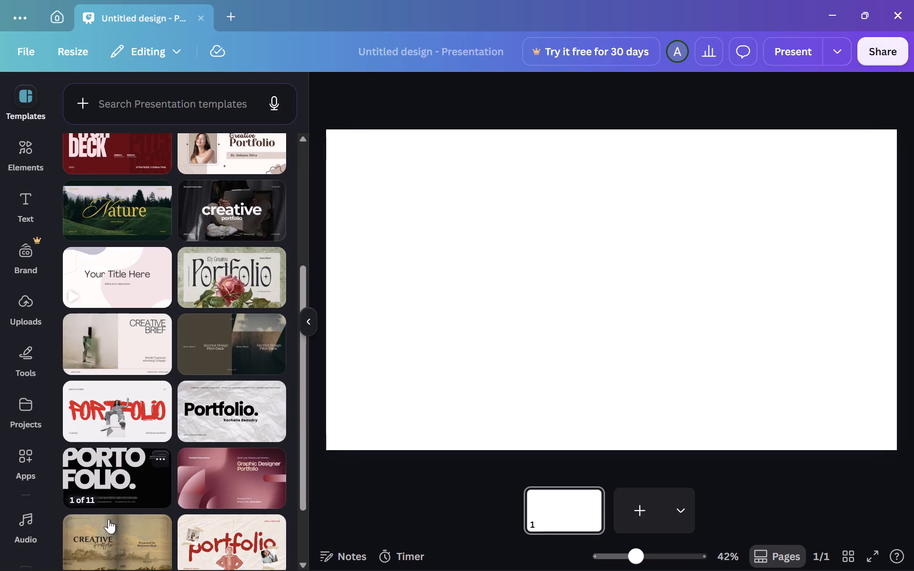
Open the Red Dynamic Graphic Designer Portfolio Presentation template and look through its page designs and template style.
{"action": "left_click", "coordinate": [244, 464]}
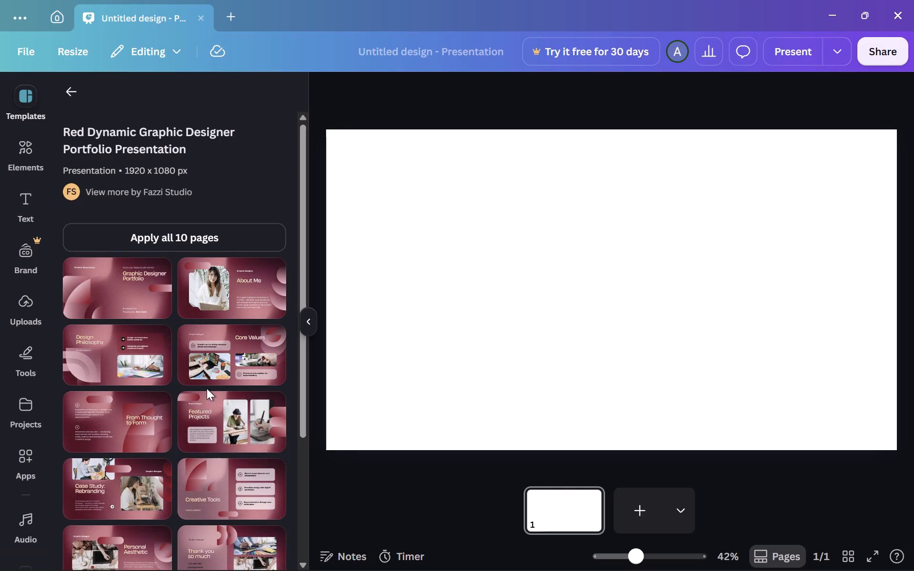
{"action": "scroll", "coordinate": [207, 388], "scroll_direction": "down", "scroll_amount": 2}
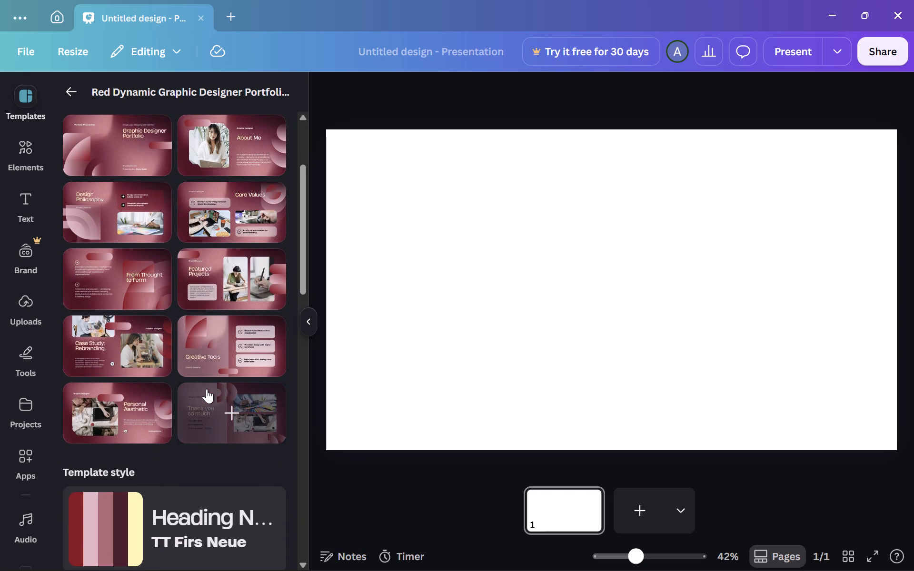
{"action": "scroll", "coordinate": [148, 371], "scroll_direction": "up", "scroll_amount": 3}
{"action": "scroll", "coordinate": [148, 371], "scroll_direction": "down", "scroll_amount": 3}
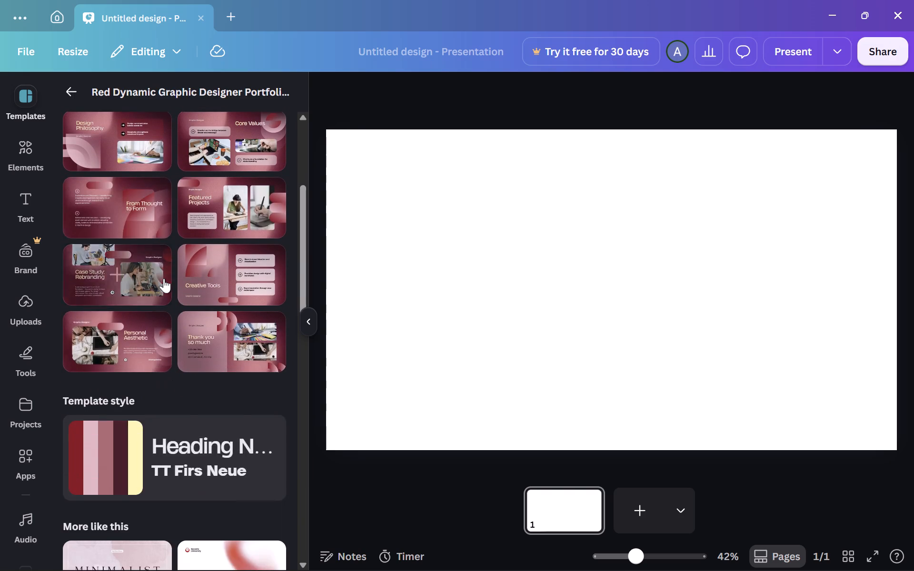
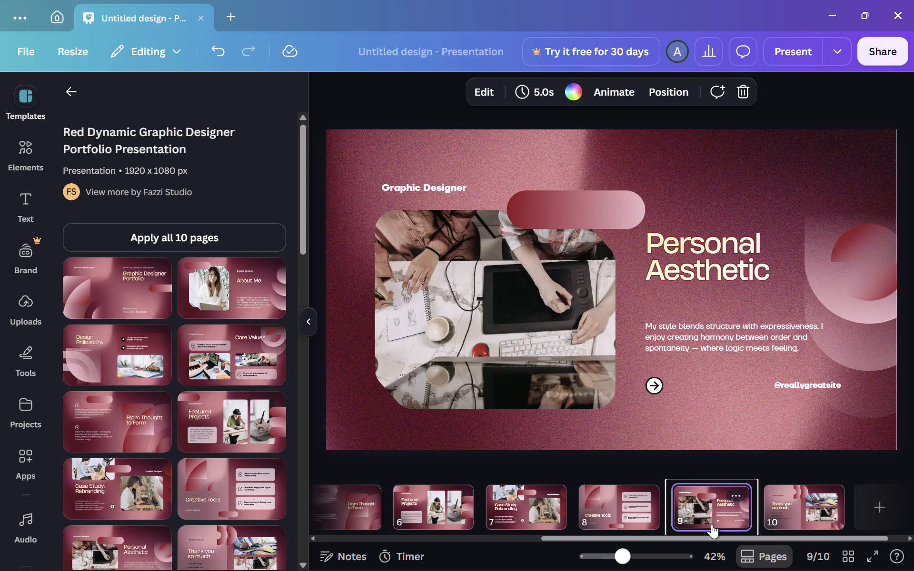
View the closing thank-you page of the red portfolio presentation.
{"action": "key", "text": "Right"}
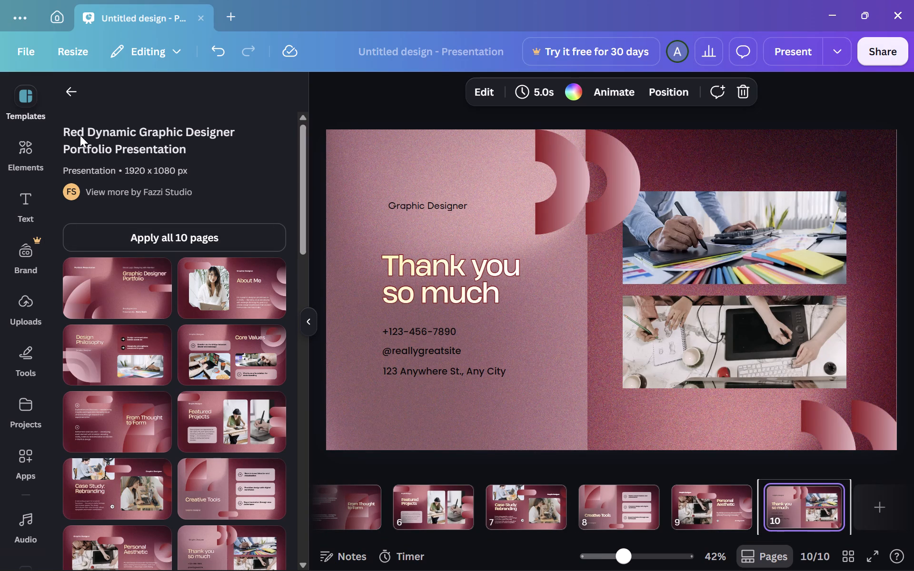
Find the Black and Green Modern Graphic Design Portfolio Presentation template and apply all 10 of its pages to the design.
{"action": "left_click", "coordinate": [70, 83]}
{"action": "scroll", "coordinate": [181, 390], "scroll_direction": "down", "scroll_amount": 2}
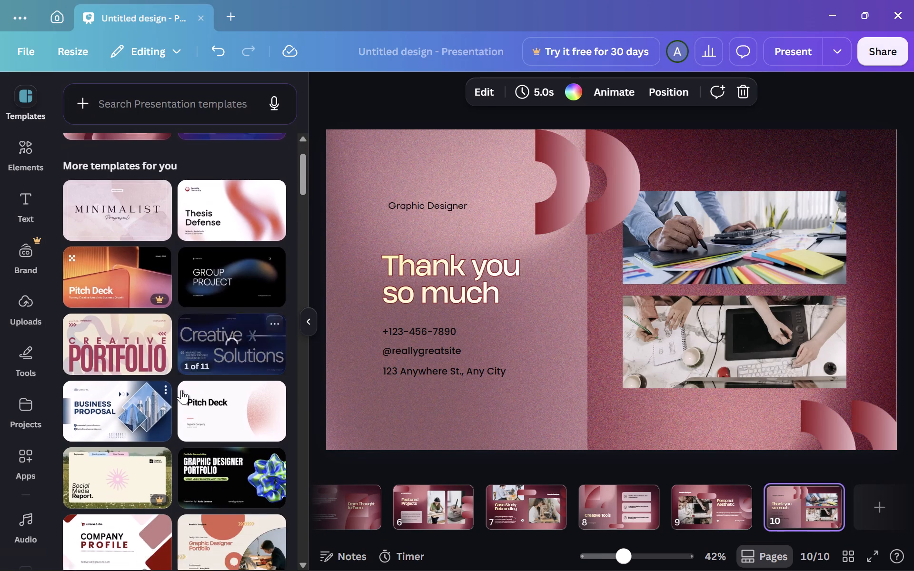
{"action": "scroll", "coordinate": [181, 390], "scroll_direction": "down", "scroll_amount": 2}
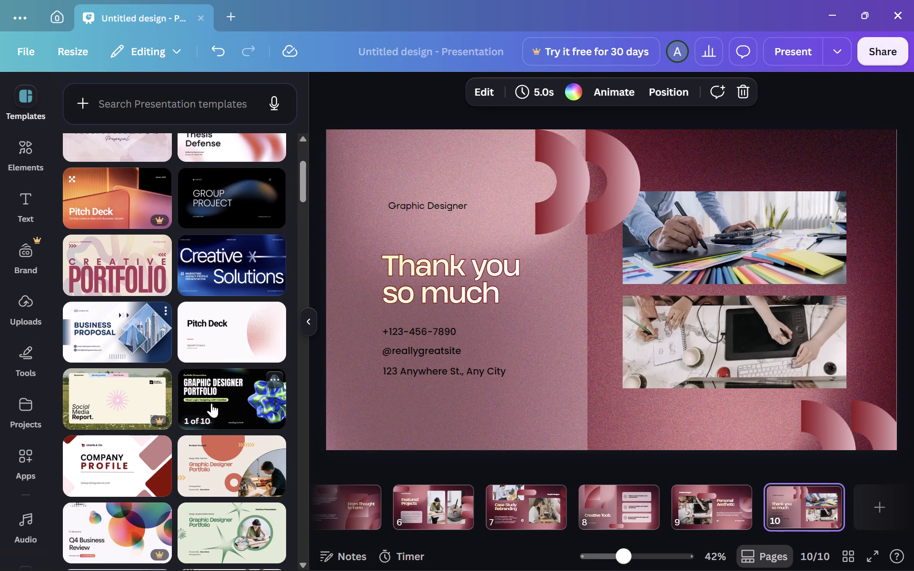
{"action": "scroll", "coordinate": [211, 403], "scroll_direction": "down", "scroll_amount": 2}
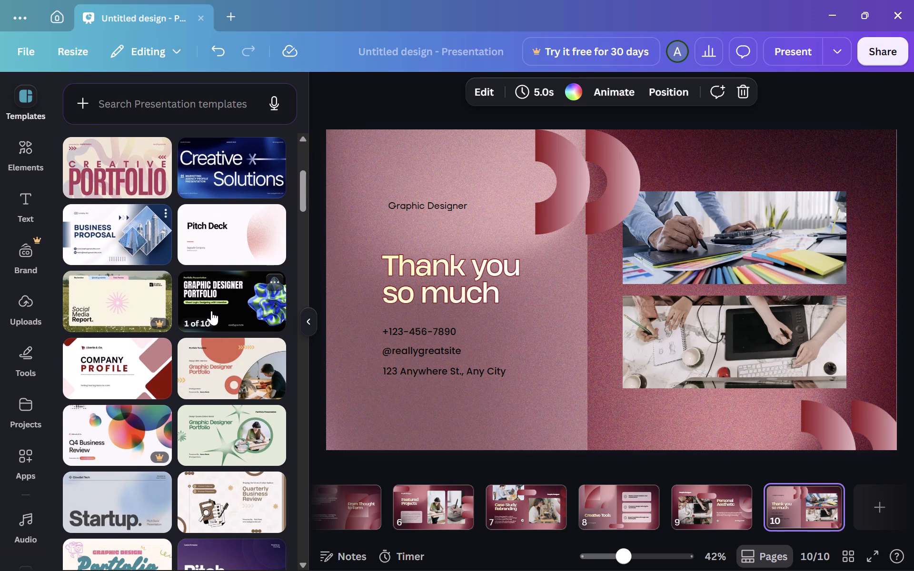
{"action": "left_click", "coordinate": [211, 311]}
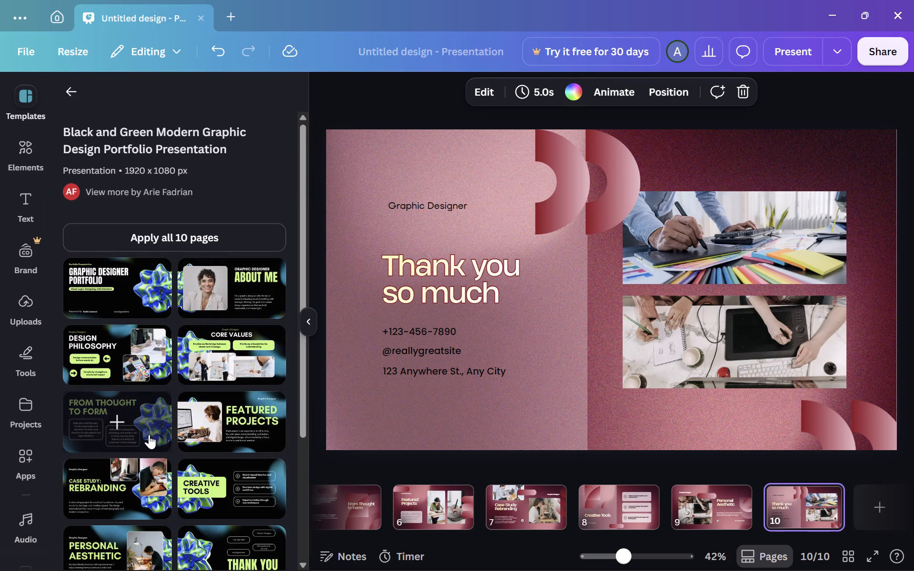
{"action": "left_click", "coordinate": [185, 233]}
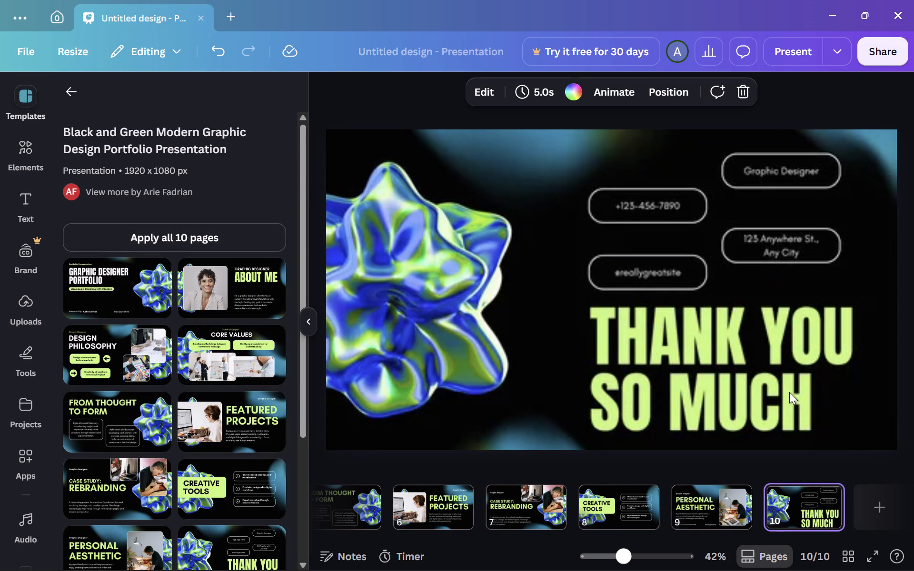
Check the opening cover and About Me pages of the black and green presentation, and return to the template list.
{"action": "key", "text": "Left"}
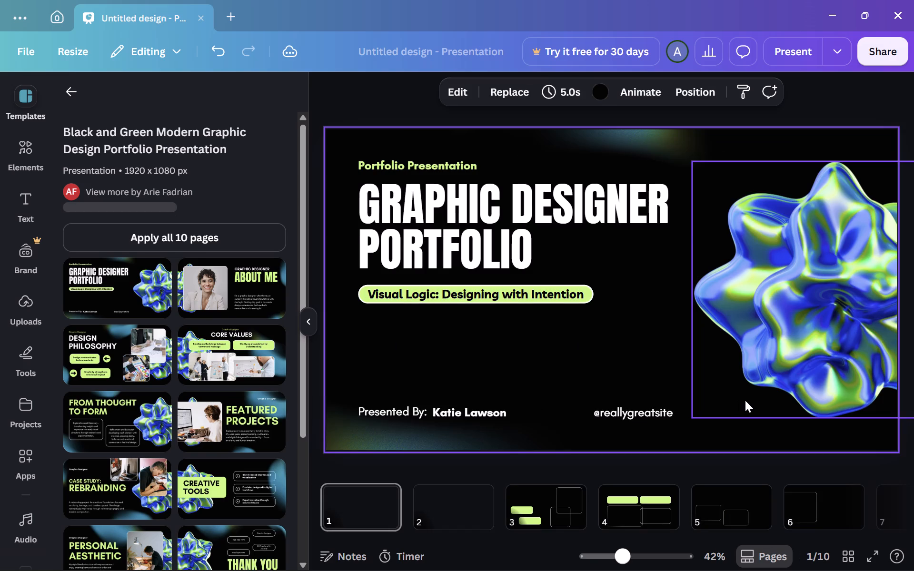
{"action": "key", "text": "Left"}
{"action": "key", "text": "Left"}
{"action": "key", "text": "Right"}
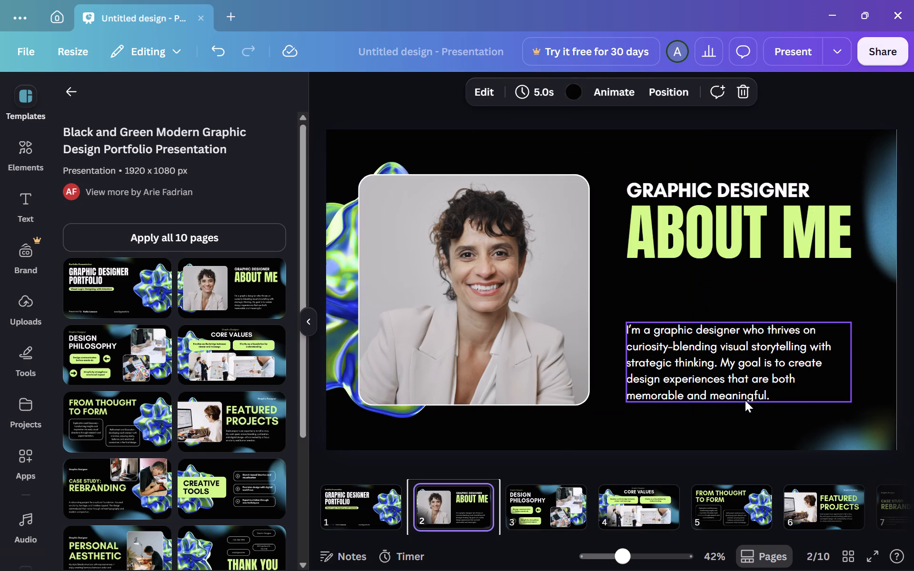
{"action": "key", "text": "Left"}
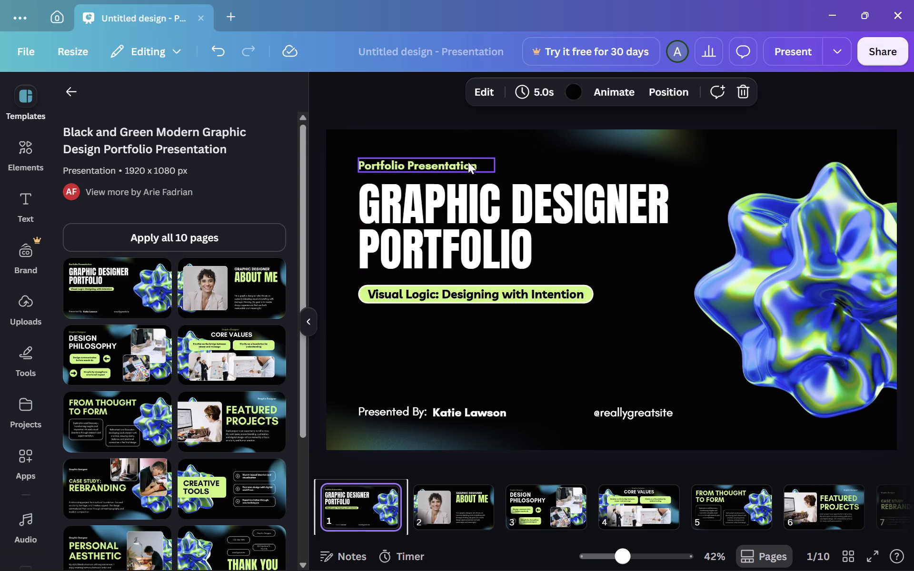
{"action": "scroll", "coordinate": [116, 123], "scroll_direction": "left", "scroll_amount": 1}
{"action": "left_click", "coordinate": [66, 86]}
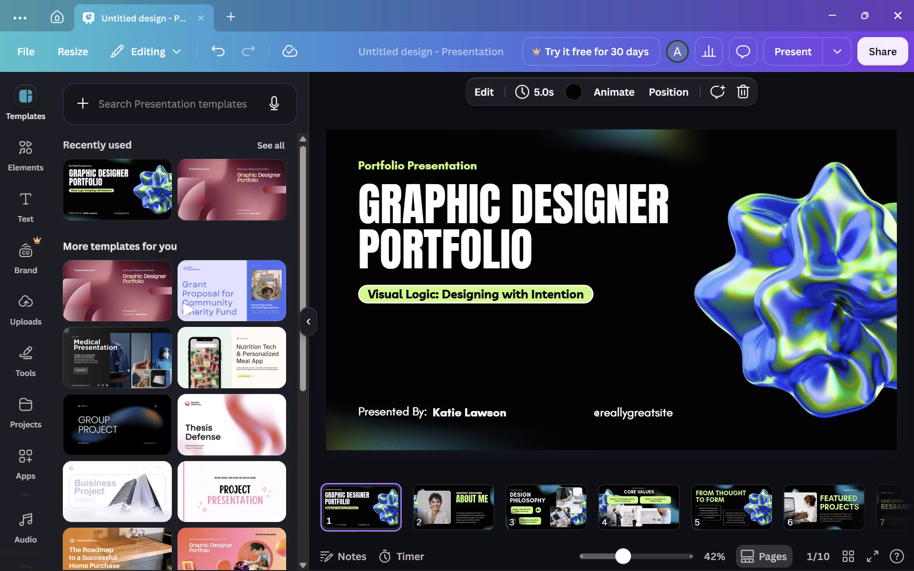
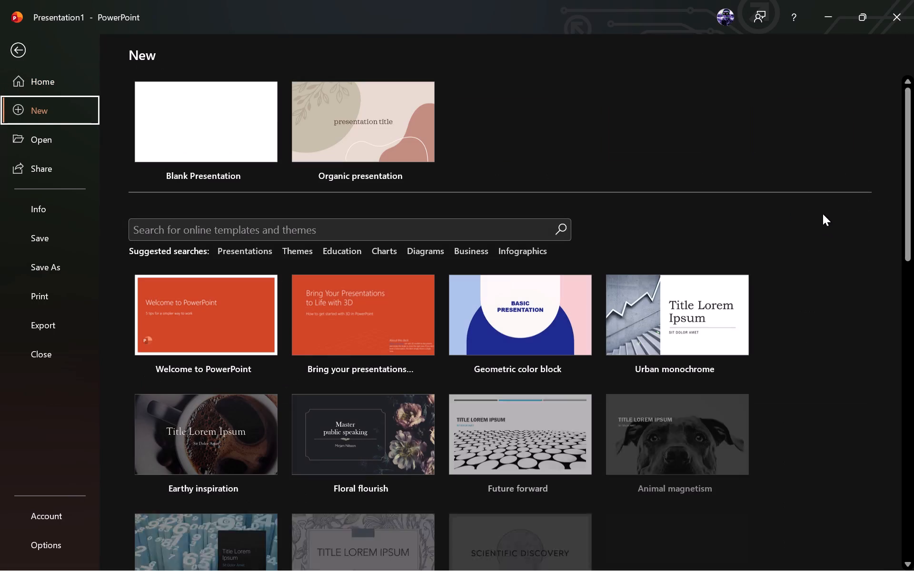
Browse PowerPoint's template gallery through to its end and back to examine the available presentation designs.
{"action": "scroll", "coordinate": [558, 272], "scroll_direction": "down", "scroll_amount": 5}
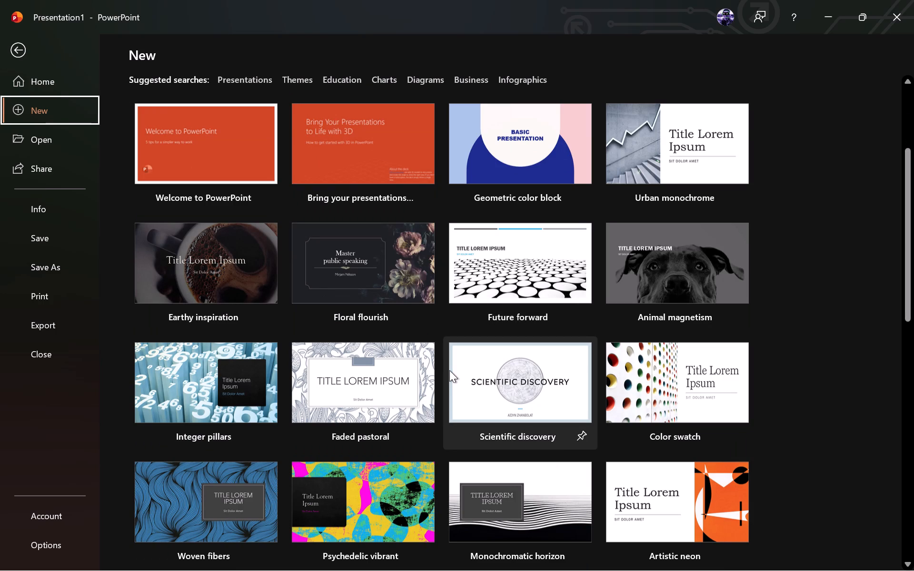
{"action": "scroll", "coordinate": [449, 370], "scroll_direction": "down", "scroll_amount": 4}
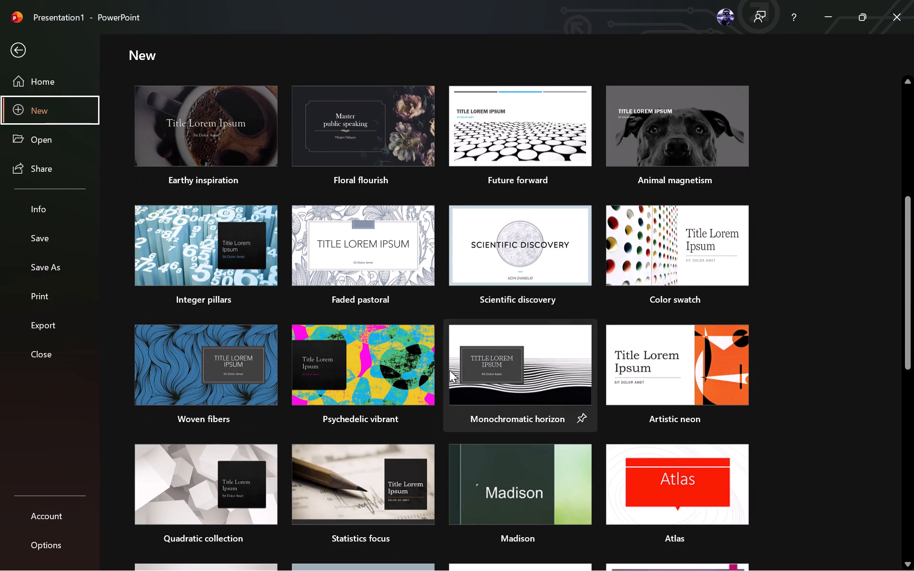
{"action": "scroll", "coordinate": [449, 370], "scroll_direction": "down", "scroll_amount": 4}
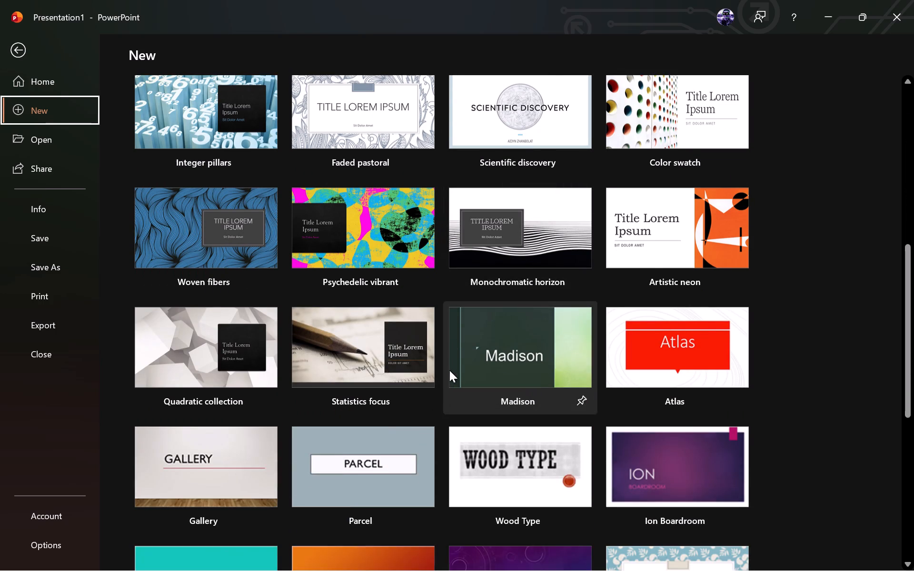
{"action": "scroll", "coordinate": [449, 370], "scroll_direction": "down", "scroll_amount": 11}
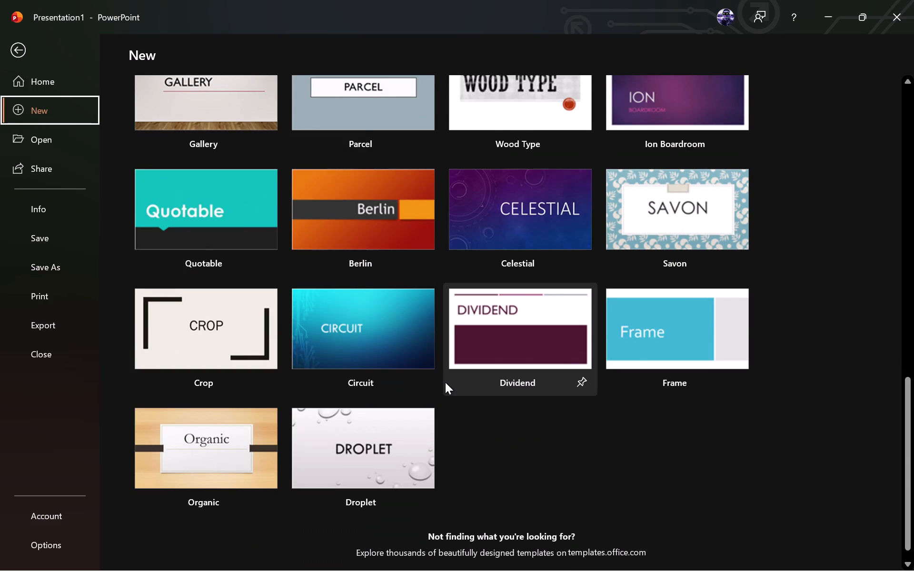
{"action": "scroll", "coordinate": [445, 382], "scroll_direction": "up", "scroll_amount": 11}
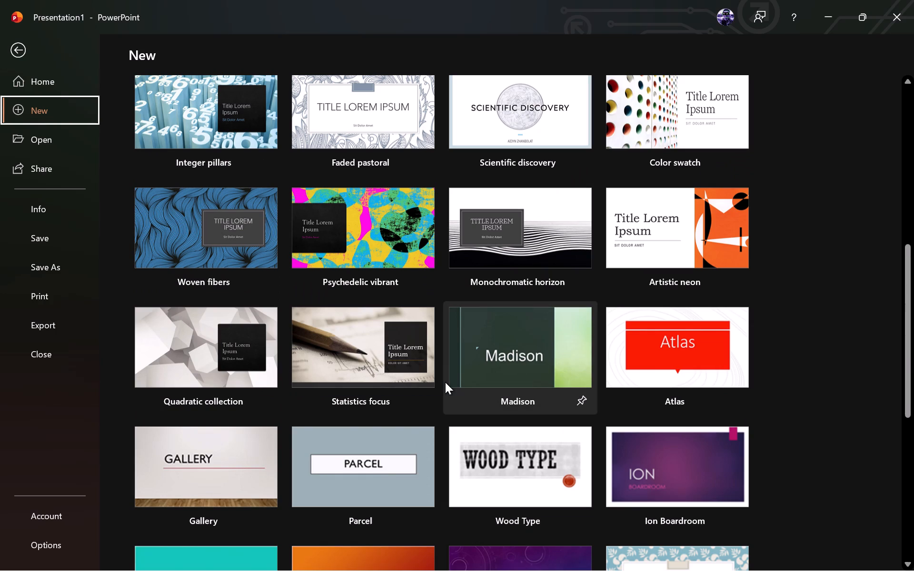
{"action": "scroll", "coordinate": [445, 382], "scroll_direction": "up", "scroll_amount": 1}
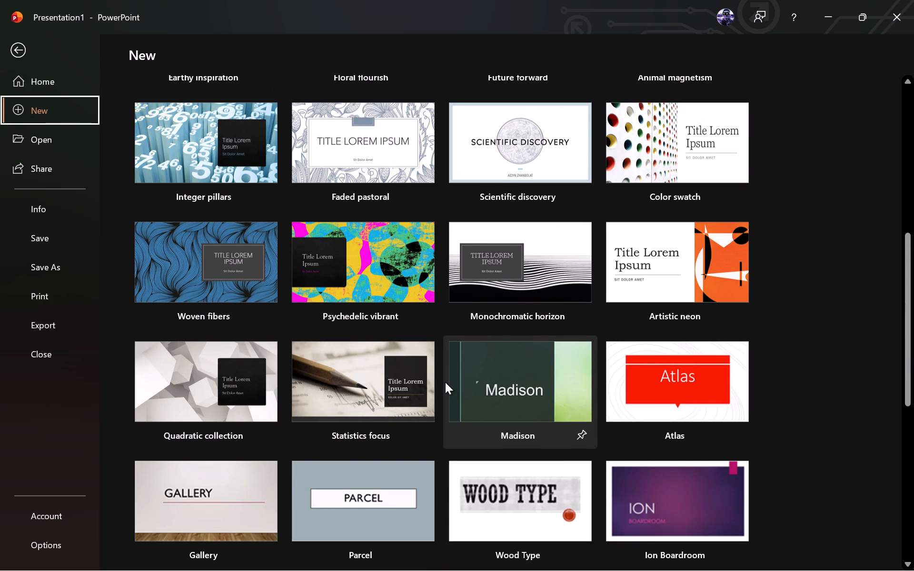
{"action": "scroll", "coordinate": [445, 382], "scroll_direction": "up", "scroll_amount": 2}
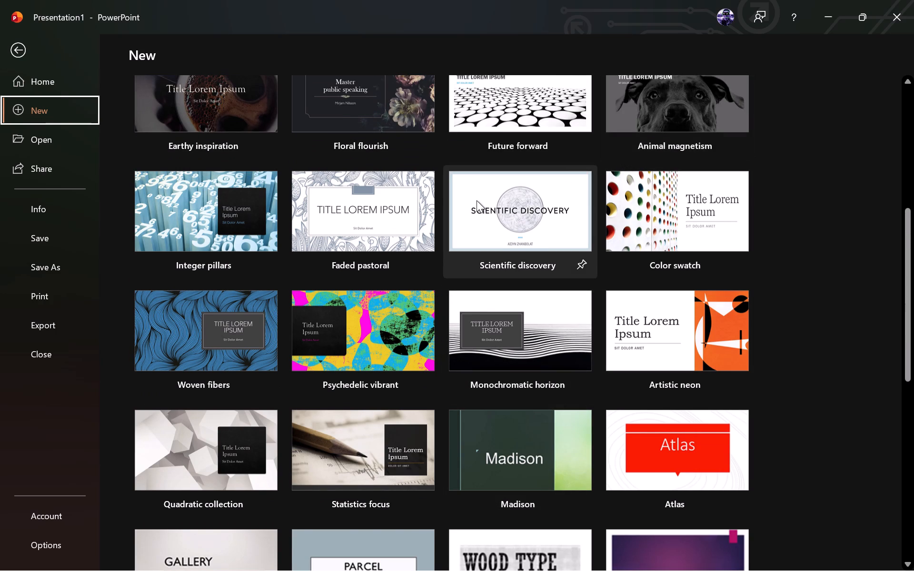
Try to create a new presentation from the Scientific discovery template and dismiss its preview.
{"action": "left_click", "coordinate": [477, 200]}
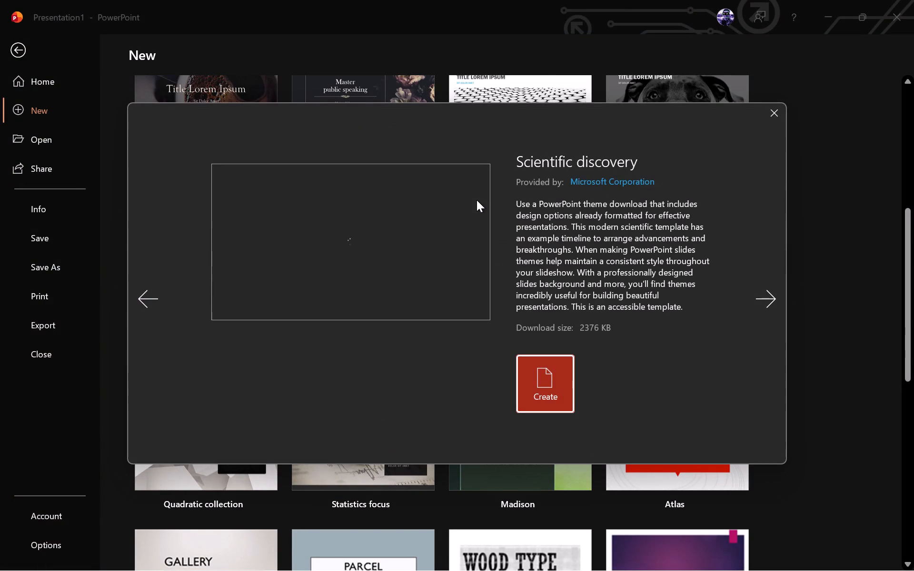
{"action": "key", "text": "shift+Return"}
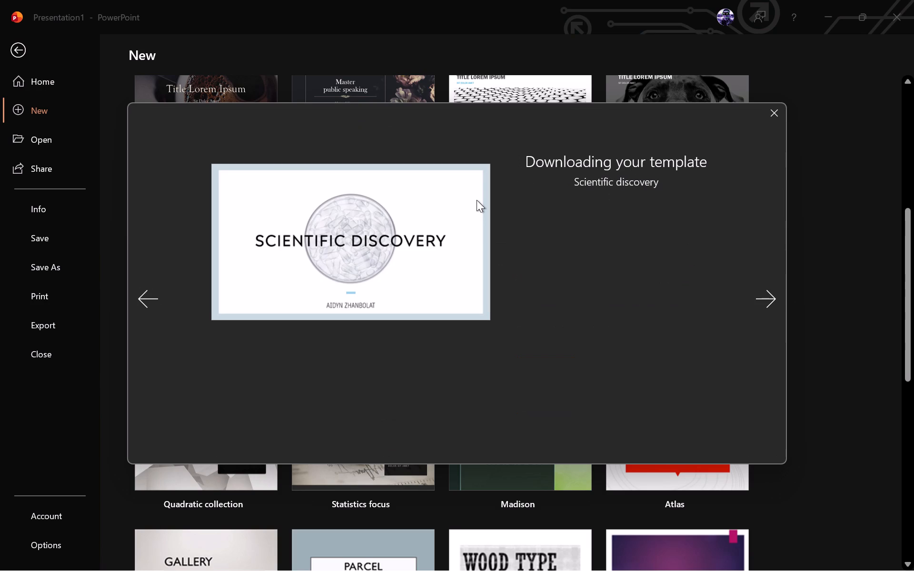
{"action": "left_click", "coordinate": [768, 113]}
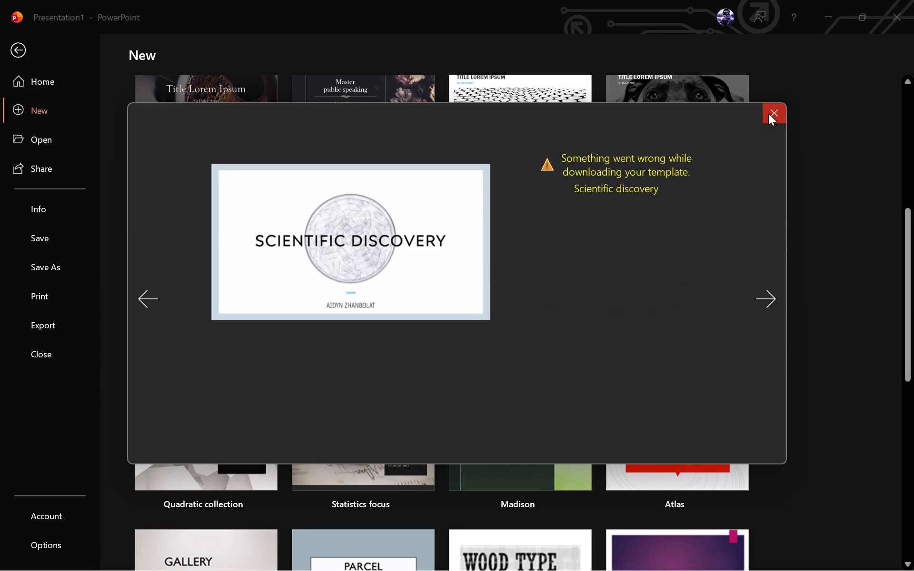
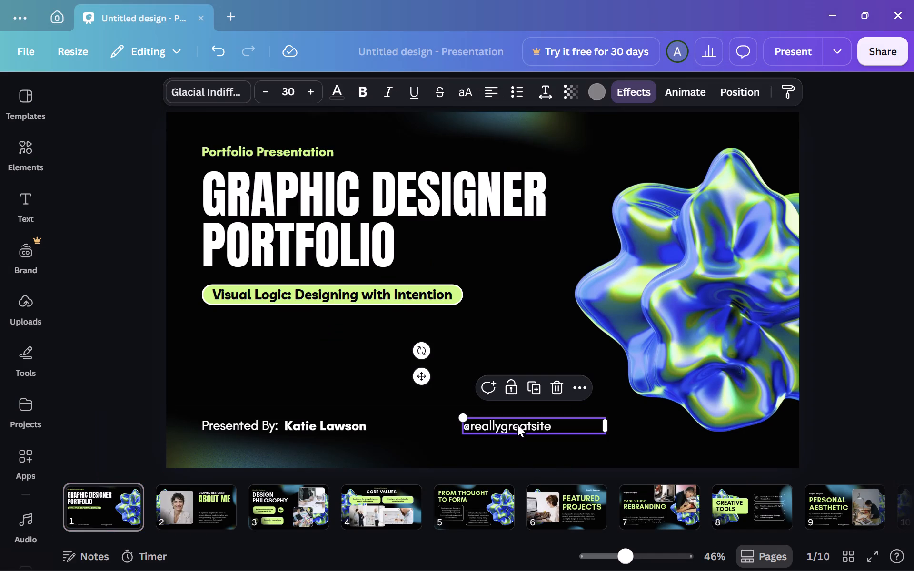
{"action": "key", "text": "Delete"}
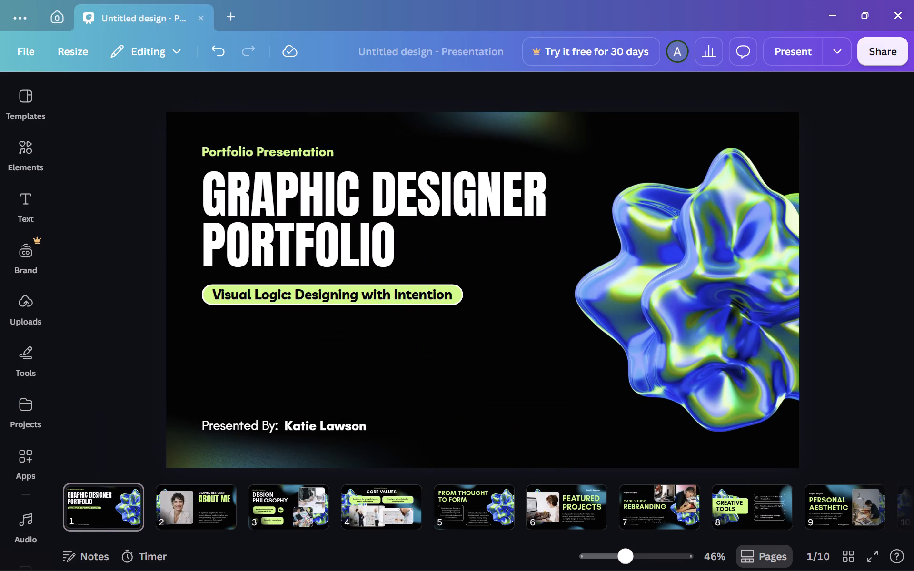
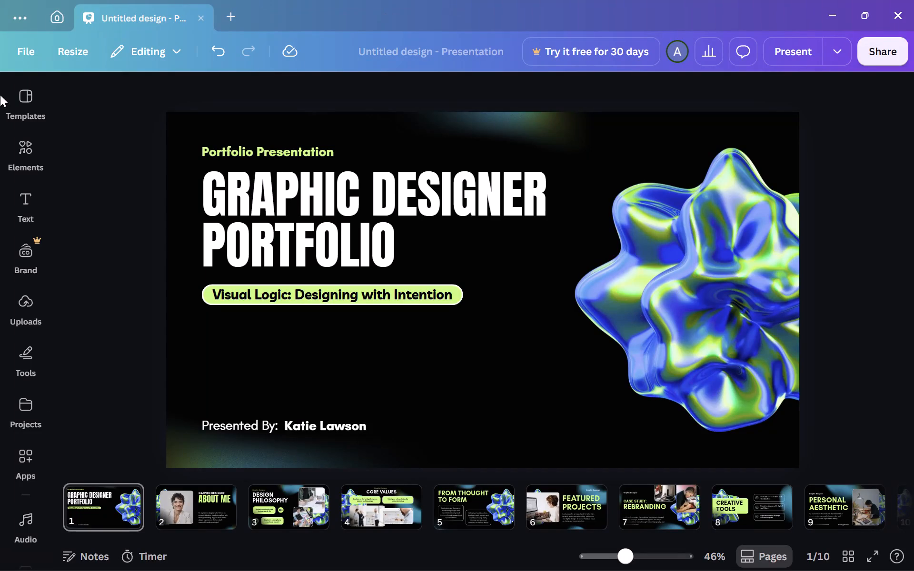
Search the design elements library for "semiconductor".
{"action": "left_click", "coordinate": [21, 140]}
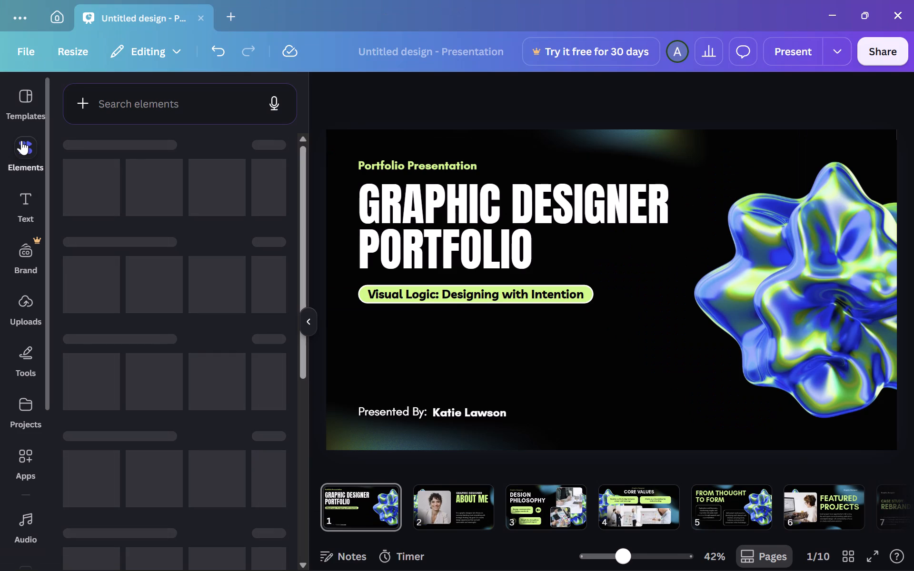
{"action": "left_click", "coordinate": [131, 111]}
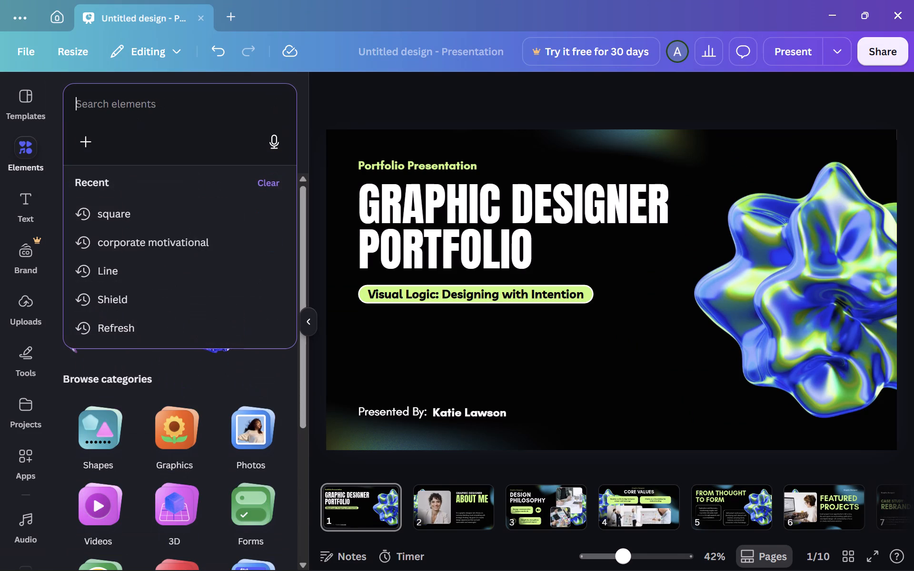
{"action": "type", "text": "semi"}
{"action": "type", "text": "condu"}
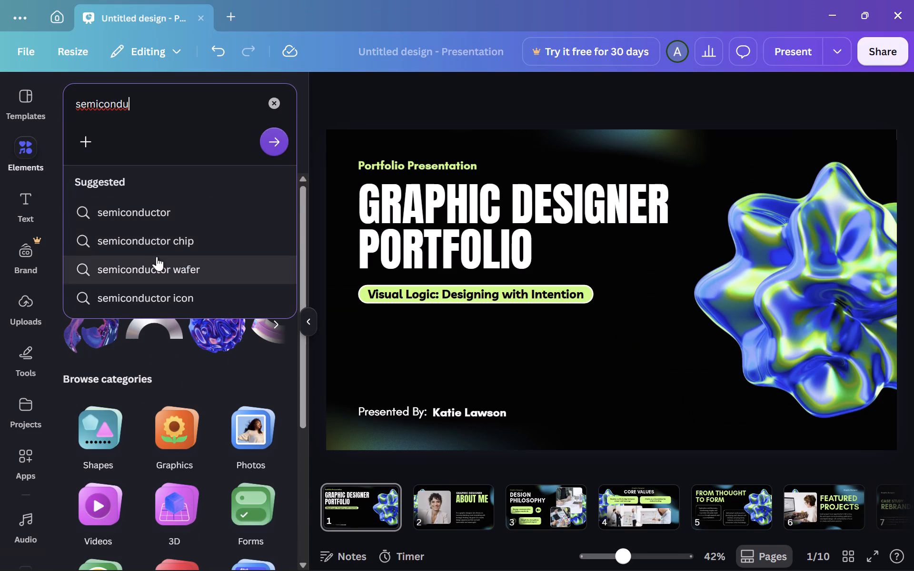
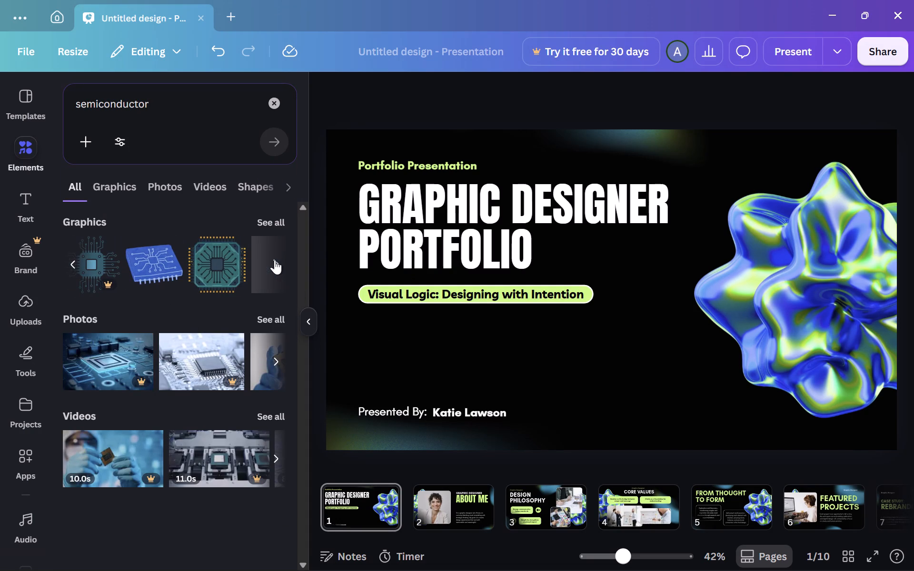
Look through the semiconductor search results across the graphics, photos and shapes categories for a suitable cover visual.
{"action": "left_click", "coordinate": [275, 260]}
{"action": "left_click", "coordinate": [135, 190]}
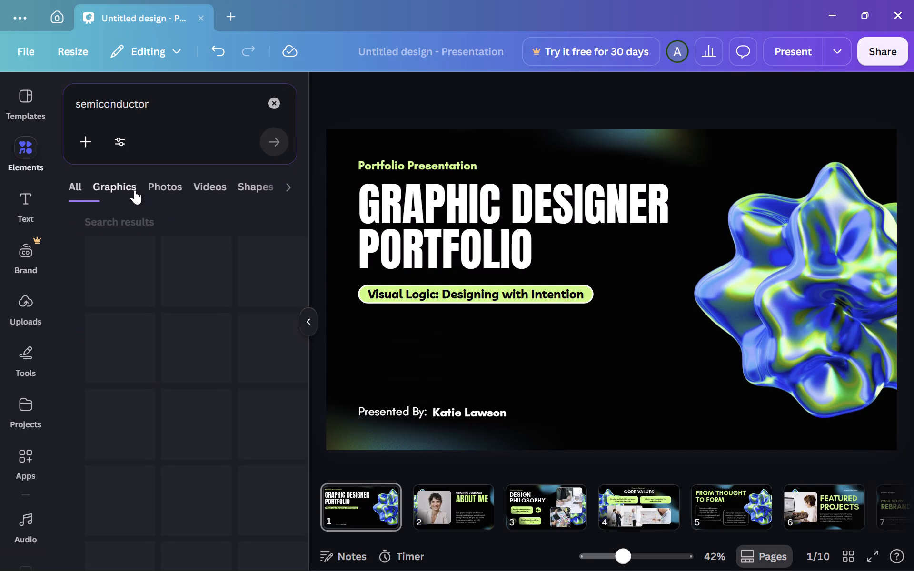
{"action": "left_click", "coordinate": [153, 197]}
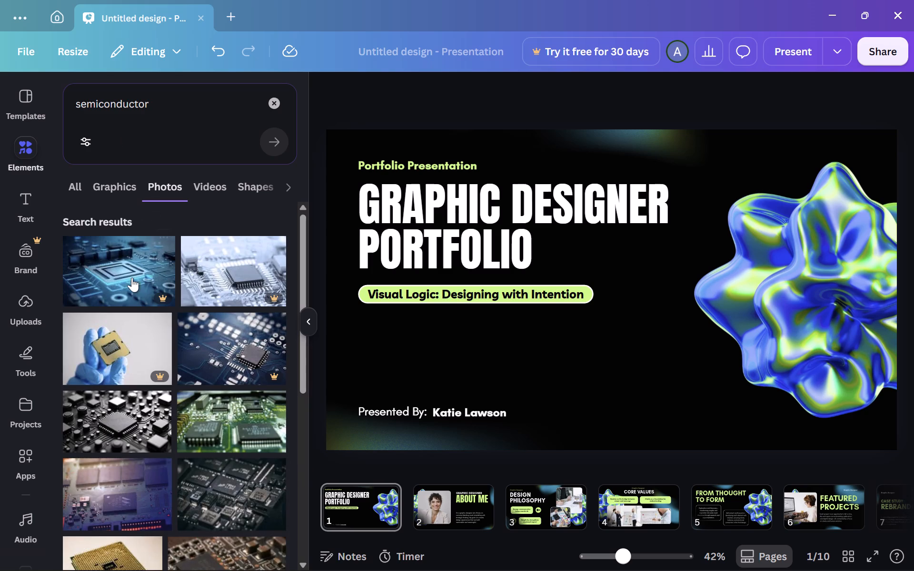
{"action": "scroll", "coordinate": [176, 379], "scroll_direction": "down", "scroll_amount": 1}
{"action": "scroll", "coordinate": [224, 398], "scroll_direction": "down", "scroll_amount": 2}
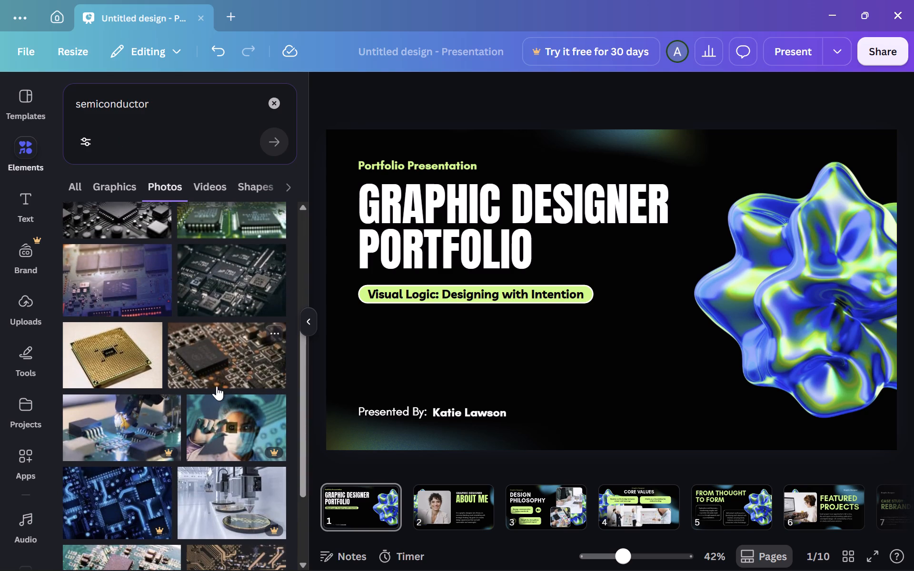
{"action": "scroll", "coordinate": [217, 386], "scroll_direction": "down", "scroll_amount": 5}
{"action": "scroll", "coordinate": [217, 386], "scroll_direction": "up", "scroll_amount": 5}
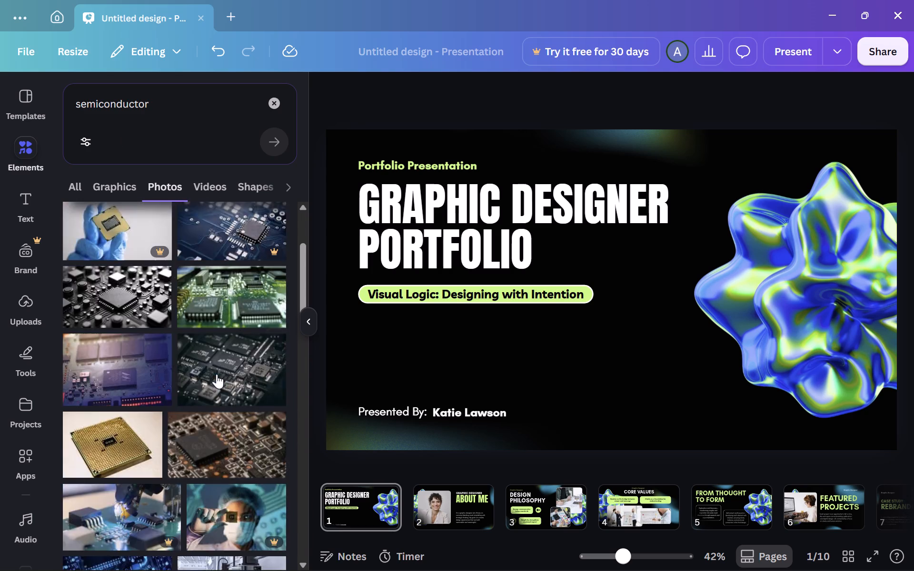
{"action": "scroll", "coordinate": [217, 374], "scroll_direction": "up", "scroll_amount": 3}
{"action": "left_click", "coordinate": [243, 187]}
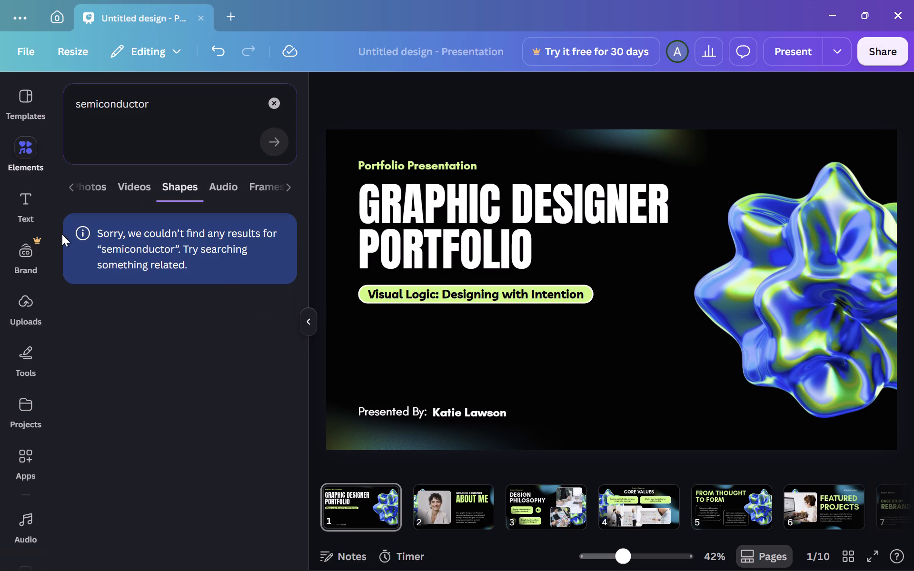
Return to the semiconductor photo results and examine them further down for an image that suits the cover slide.
{"action": "left_click", "coordinate": [95, 184]}
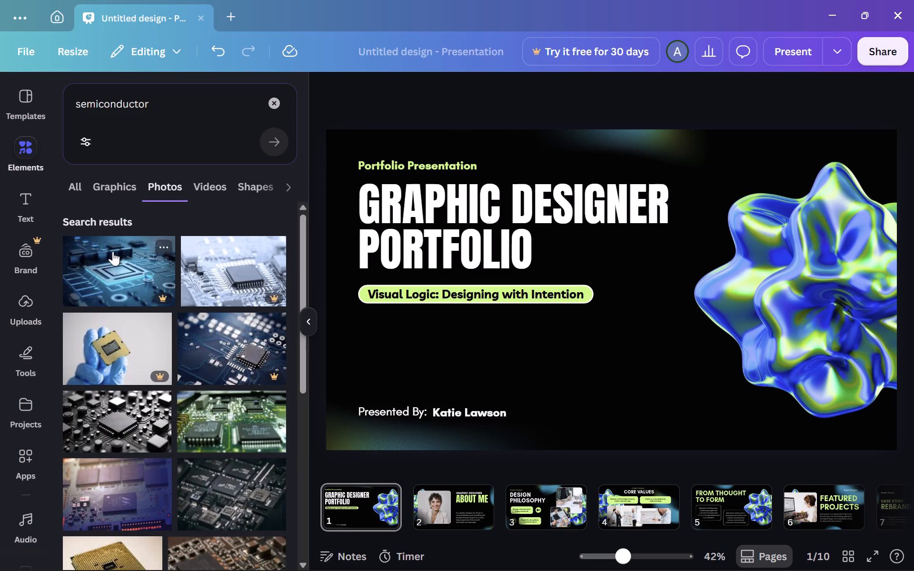
{"action": "scroll", "coordinate": [256, 391], "scroll_direction": "down", "scroll_amount": 1}
{"action": "scroll", "coordinate": [203, 395], "scroll_direction": "down", "scroll_amount": 2}
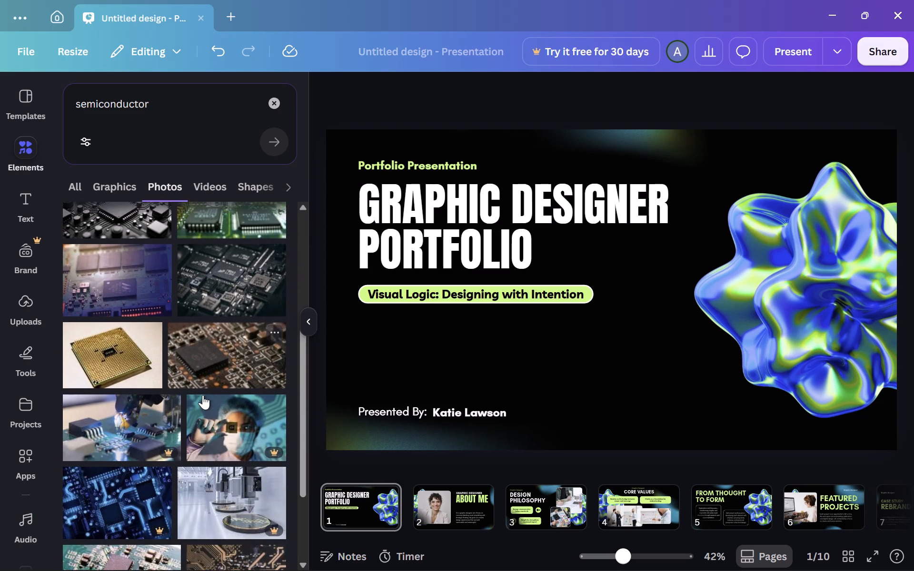
{"action": "scroll", "coordinate": [203, 395], "scroll_direction": "down", "scroll_amount": 8}
{"action": "scroll", "coordinate": [203, 395], "scroll_direction": "up", "scroll_amount": 2}
{"action": "scroll", "coordinate": [203, 395], "scroll_direction": "down", "scroll_amount": 7}
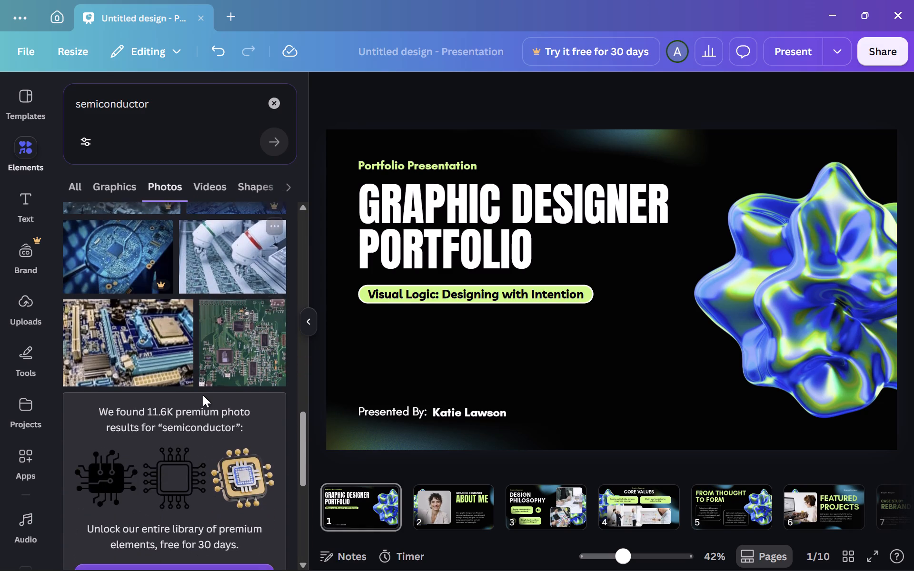
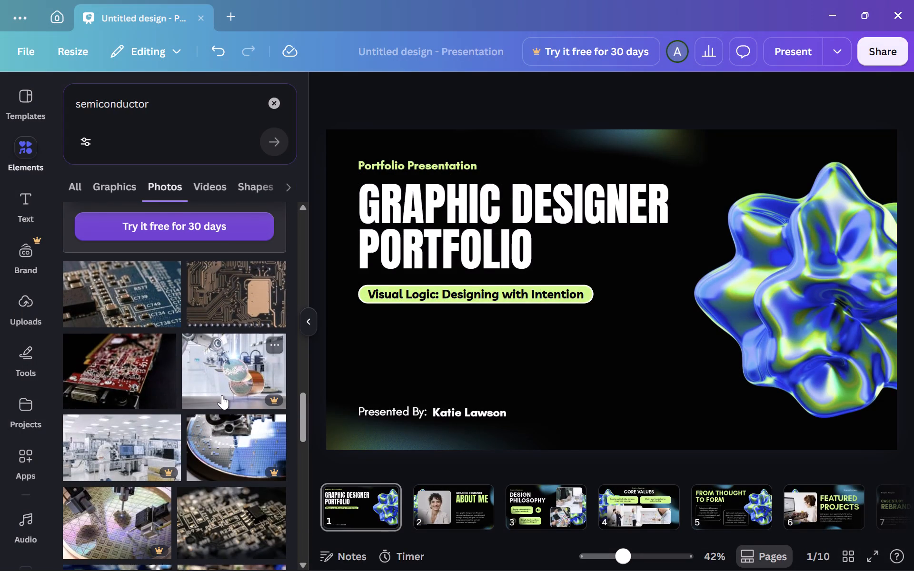
Browse further through the semiconductor photo results for an image that suits the cover slide.
{"action": "scroll", "coordinate": [222, 394], "scroll_direction": "down", "scroll_amount": 3}
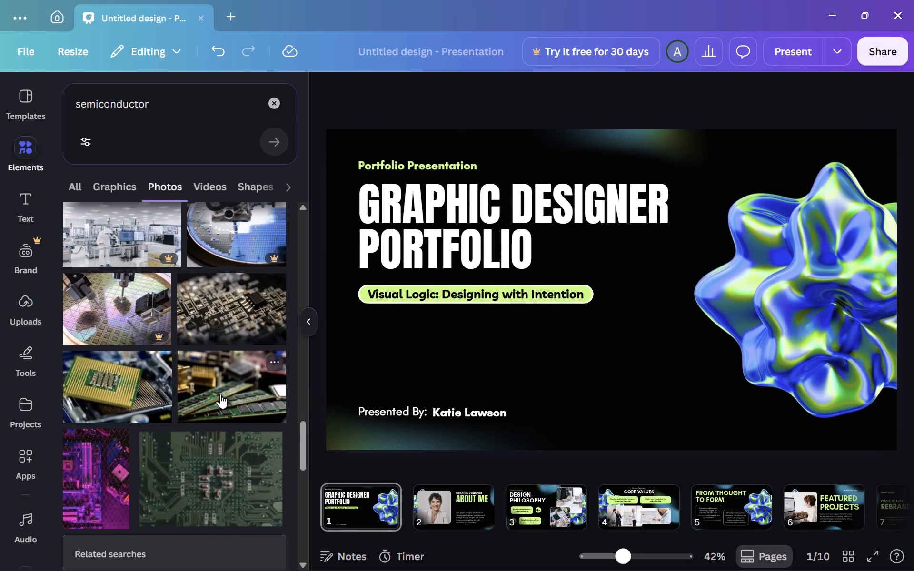
{"action": "scroll", "coordinate": [220, 394], "scroll_direction": "down", "scroll_amount": 6}
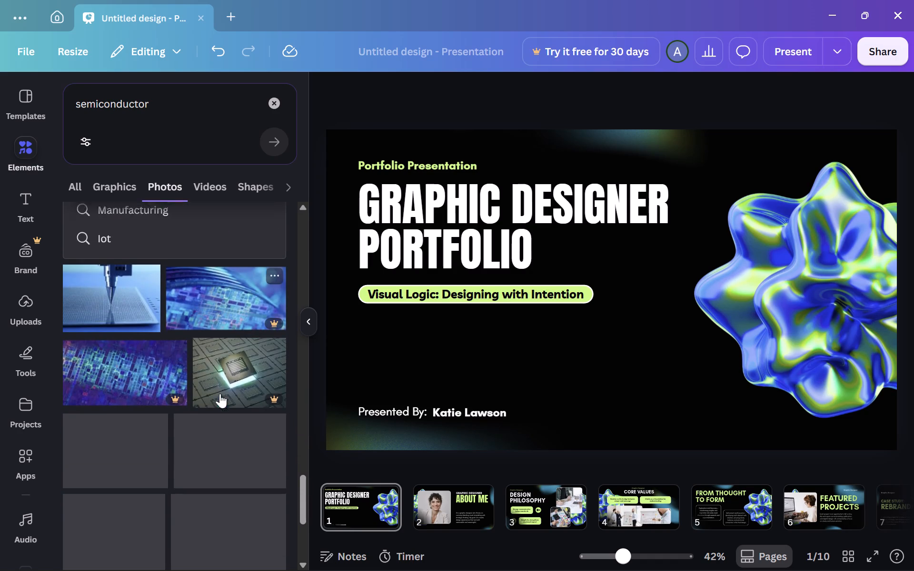
{"action": "scroll", "coordinate": [206, 385], "scroll_direction": "down", "scroll_amount": 3}
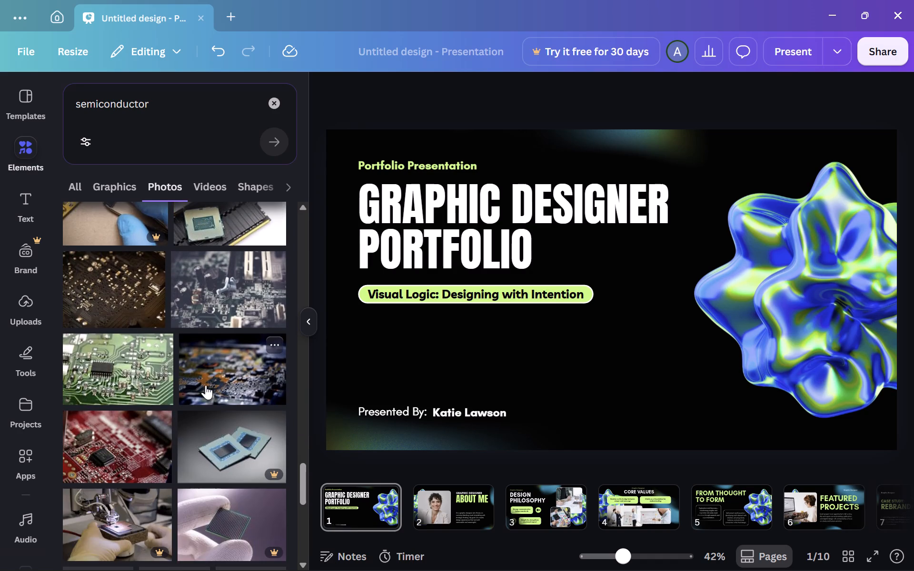
{"action": "scroll", "coordinate": [206, 385], "scroll_direction": "down", "scroll_amount": 2}
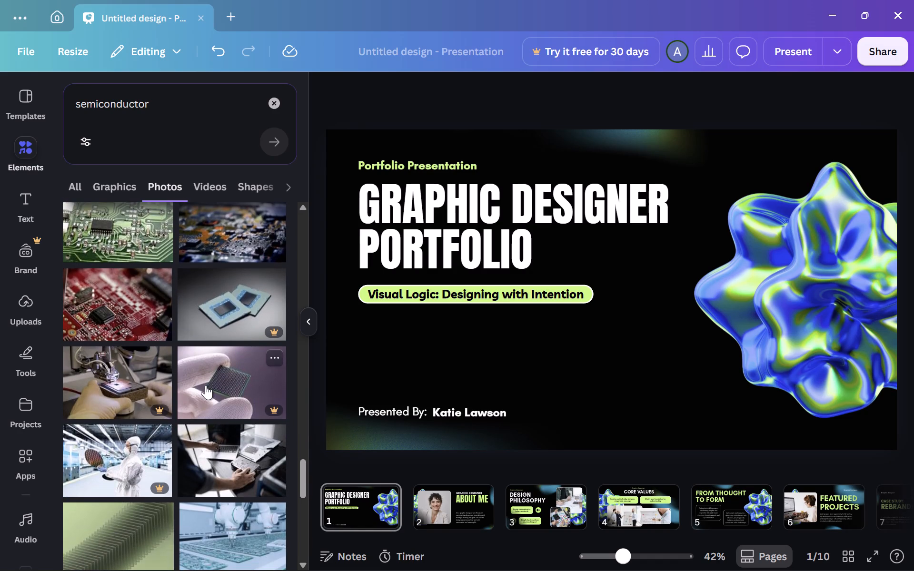
{"action": "scroll", "coordinate": [206, 385], "scroll_direction": "down", "scroll_amount": 3}
{"action": "scroll", "coordinate": [206, 385], "scroll_direction": "up", "scroll_amount": 1}
{"action": "scroll", "coordinate": [206, 385], "scroll_direction": "down", "scroll_amount": 3}
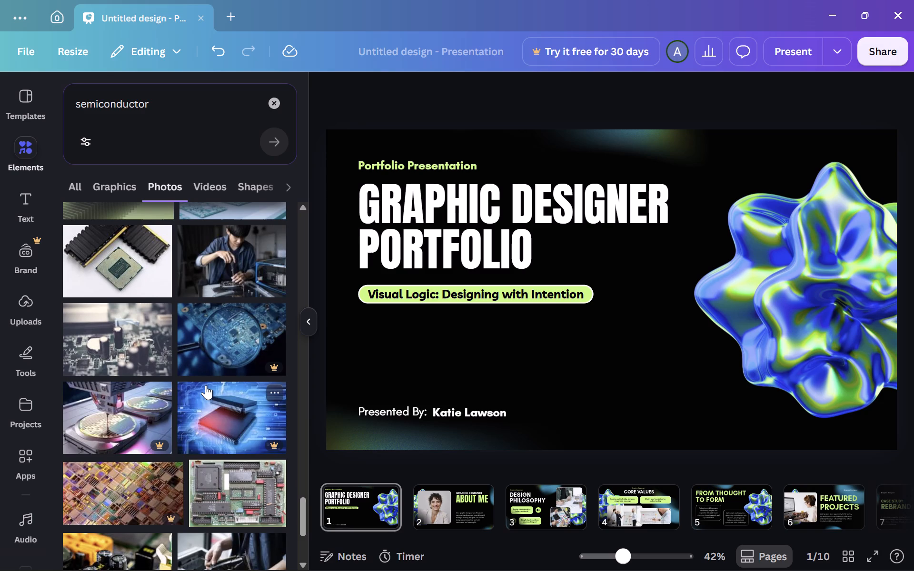
Switch to the Seven-Segment Display presentation in PowerPoint and open its cover slide.
{"action": "key", "text": "alt+Tab"}
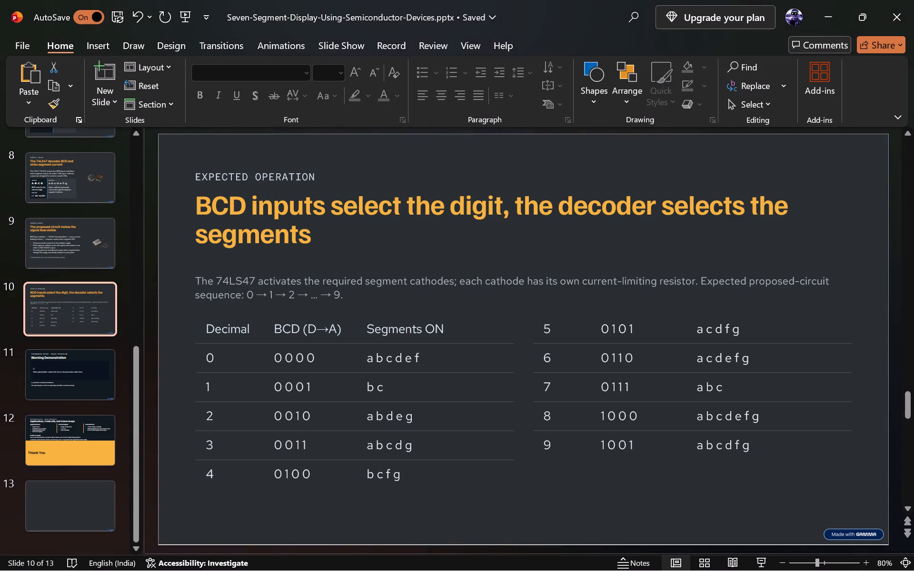
{"action": "scroll", "coordinate": [123, 396], "scroll_direction": "up", "scroll_amount": 12}
{"action": "scroll", "coordinate": [119, 386], "scroll_direction": "up", "scroll_amount": 10}
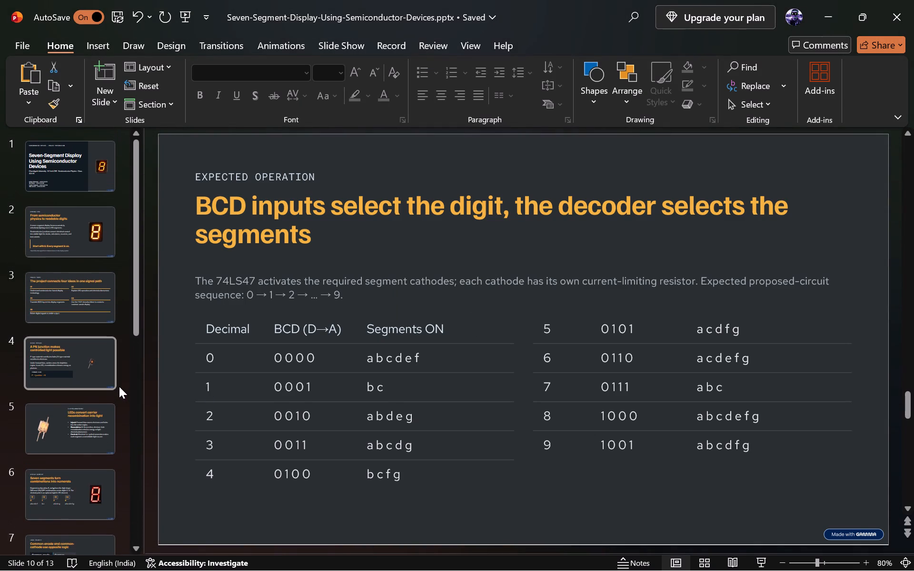
{"action": "left_click", "coordinate": [74, 177]}
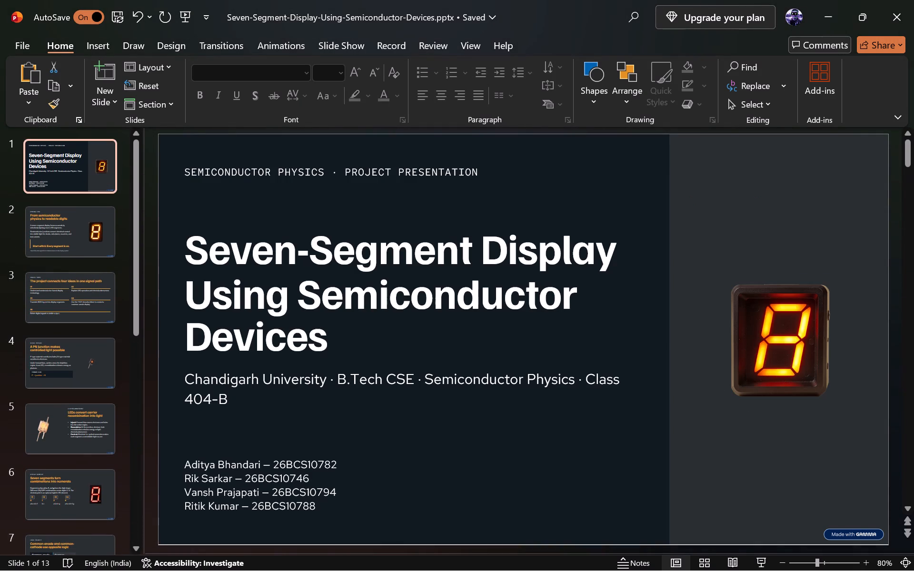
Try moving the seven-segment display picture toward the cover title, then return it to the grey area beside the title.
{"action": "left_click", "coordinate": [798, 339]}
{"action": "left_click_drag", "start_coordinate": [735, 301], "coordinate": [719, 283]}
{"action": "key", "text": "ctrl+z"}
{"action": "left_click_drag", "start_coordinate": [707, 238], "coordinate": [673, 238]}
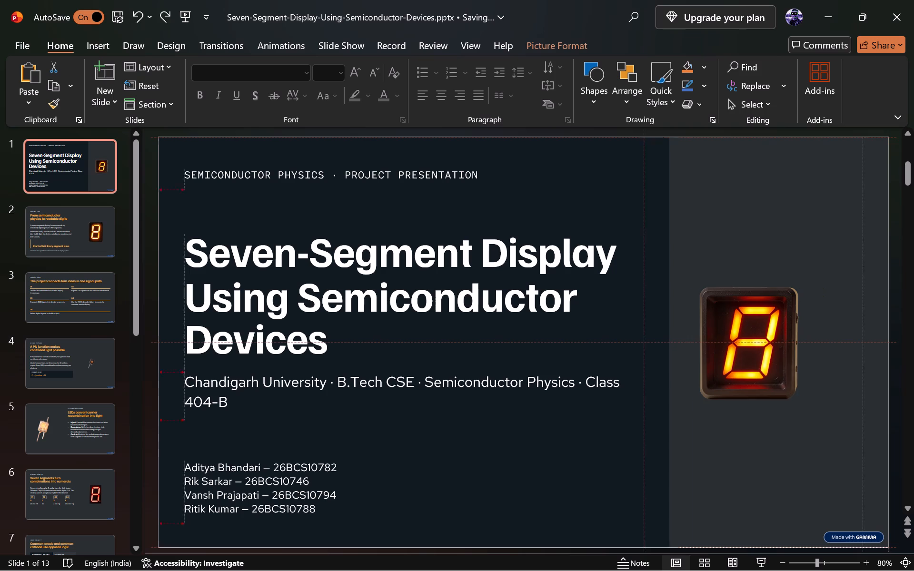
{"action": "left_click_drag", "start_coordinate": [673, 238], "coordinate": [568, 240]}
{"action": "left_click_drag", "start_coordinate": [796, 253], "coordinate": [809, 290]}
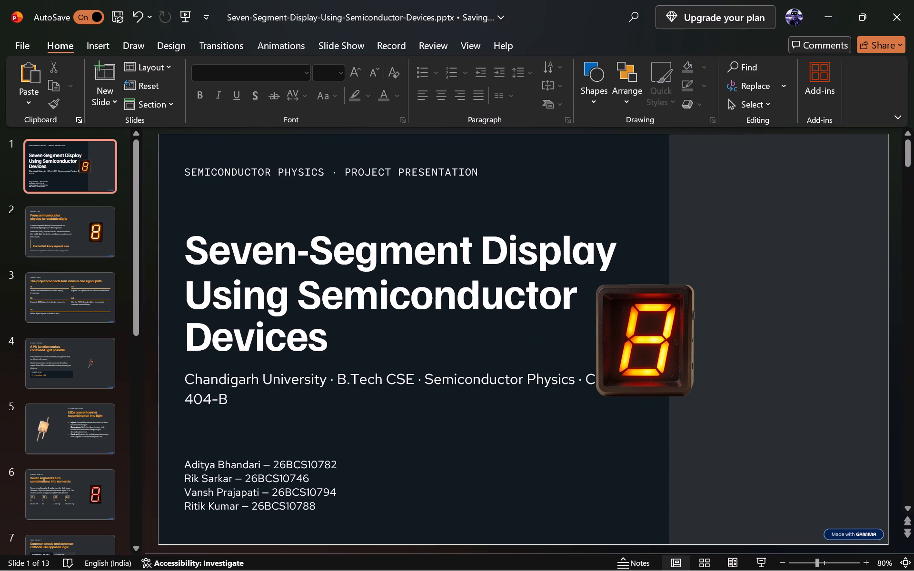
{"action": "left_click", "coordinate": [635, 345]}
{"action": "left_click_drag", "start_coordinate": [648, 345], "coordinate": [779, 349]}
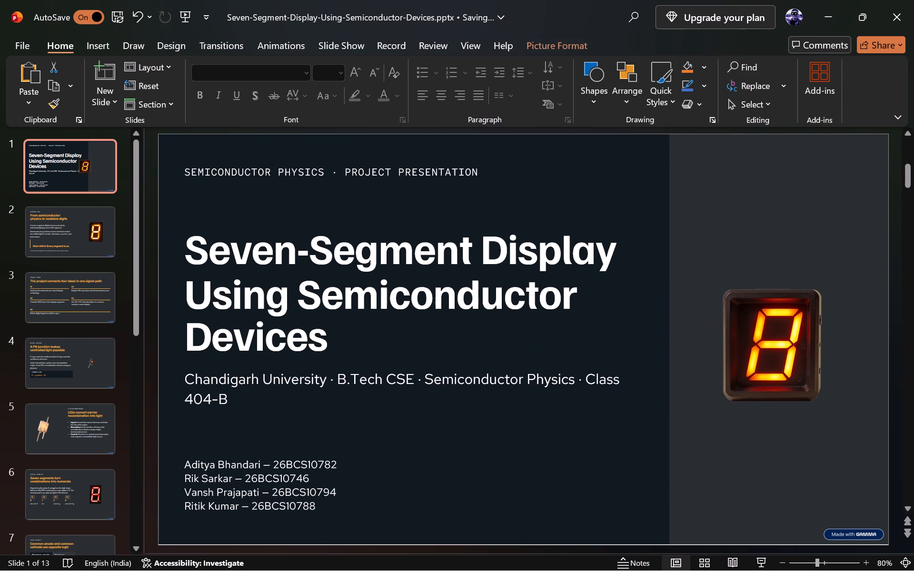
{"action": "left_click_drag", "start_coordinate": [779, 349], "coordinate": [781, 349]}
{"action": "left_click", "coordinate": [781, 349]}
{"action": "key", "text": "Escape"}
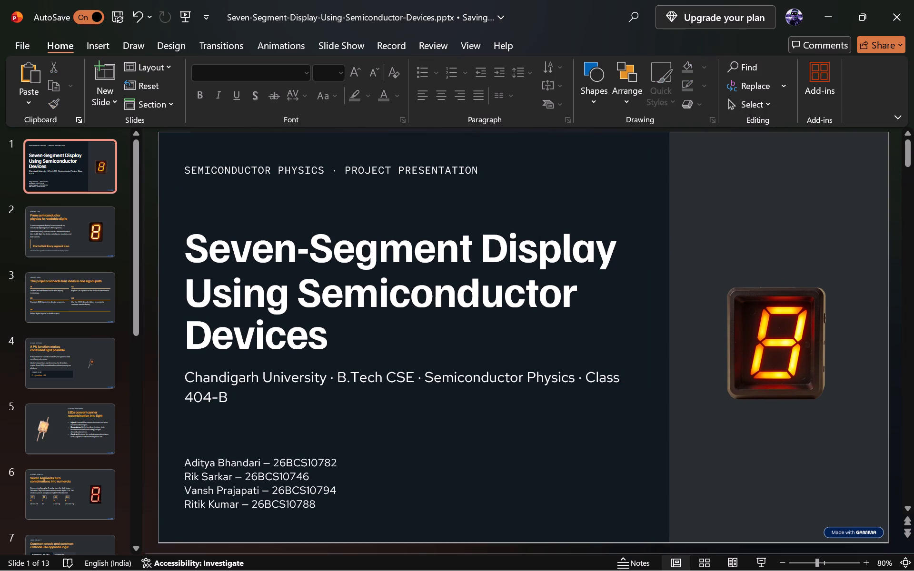
Copy "SEMICONDUCTOR PHYSICS · PROJECT PRESENTATION" from the PowerPoint cover and replace the Canva cover's "Portfolio Presentation" line with it.
{"action": "left_click_drag", "start_coordinate": [186, 170], "coordinate": [520, 200]}
{"action": "key", "text": "ctrl+c"}
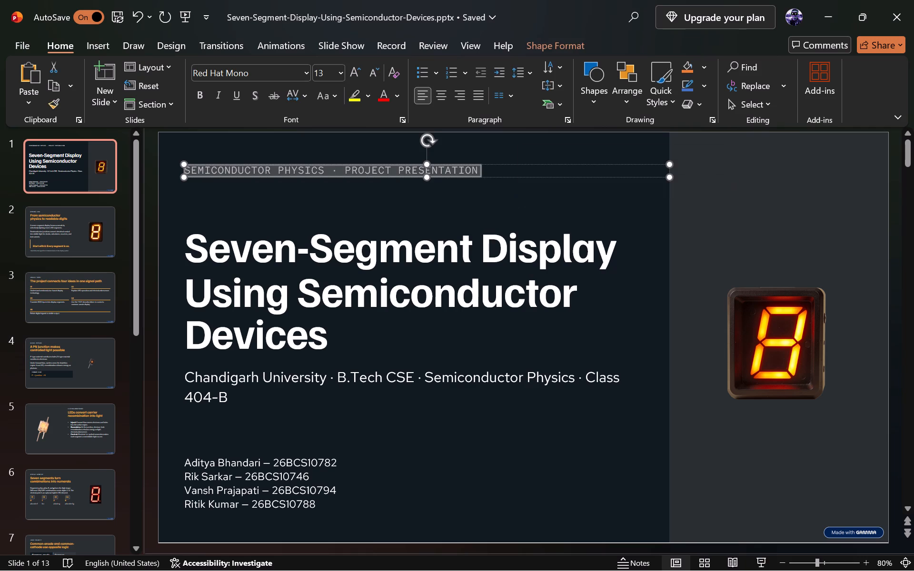
{"action": "key", "text": "alt+Tab"}
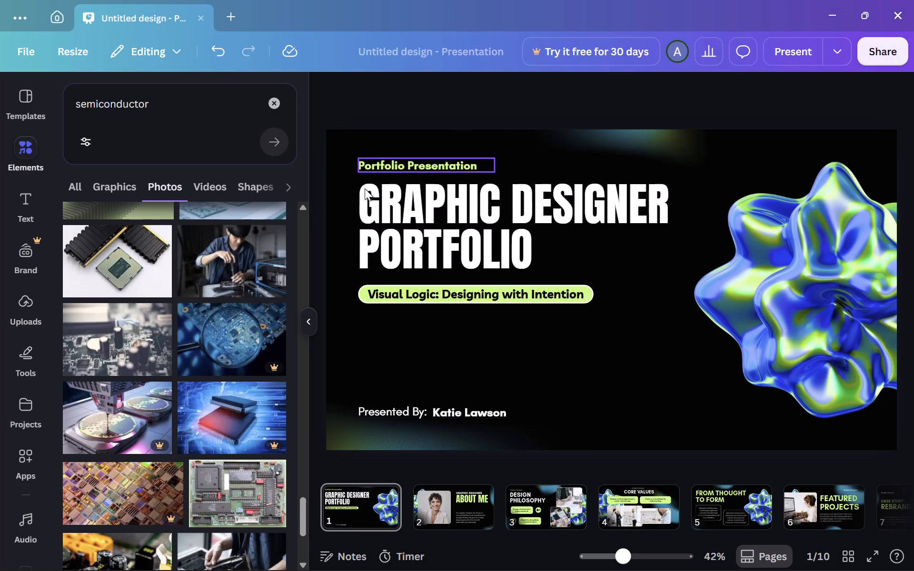
{"action": "left_click", "coordinate": [365, 188]}
{"action": "left_click", "coordinate": [366, 188]}
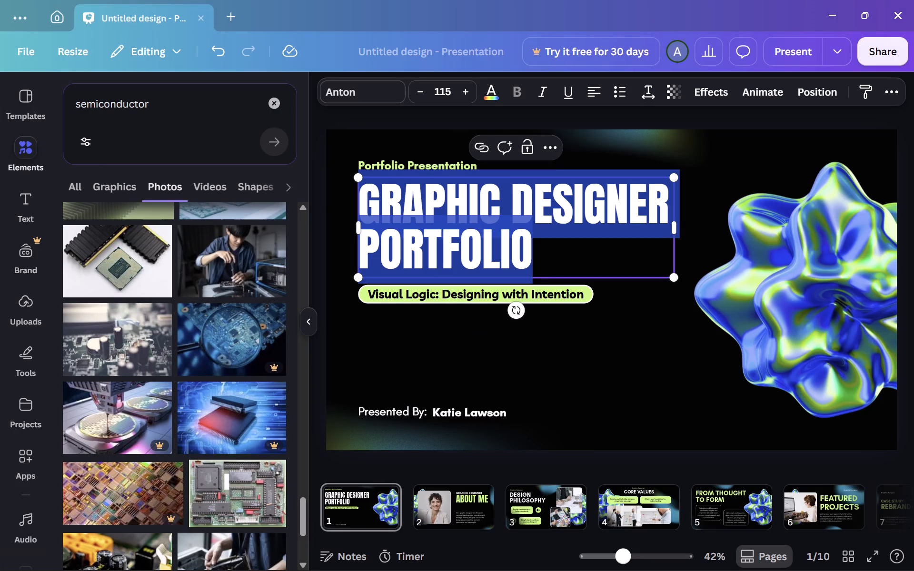
{"action": "left_click", "coordinate": [386, 158]}
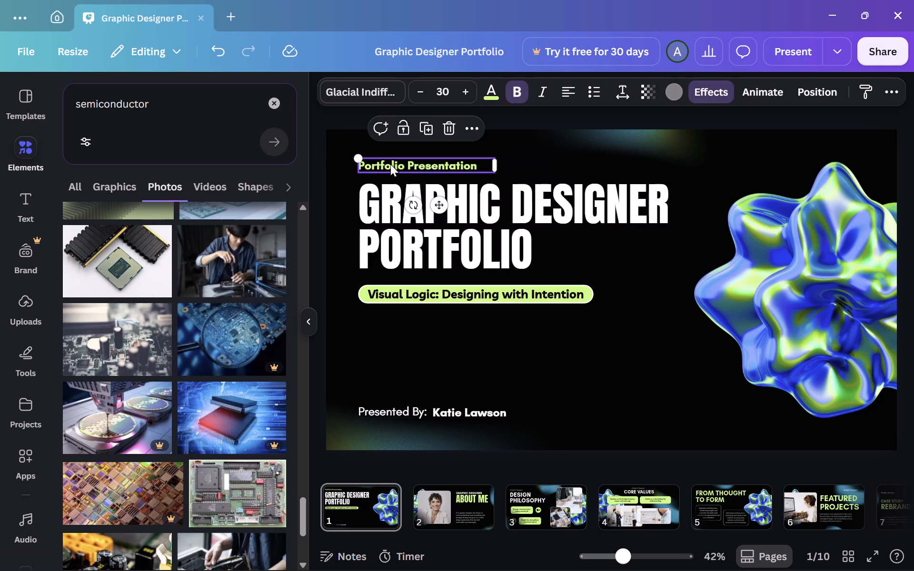
{"action": "left_click", "coordinate": [390, 164]}
{"action": "key", "text": "ctrl+a"}
{"action": "key", "text": "Delete"}
{"action": "key", "text": "ctrl+v"}
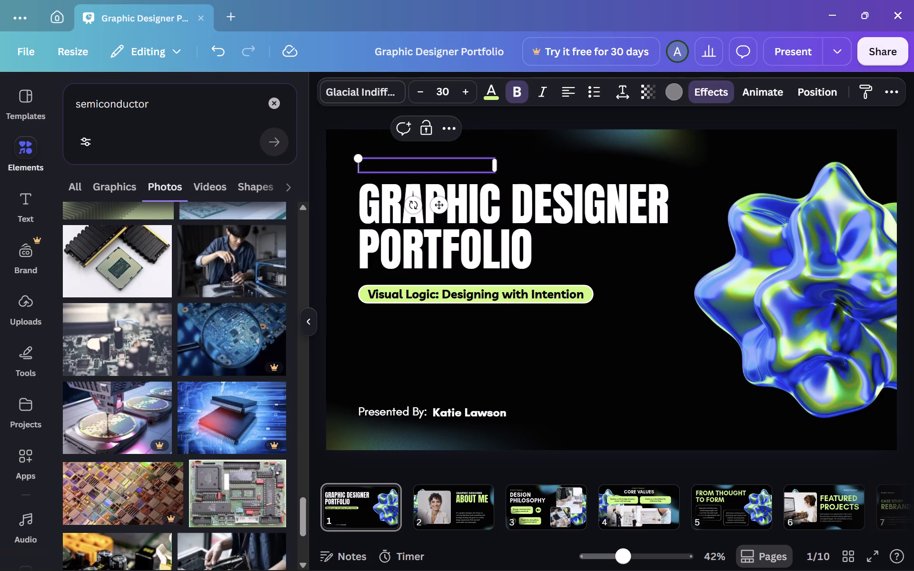
Widen the cover's top heading text box so its text fits on one line.
{"action": "left_click", "coordinate": [503, 195]}
{"action": "left_click_drag", "start_coordinate": [497, 195], "coordinate": [705, 190]}
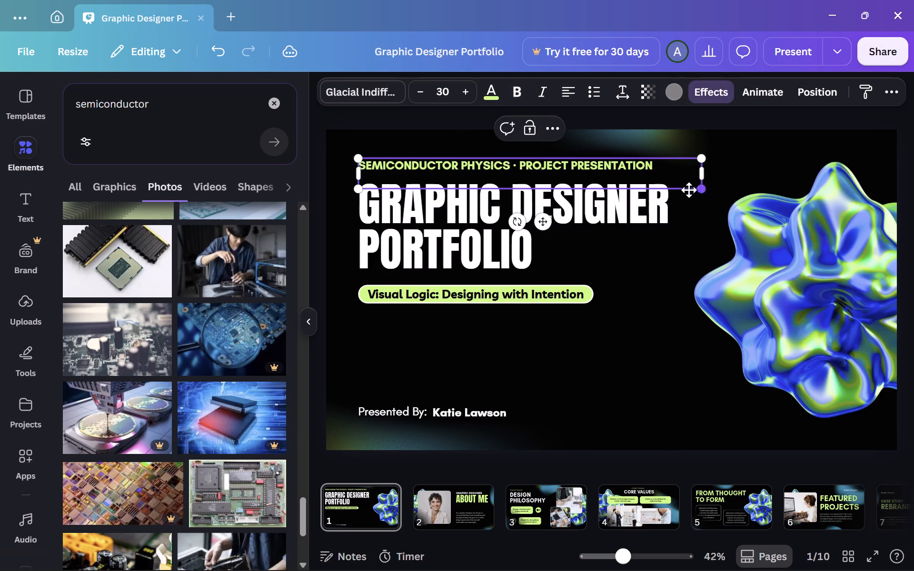
{"action": "key", "text": "Escape"}
Copy the title "Seven-Segment Display Using Semiconductor Devices" from PowerPoint and replace the Canva cover's "Graphic Designer Portfolio" title with it.
{"action": "left_click", "coordinate": [439, 204]}
{"action": "key", "text": "alt+Tab"}
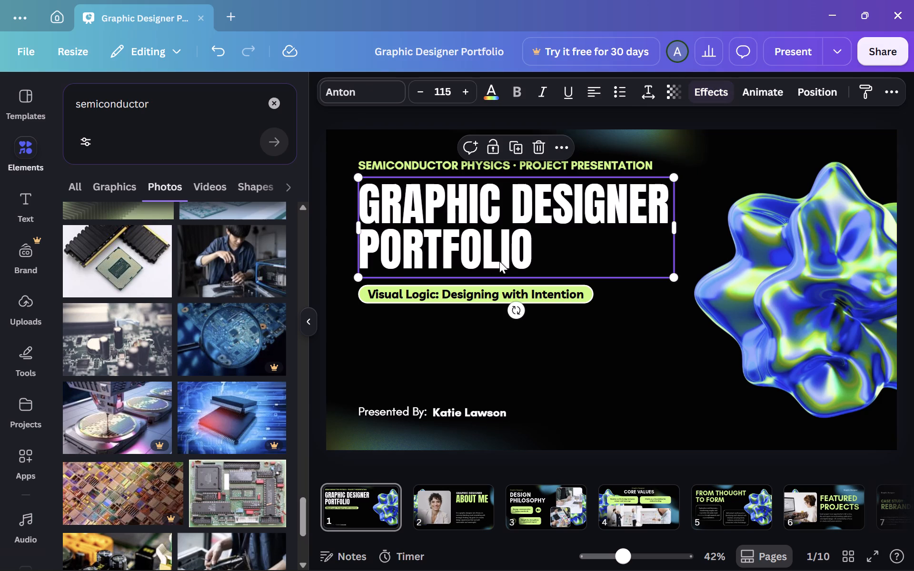
{"action": "left_click", "coordinate": [184, 244]}
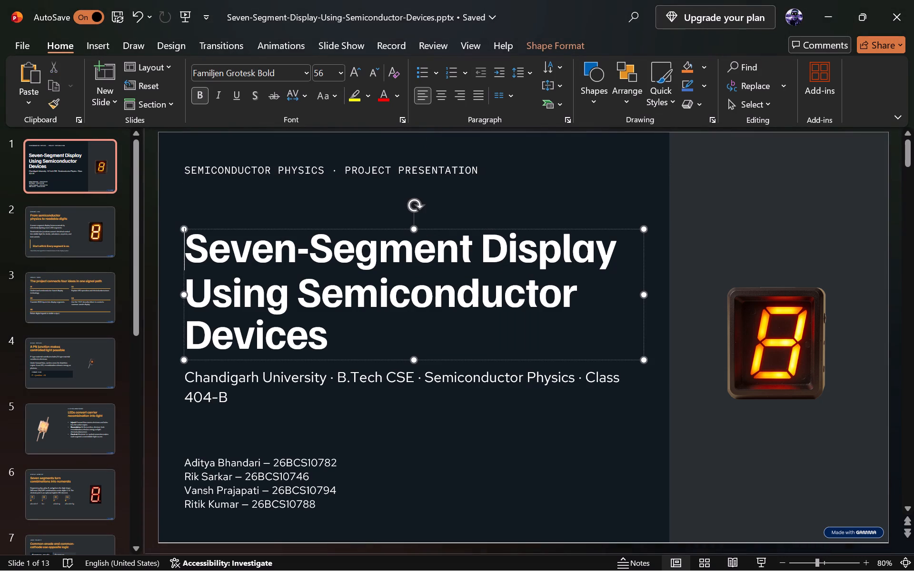
{"action": "left_click_drag", "start_coordinate": [189, 245], "coordinate": [345, 332]}
{"action": "key", "text": "ctrl+c"}
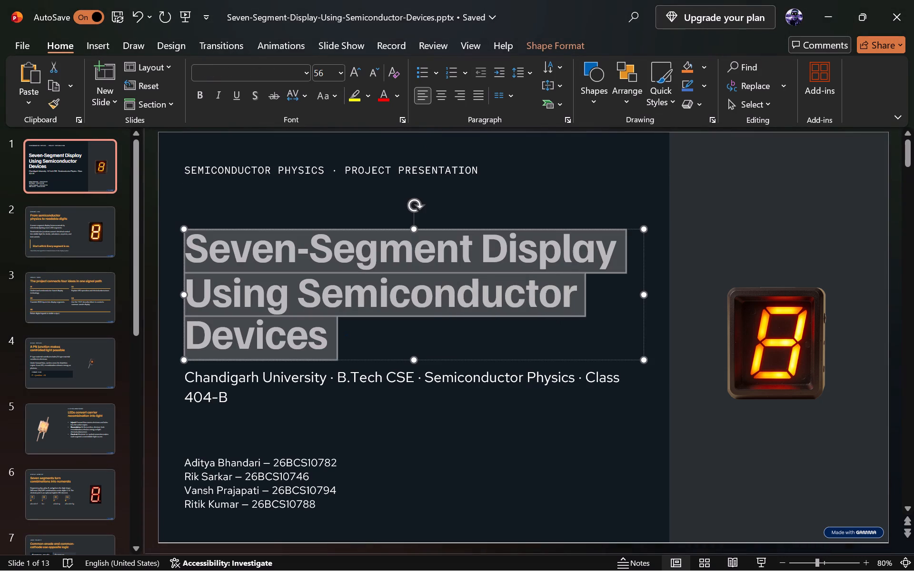
{"action": "key", "text": "alt+Tab"}
{"action": "left_click", "coordinate": [400, 234]}
{"action": "key", "text": "ctrl+a"}
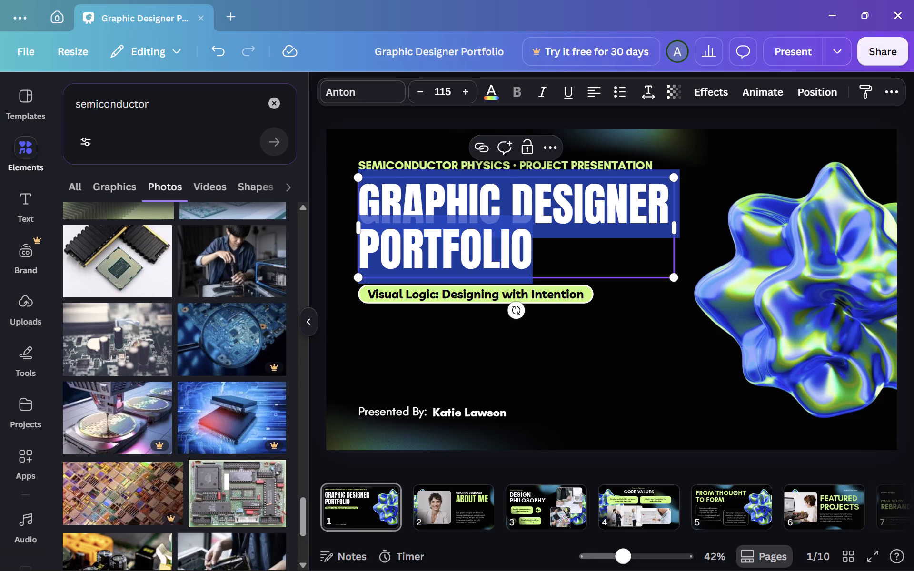
{"action": "key", "text": "Delete"}
{"action": "key", "text": "ctrl+v"}
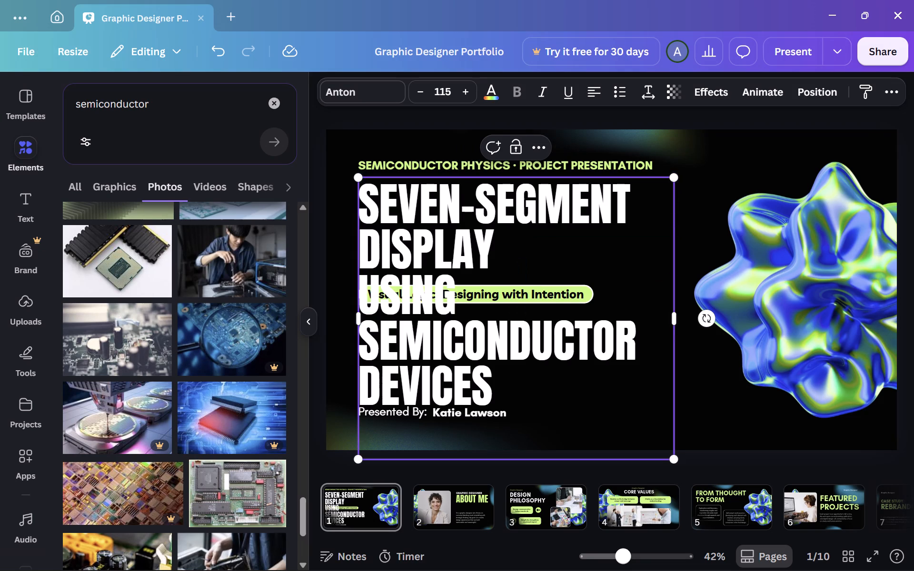
Nudge the cover title slightly upward and widen its text box to about 1,509.
{"action": "left_click_drag", "start_coordinate": [674, 322], "coordinate": [683, 316]}
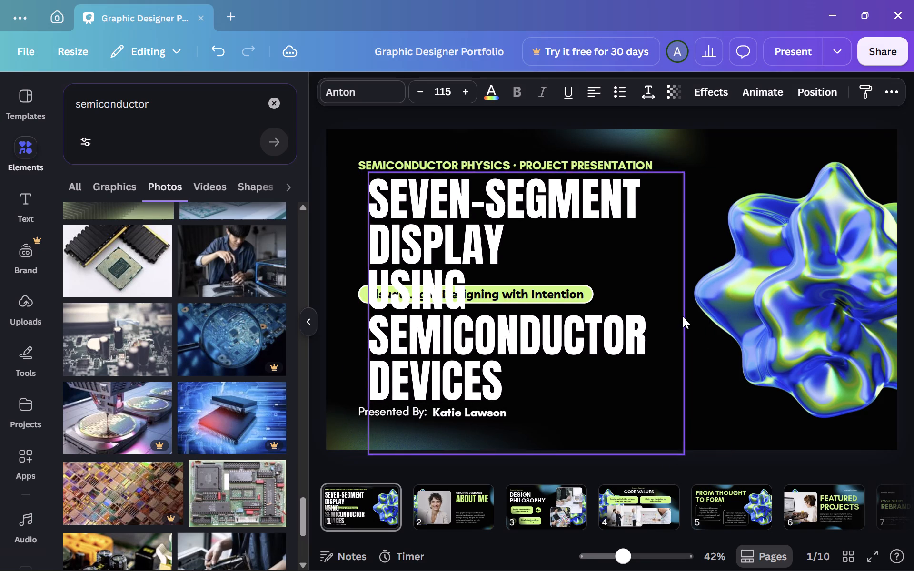
{"action": "left_click_drag", "start_coordinate": [683, 316], "coordinate": [673, 317]}
{"action": "left_click_drag", "start_coordinate": [676, 319], "coordinate": [705, 317]}
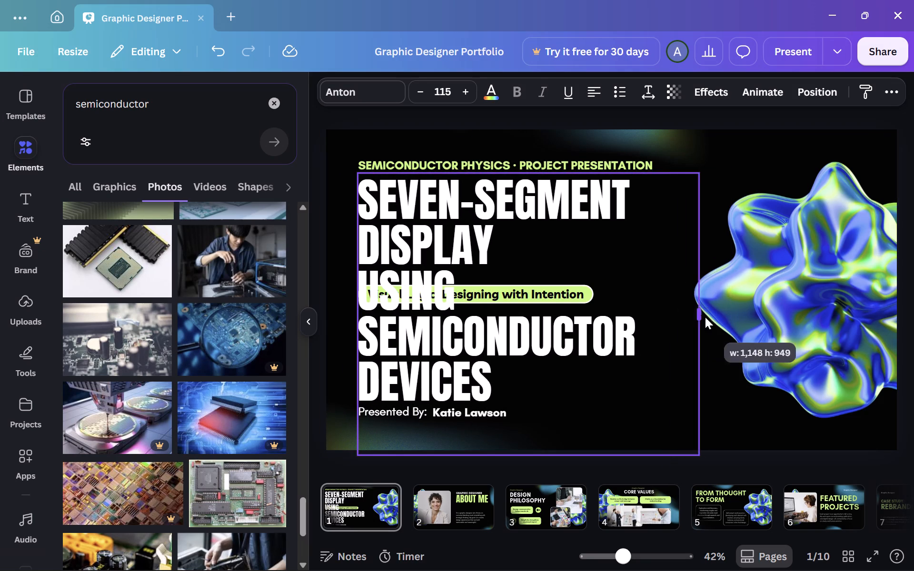
{"action": "left_click_drag", "start_coordinate": [705, 317], "coordinate": [809, 314]}
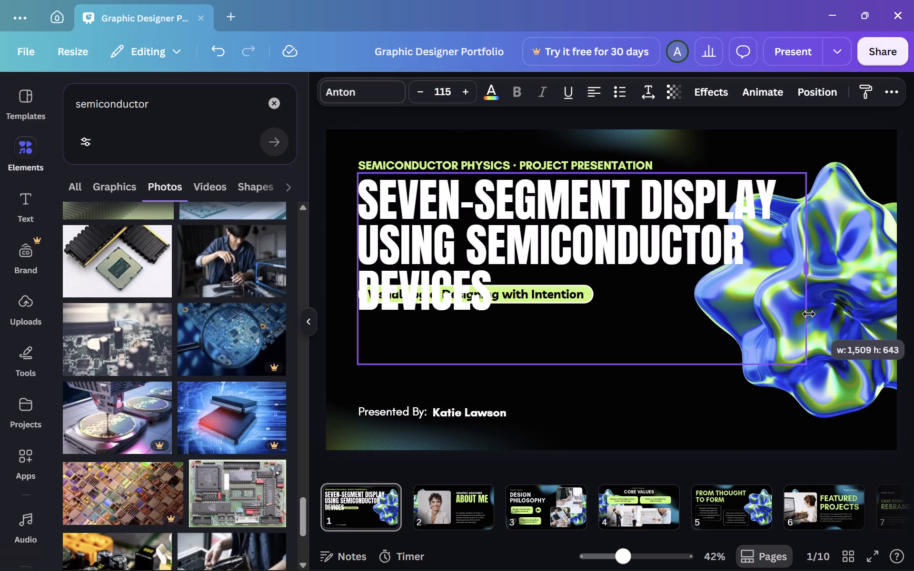
Reduce the font size of the whole cover title to 92.1.
{"action": "left_click", "coordinate": [504, 222]}
{"action": "key", "text": "ctrl+a"}
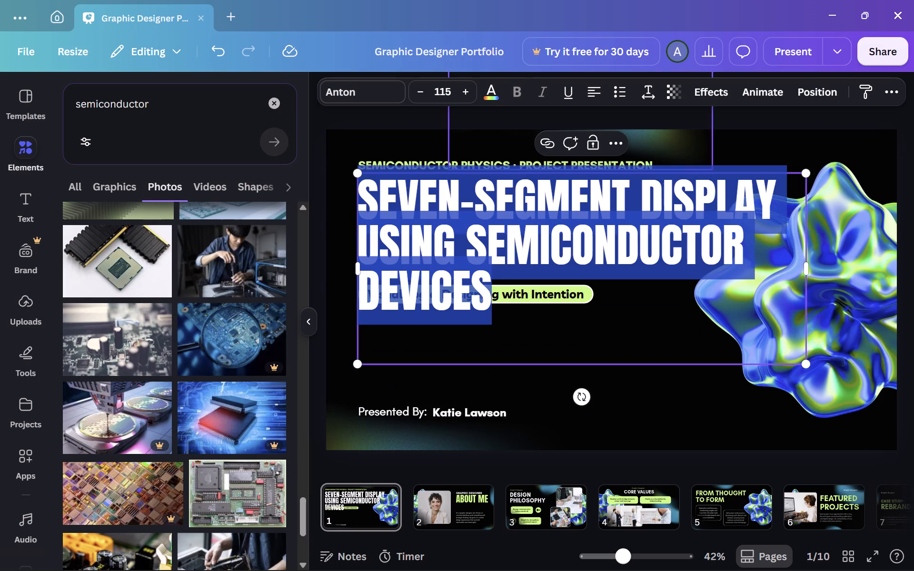
{"action": "left_click", "coordinate": [423, 86]}
{"action": "triple_click", "coordinate": [423, 86]}
{"action": "triple_click", "coordinate": [423, 86]}
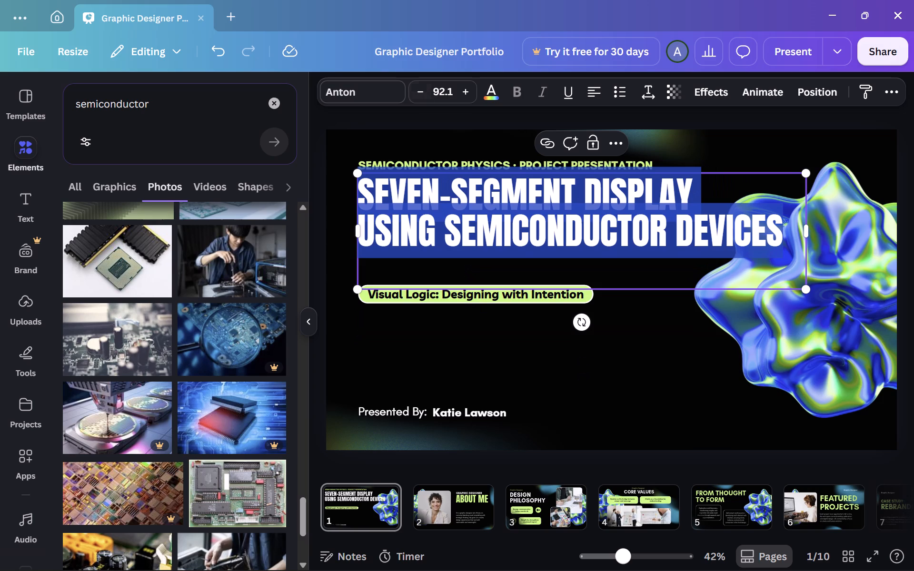
Break the cover title before "DEVICES" so the word starts its own line without a leading space.
{"action": "left_click", "coordinate": [664, 233]}
{"action": "left_click", "coordinate": [666, 233]}
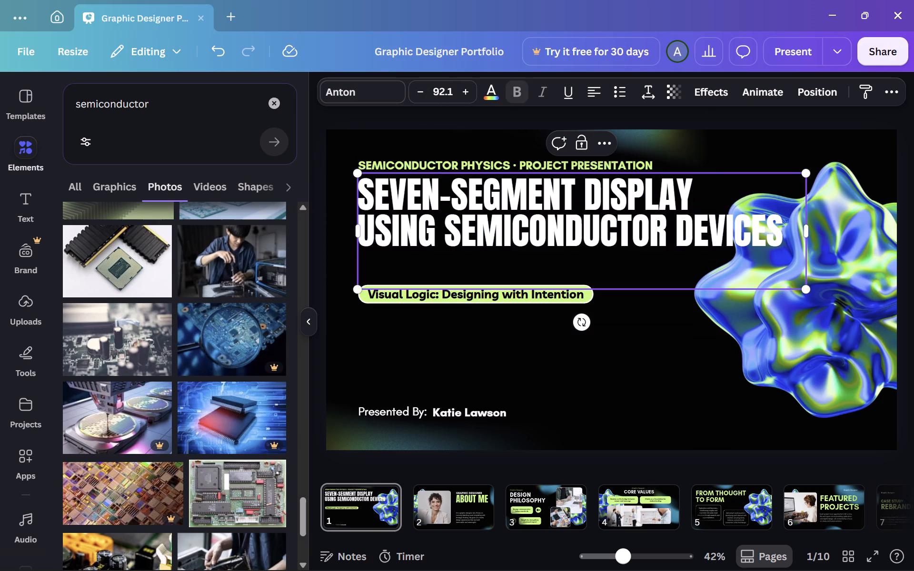
{"action": "key", "text": "Return"}
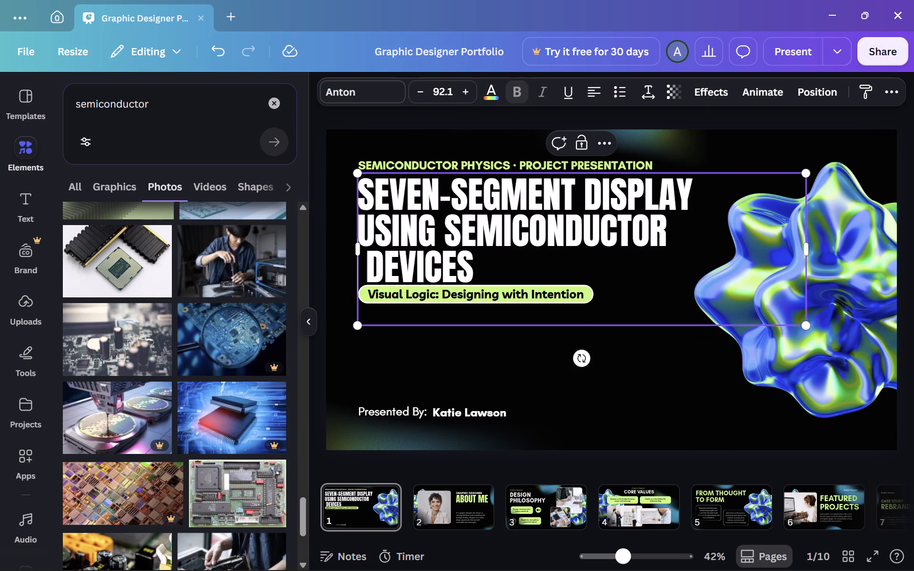
{"action": "left_click", "coordinate": [368, 262]}
{"action": "key", "text": "BackSpace"}
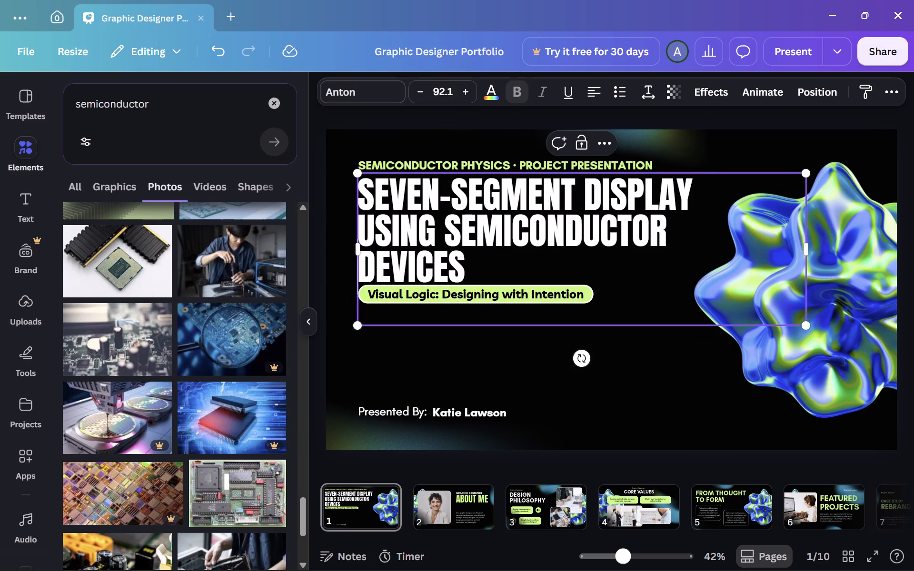
{"action": "key", "text": "Escape"}
{"action": "left_click", "coordinate": [632, 426]}
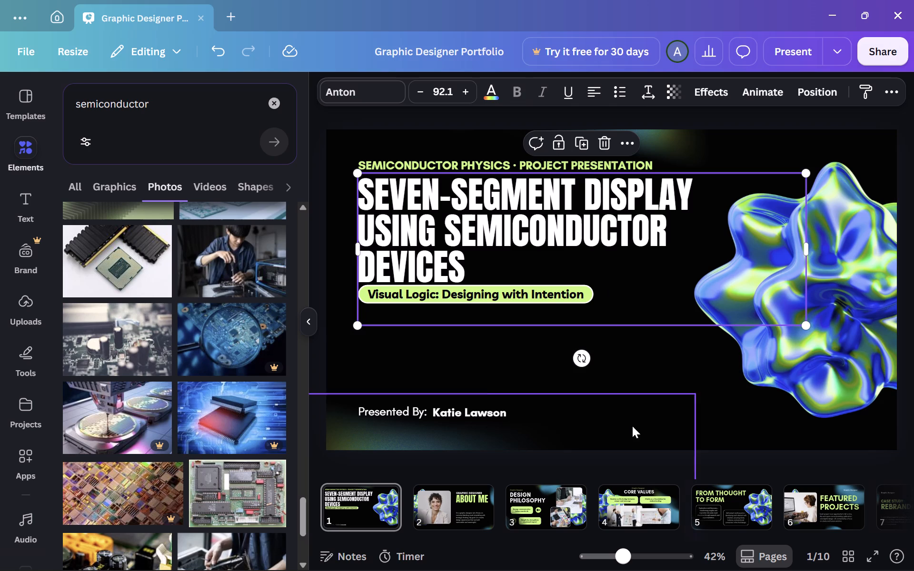
{"action": "left_click", "coordinate": [660, 364]}
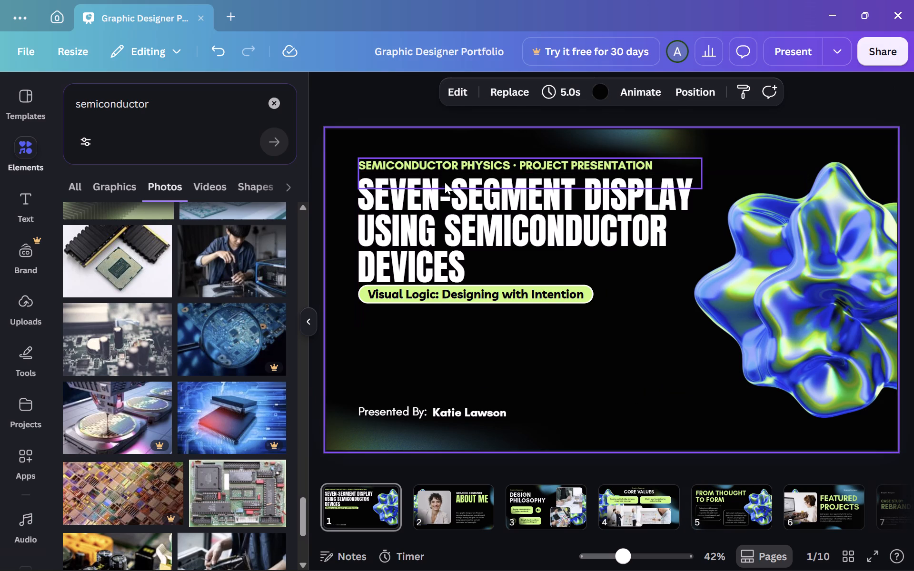
{"action": "left_click", "coordinate": [828, 110]}
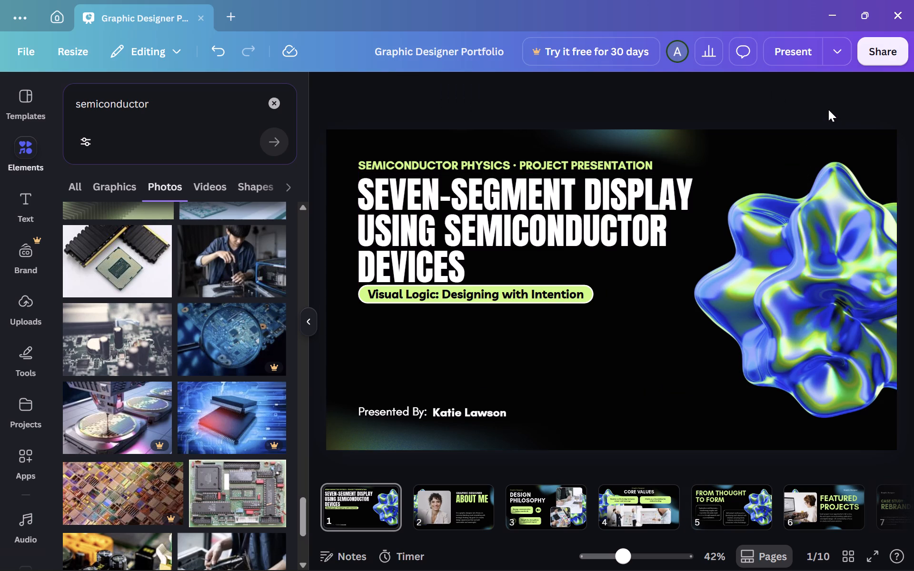
Remove the empty trailing line from the cover title's text box so it no longer overlaps the tagline.
{"action": "left_click", "coordinate": [463, 285]}
{"action": "left_click", "coordinate": [464, 293]}
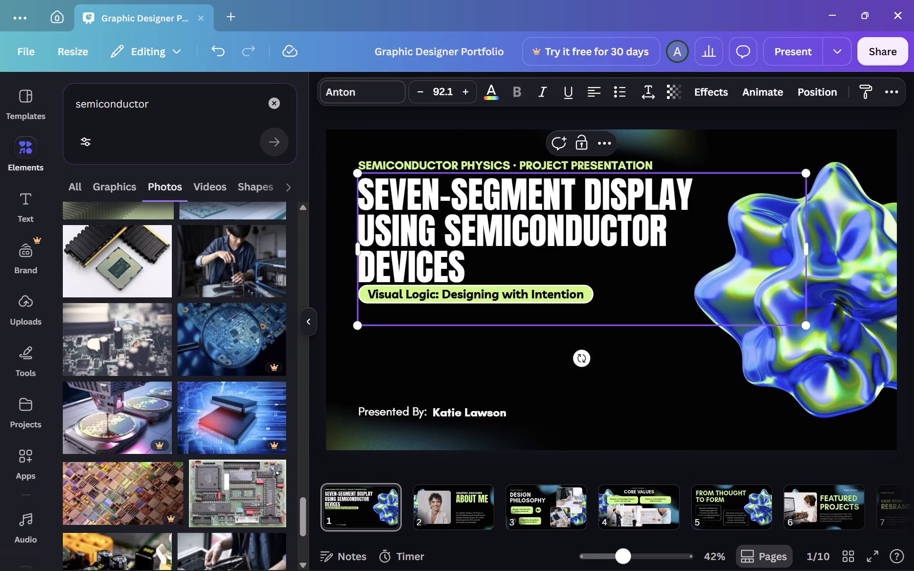
{"action": "left_click", "coordinate": [453, 288]}
{"action": "key", "text": "Escape"}
{"action": "left_click", "coordinate": [395, 305]}
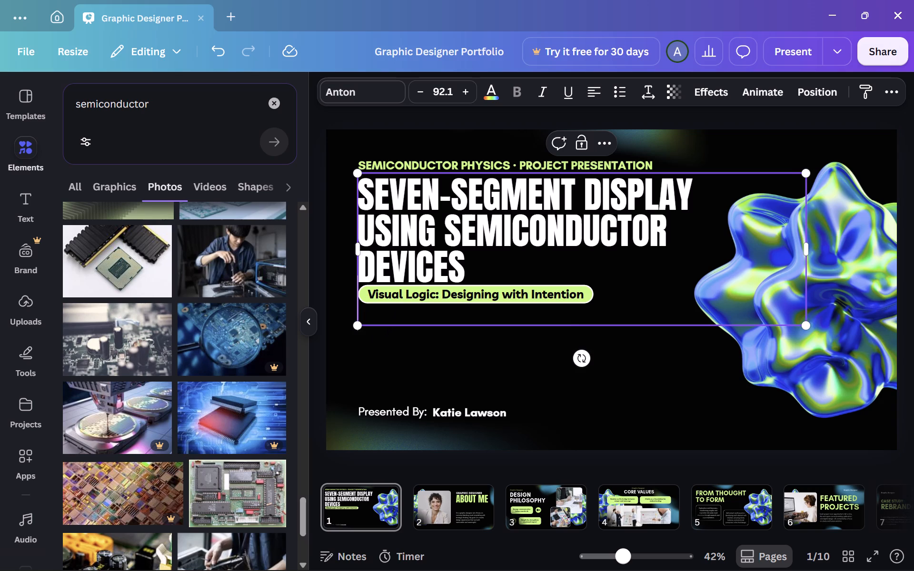
{"action": "key", "text": "BackSpace"}
{"action": "key", "text": "Escape"}
{"action": "left_click", "coordinate": [395, 307]}
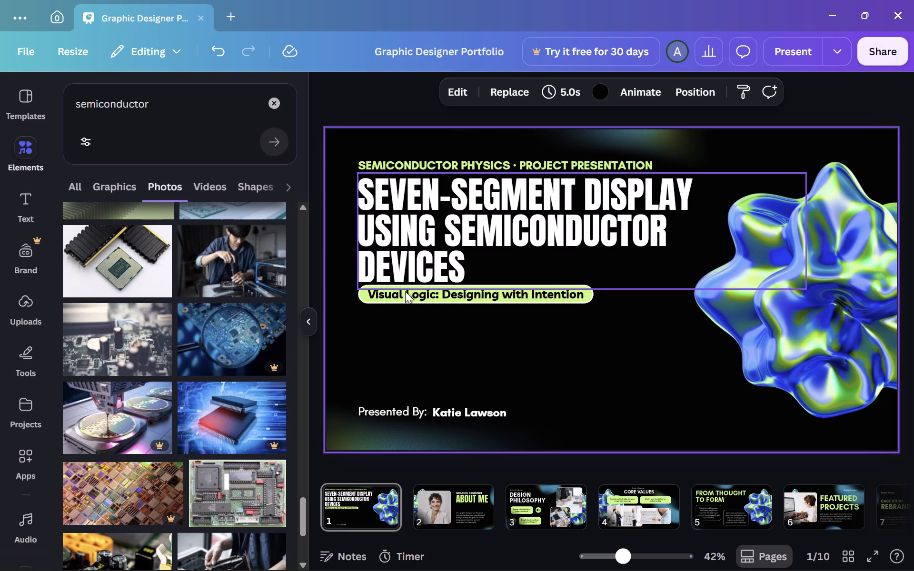
Select the green pill together with its "Visual Logic: Designing with Intention" text and move both slightly down from the title.
{"action": "left_click", "coordinate": [406, 302]}
{"action": "scroll", "coordinate": [384, 300], "scroll_direction": "up", "scroll_amount": 2}
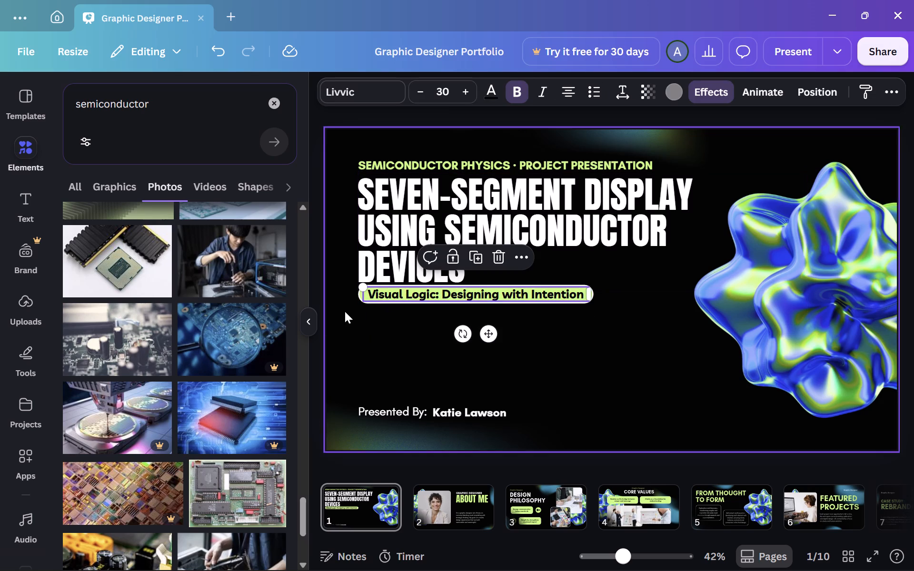
{"action": "left_click", "coordinate": [304, 320]}
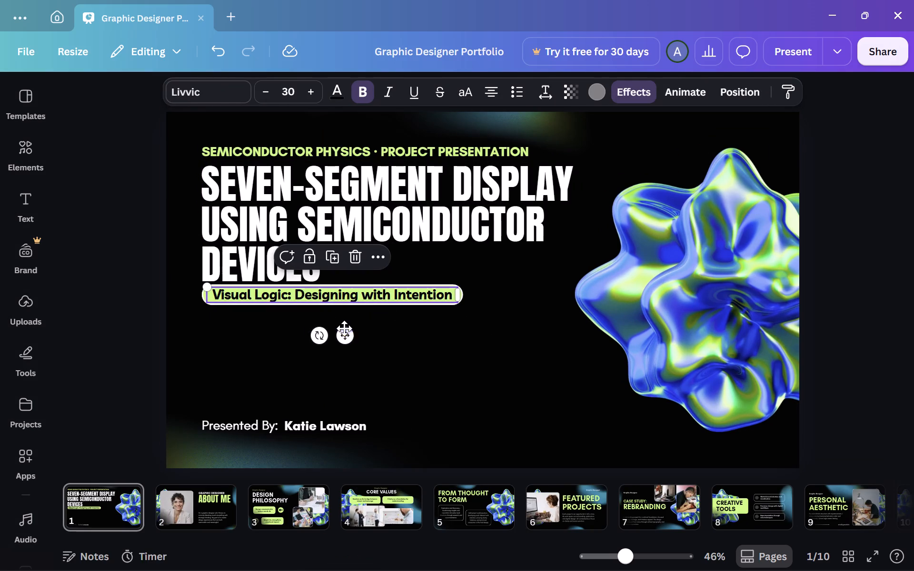
{"action": "left_click", "coordinate": [344, 328]}
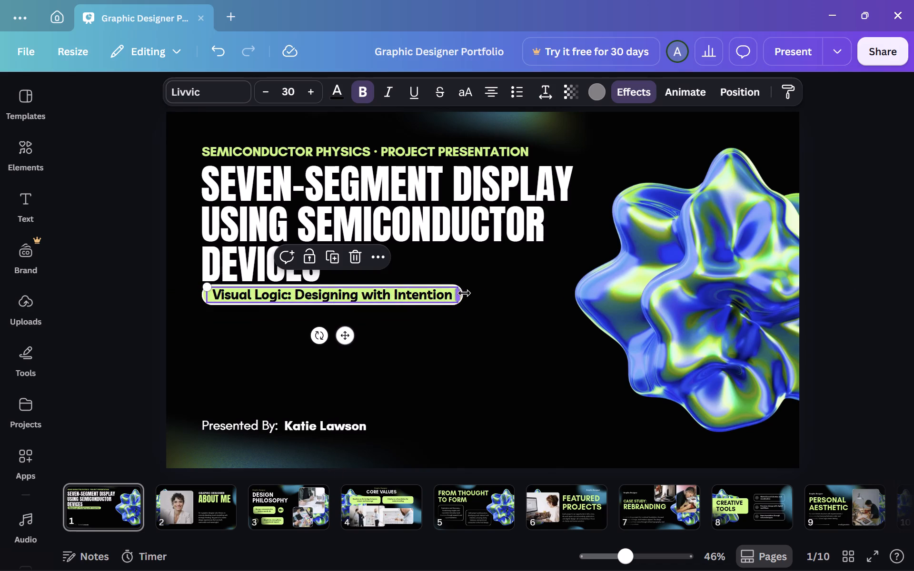
{"action": "scroll", "coordinate": [457, 298], "scroll_direction": "up", "scroll_amount": 3, "text": "shift"}
{"action": "left_click", "coordinate": [437, 306], "text": "shift"}
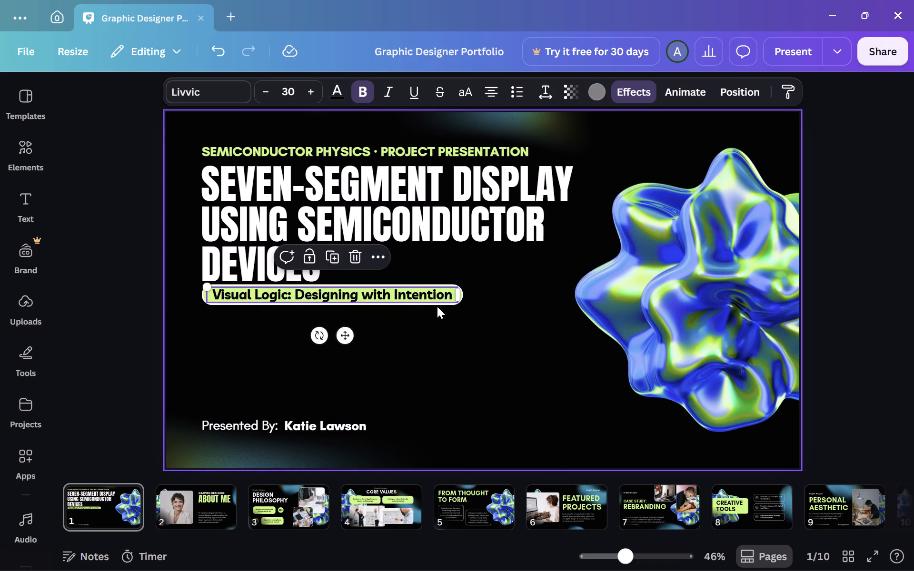
{"action": "left_click", "coordinate": [433, 305], "text": "shift"}
{"action": "left_click", "coordinate": [431, 302], "text": "shift"}
{"action": "left_click", "coordinate": [437, 305], "text": "shift"}
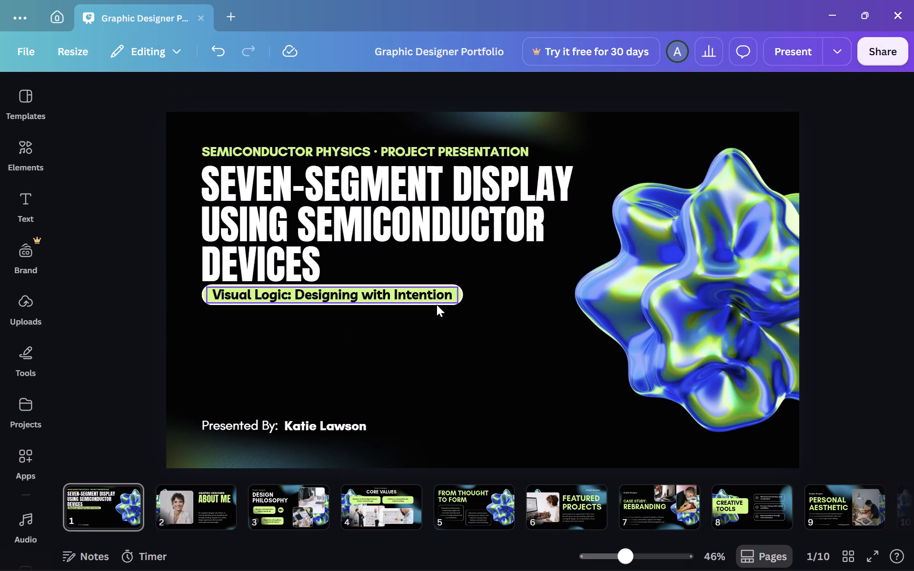
{"action": "left_click", "coordinate": [201, 296]}
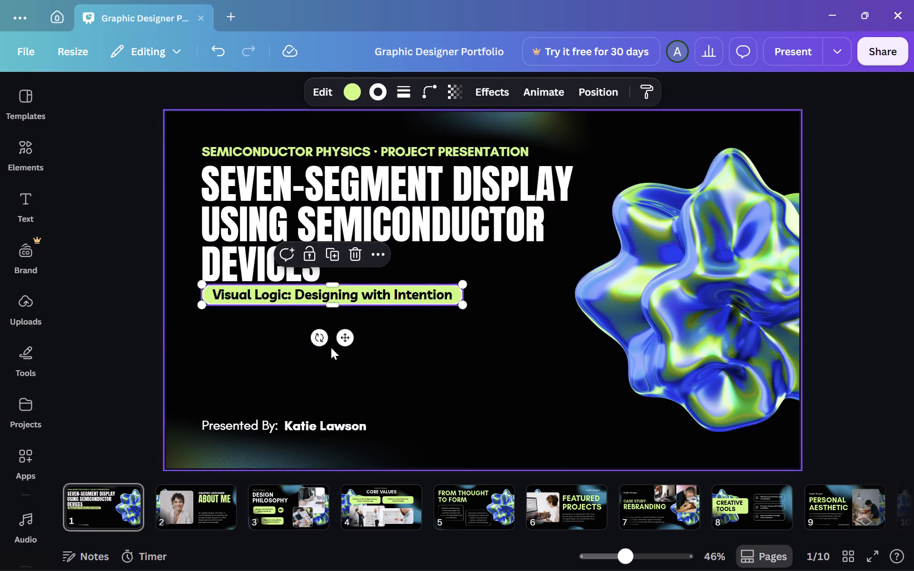
{"action": "left_click", "coordinate": [334, 297], "text": "shift"}
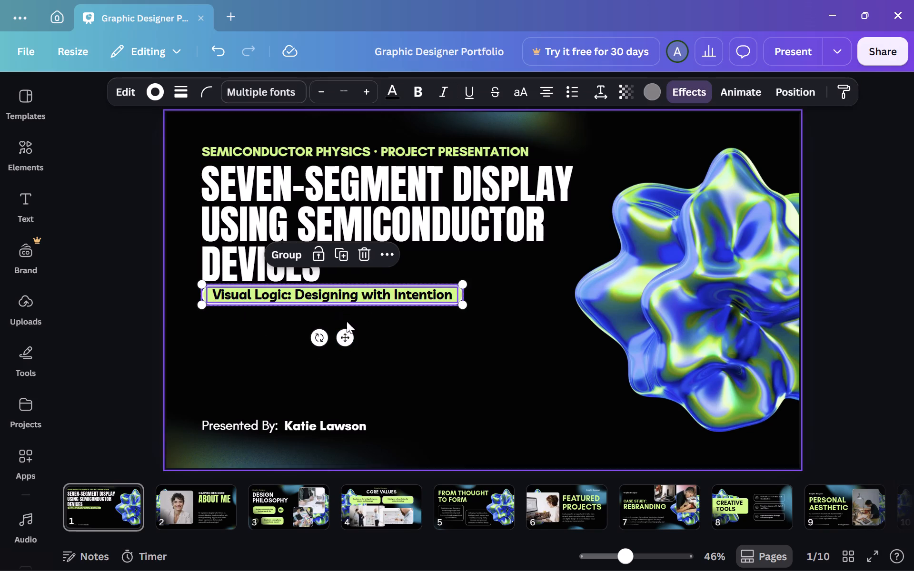
{"action": "left_click_drag", "start_coordinate": [346, 334], "coordinate": [342, 340]}
Copy "Chandigarh University · B.Tech CSE · Semiconductor Physics · Class 404-B" from the PowerPoint cover and replace the Canva pill's tagline with it.
{"action": "key", "text": "alt+Tab"}
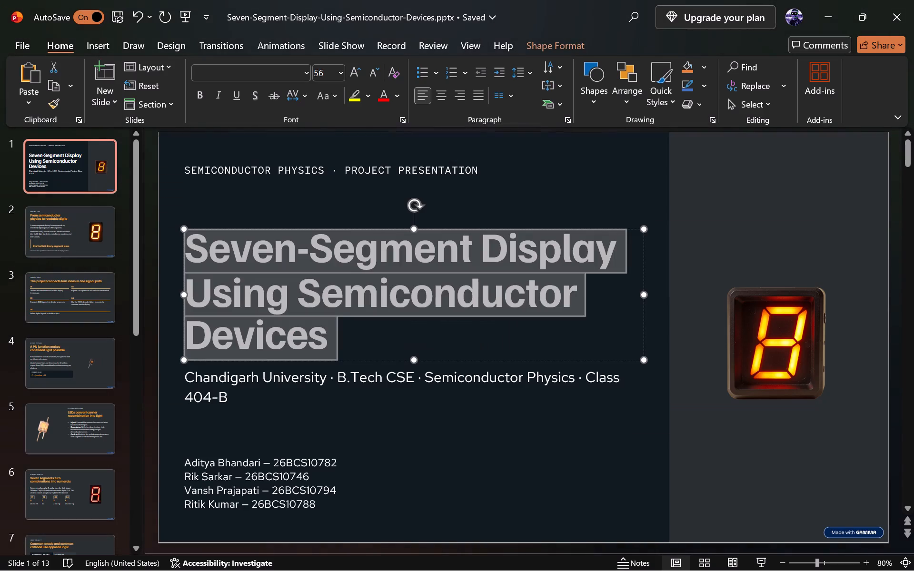
{"action": "left_click", "coordinate": [366, 380]}
{"action": "left_click", "coordinate": [198, 376]}
{"action": "key", "text": "ctrl+a"}
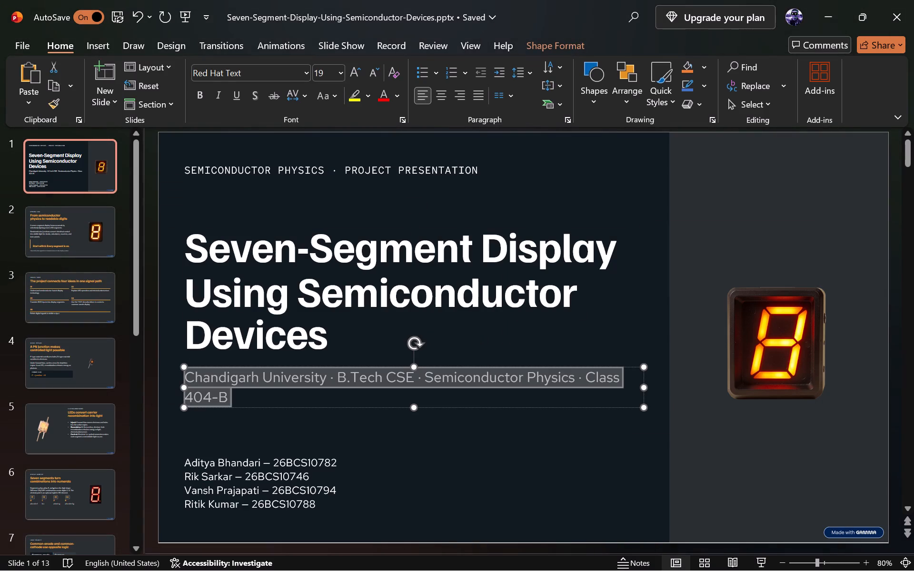
{"action": "key", "text": "ctrl+c"}
{"action": "key", "text": "alt+Tab"}
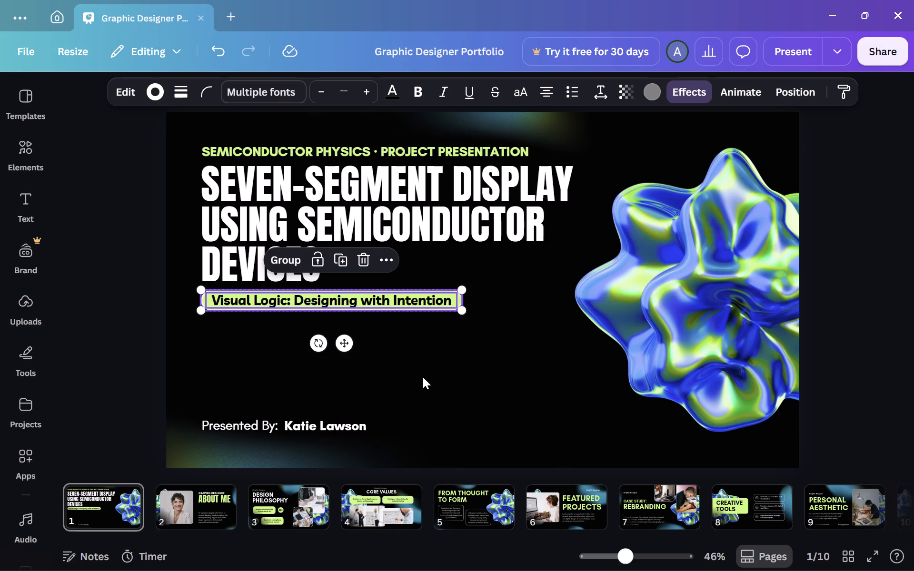
{"action": "left_click", "coordinate": [307, 298]}
{"action": "left_click", "coordinate": [309, 305]}
{"action": "key", "text": "Escape"}
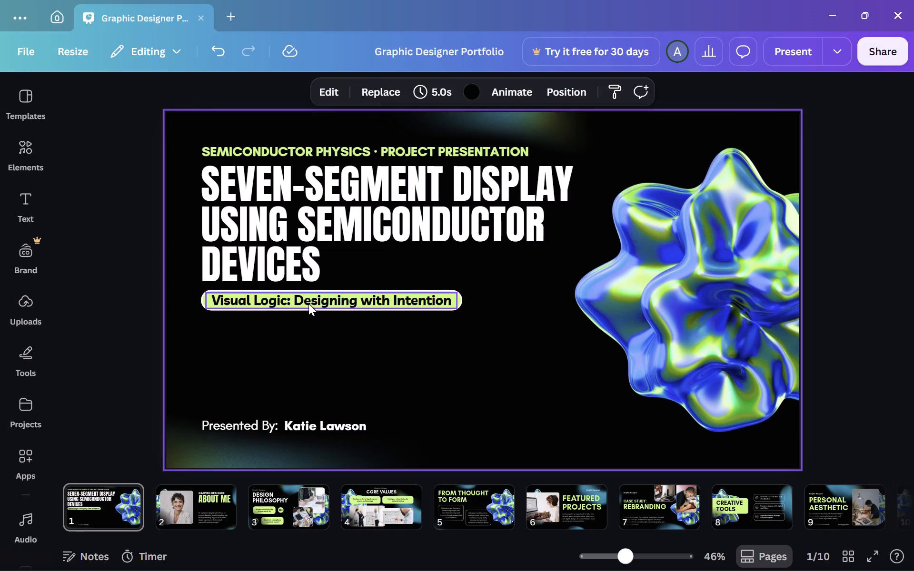
{"action": "triple_click", "coordinate": [303, 297]}
{"action": "key", "text": "ctrl+a"}
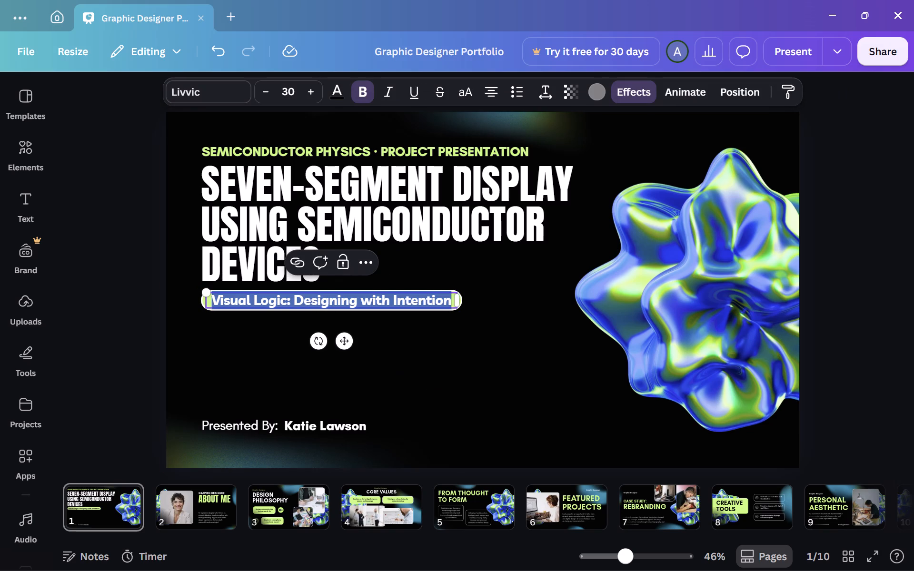
{"action": "key", "text": "Delete"}
{"action": "key", "text": "ctrl+v"}
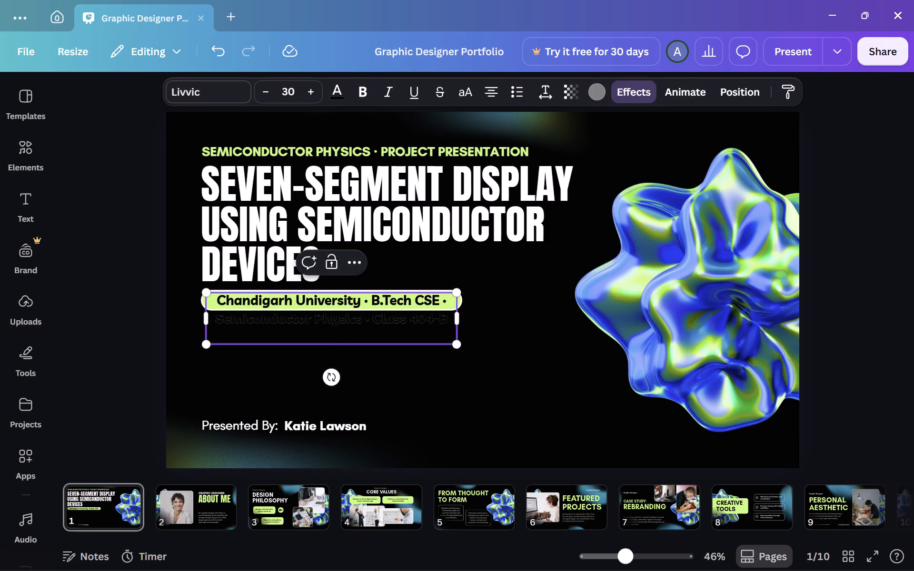
Narrow the tagline's text box slightly so it sits inside the green pill's width.
{"action": "left_click", "coordinate": [461, 304]}
{"action": "left_click_drag", "start_coordinate": [458, 319], "coordinate": [456, 317]}
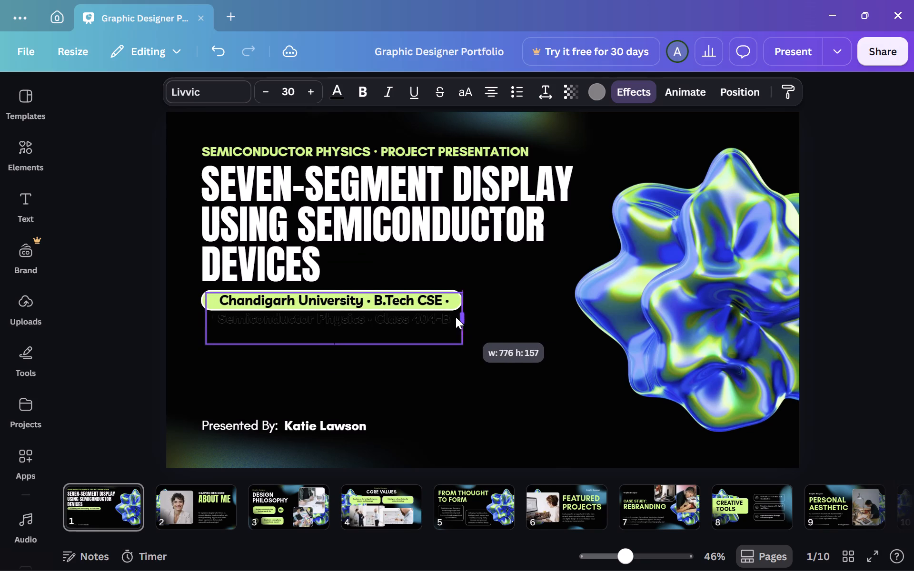
{"action": "left_click_drag", "start_coordinate": [456, 317], "coordinate": [454, 315]}
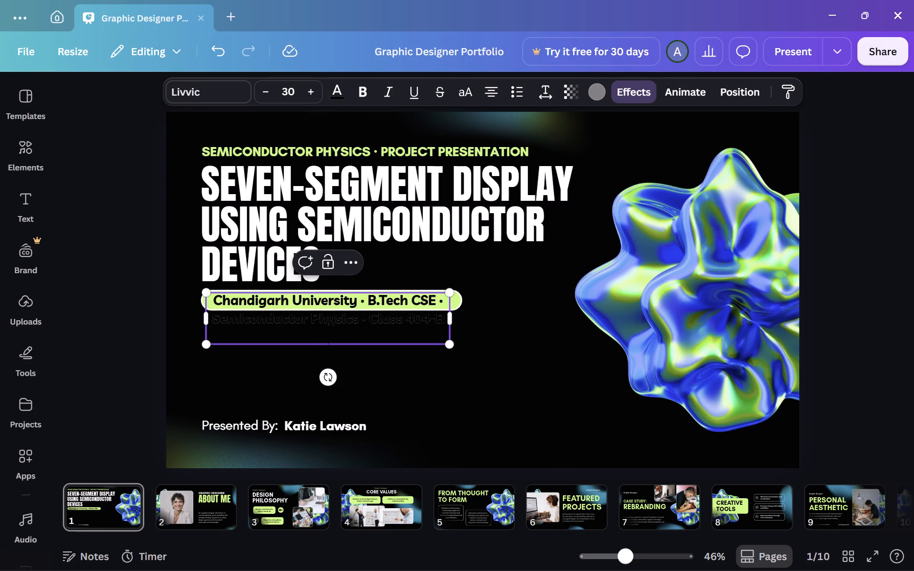
Copy only the second line of the tagline, "Semiconductor Physics · Class 404-B".
{"action": "left_click", "coordinate": [346, 329]}
{"action": "key", "text": "ctrl+a"}
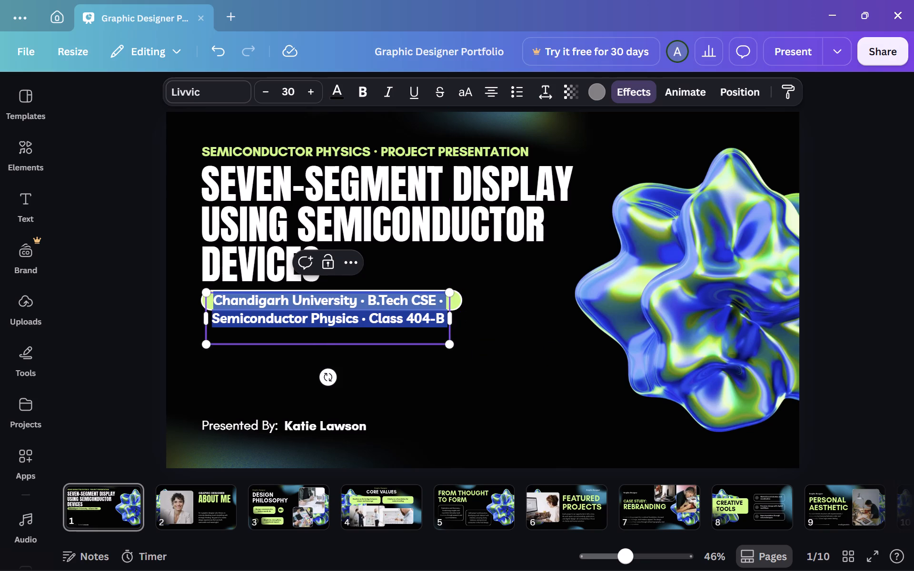
{"action": "key", "text": "Escape"}
{"action": "left_click", "coordinate": [219, 321]}
{"action": "left_click_drag", "start_coordinate": [215, 315], "coordinate": [280, 307]}
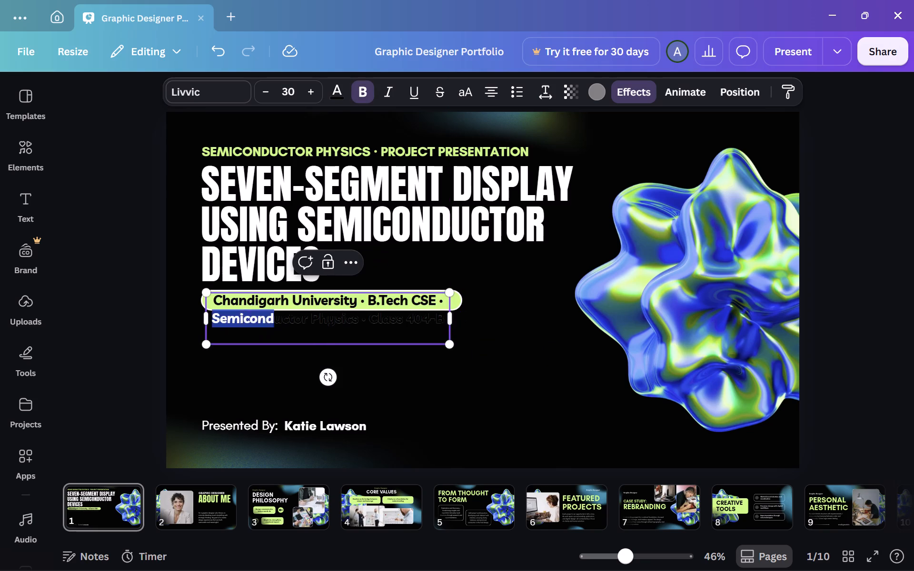
{"action": "left_click_drag", "start_coordinate": [280, 307], "coordinate": [433, 335]}
{"action": "key", "text": "ctrl+c"}
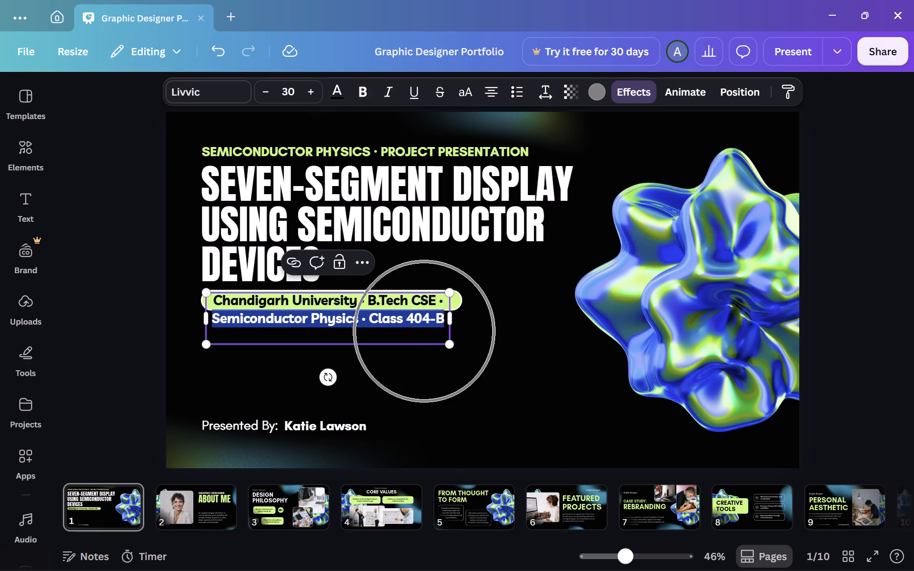
{"action": "key", "text": "Escape"}
{"action": "left_click", "coordinate": [472, 326]}
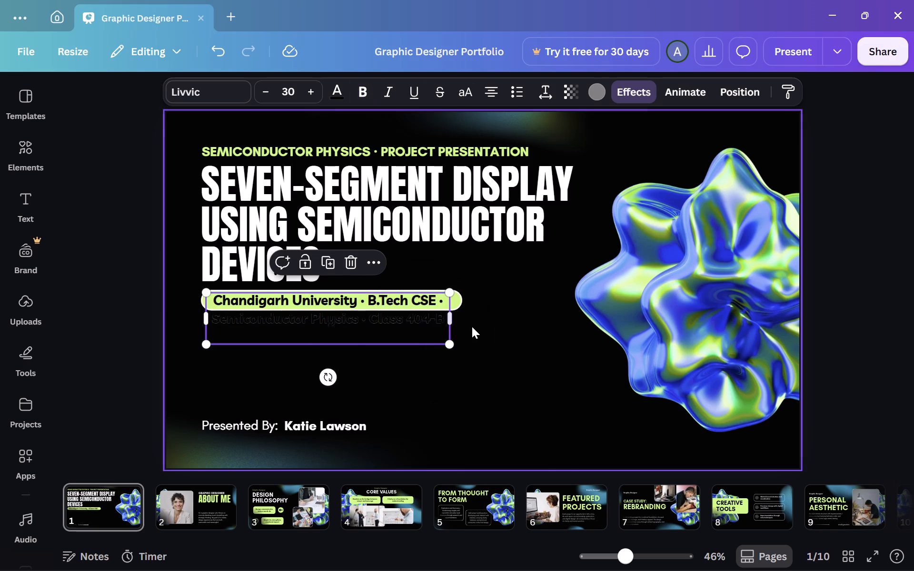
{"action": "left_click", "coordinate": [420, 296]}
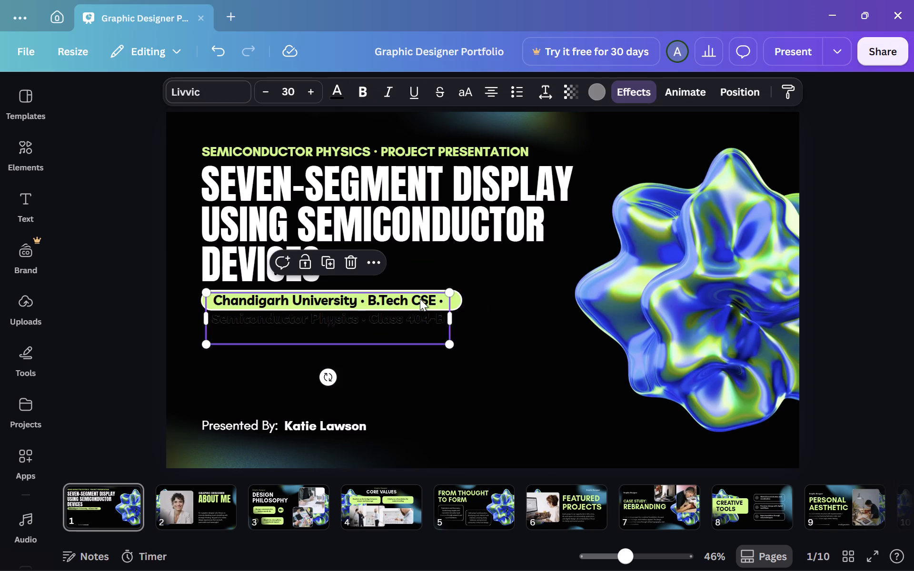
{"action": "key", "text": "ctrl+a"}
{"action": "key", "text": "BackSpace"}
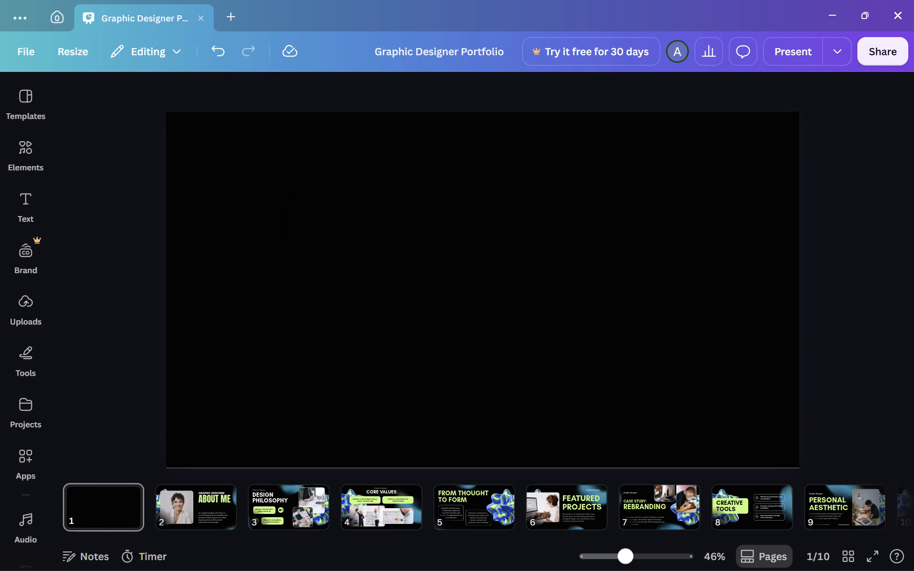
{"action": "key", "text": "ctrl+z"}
Replace the whole tagline in the green pill with the copied "Semiconductor Physics · Class 404-B".
{"action": "left_click", "coordinate": [415, 295]}
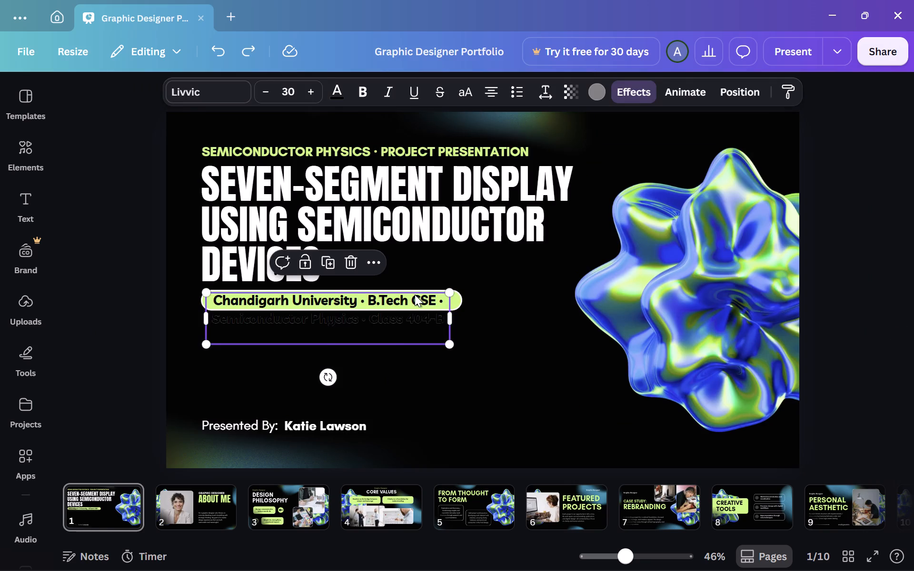
{"action": "double_click", "coordinate": [413, 298], "text": "ctrl"}
{"action": "double_click", "coordinate": [405, 311]}
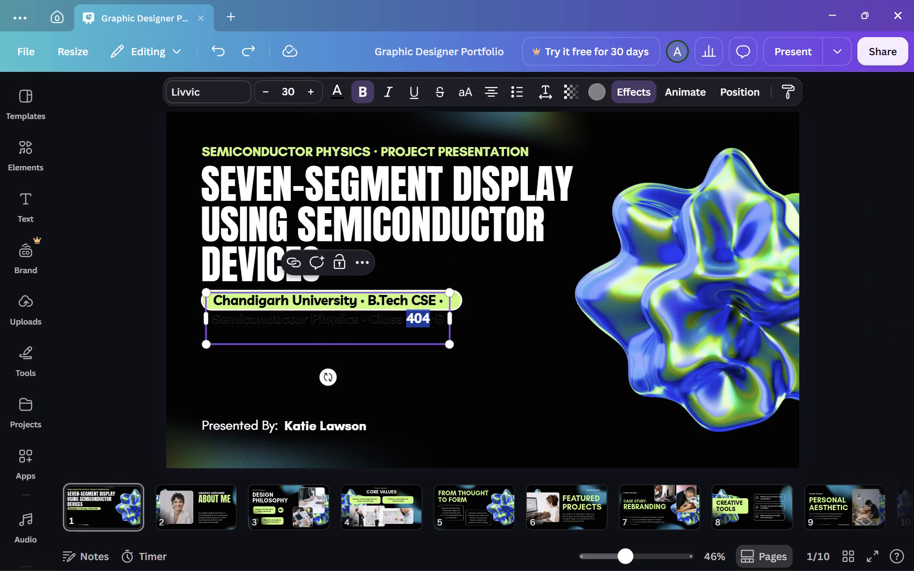
{"action": "key", "text": "ctrl+a"}
{"action": "key", "text": "Delete"}
{"action": "key", "text": "ctrl+v"}
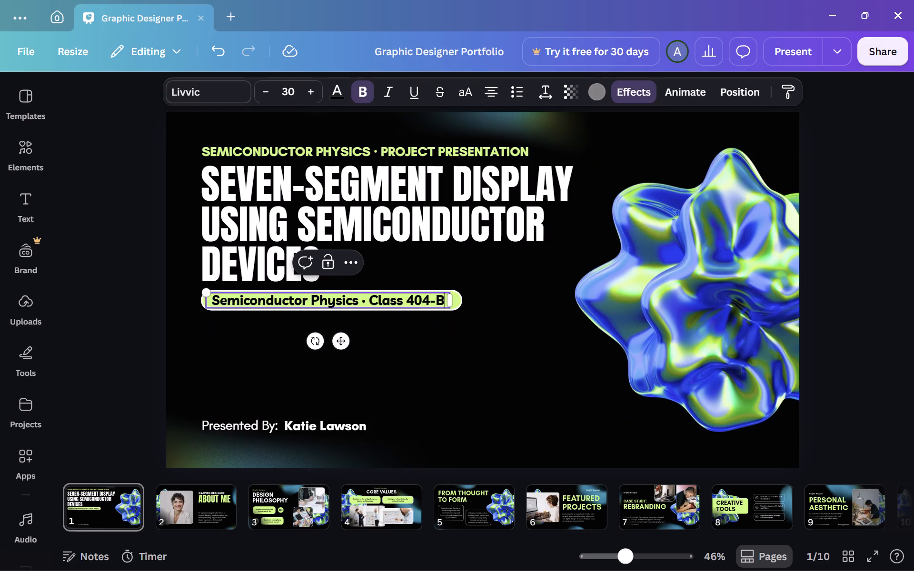
{"action": "key", "text": "Escape"}
{"action": "left_click", "coordinate": [137, 314]}
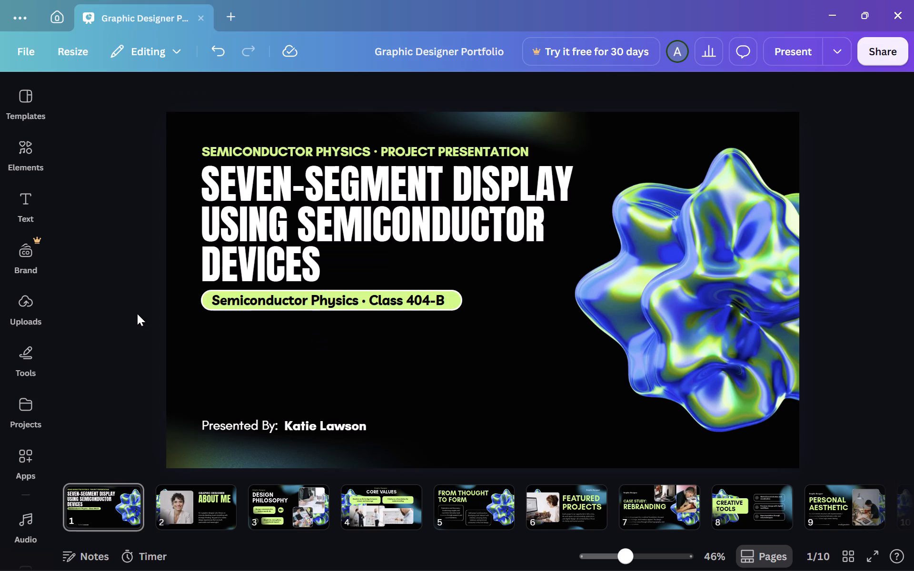
Move the "Presented By:" label up beneath the green pill and place the presenter name directly below the label.
{"action": "left_click", "coordinate": [254, 423]}
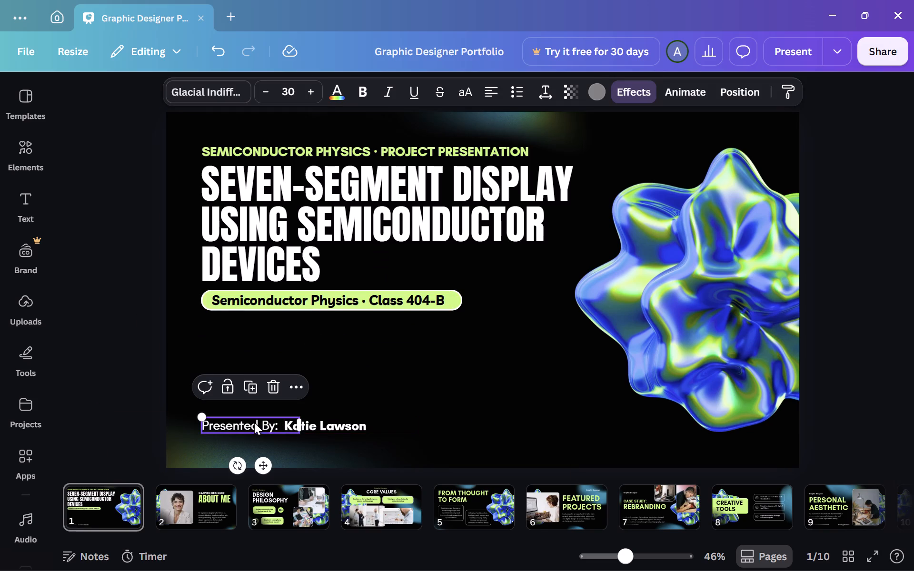
{"action": "left_click_drag", "start_coordinate": [262, 471], "coordinate": [264, 381]}
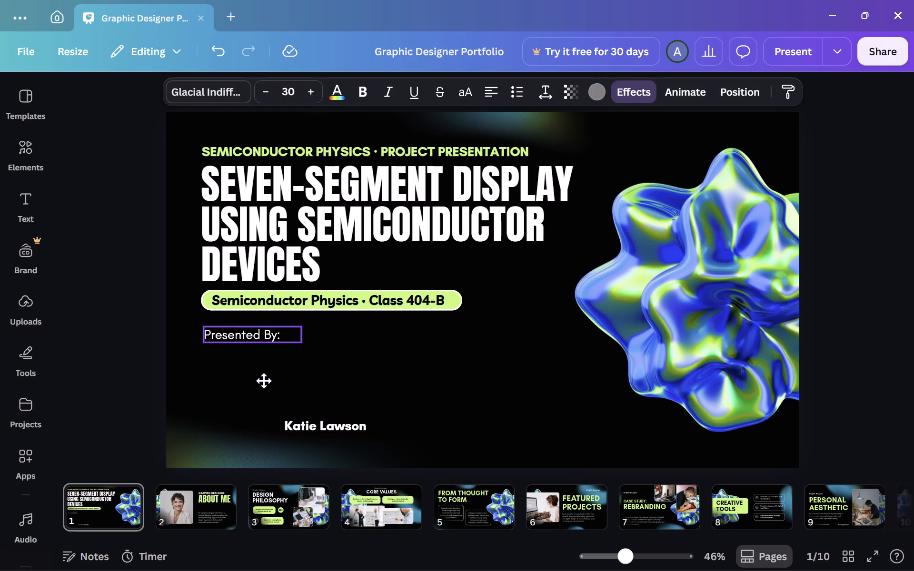
{"action": "left_click_drag", "start_coordinate": [264, 381], "coordinate": [267, 374]}
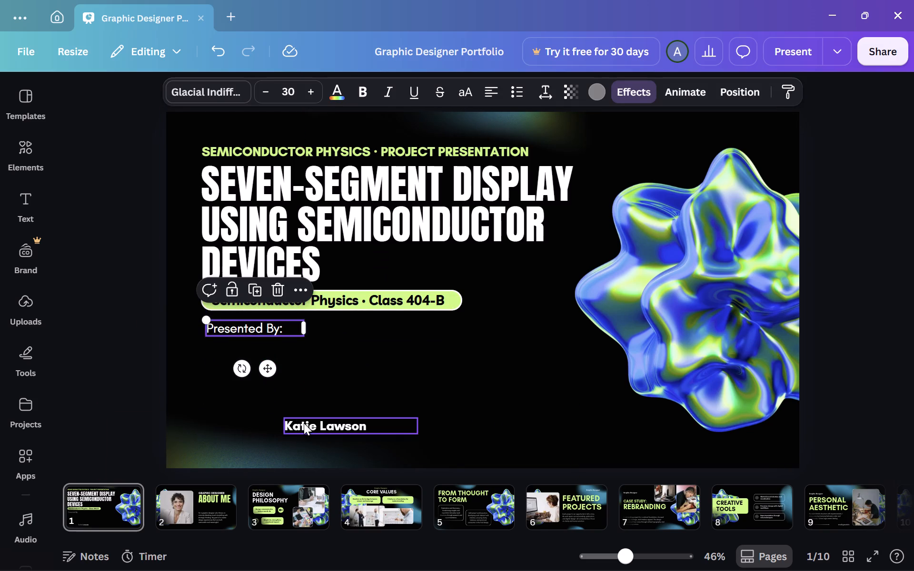
{"action": "key", "text": "Escape"}
{"action": "left_click", "coordinate": [301, 421]}
{"action": "left_click_drag", "start_coordinate": [365, 467], "coordinate": [288, 388]}
Duplicate the presenter name three times, stacking the copies below it as an evenly spaced, aligned list of four names.
{"action": "key", "text": "ctrl+d"}
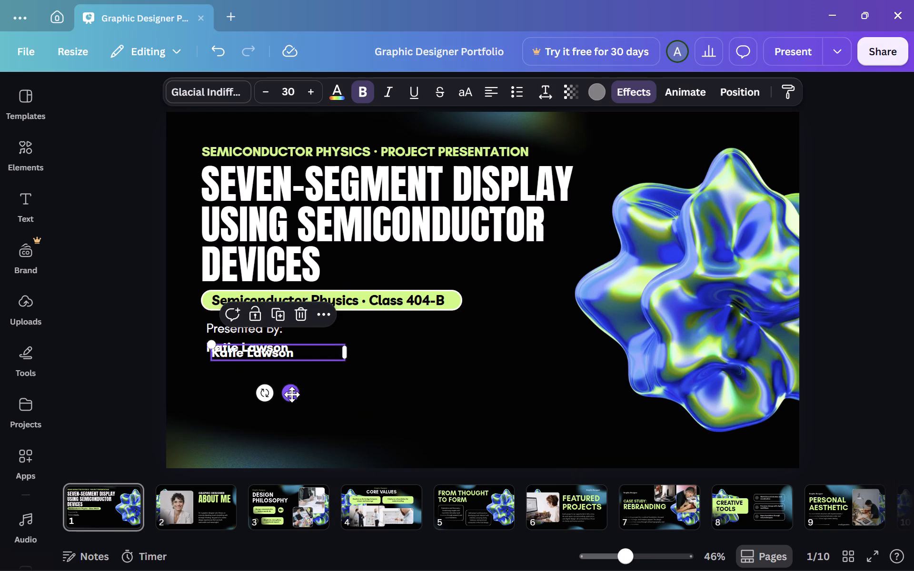
{"action": "left_click_drag", "start_coordinate": [292, 397], "coordinate": [291, 408]}
{"action": "key", "text": "ctrl+d"}
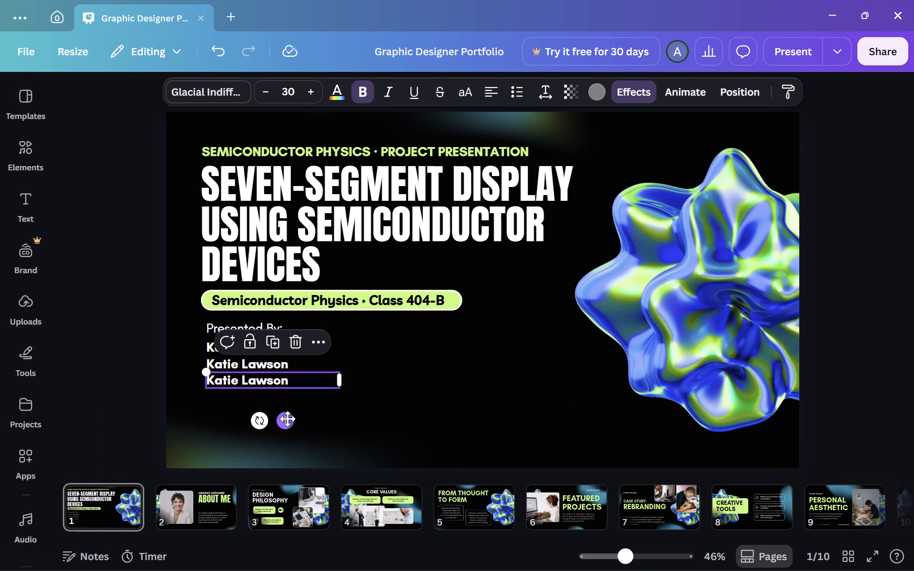
{"action": "key", "text": "ctrl+d"}
Replace the first placeholder presenter name with the first team member's name from the PowerPoint cover, without a trailing hyphen.
{"action": "double_click", "coordinate": [215, 339]}
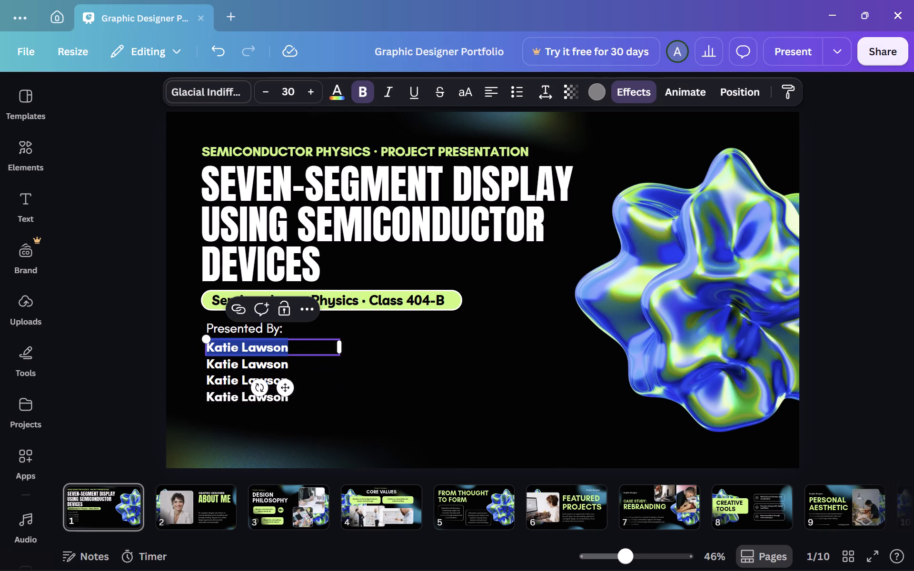
{"action": "key", "text": "BackSpace"}
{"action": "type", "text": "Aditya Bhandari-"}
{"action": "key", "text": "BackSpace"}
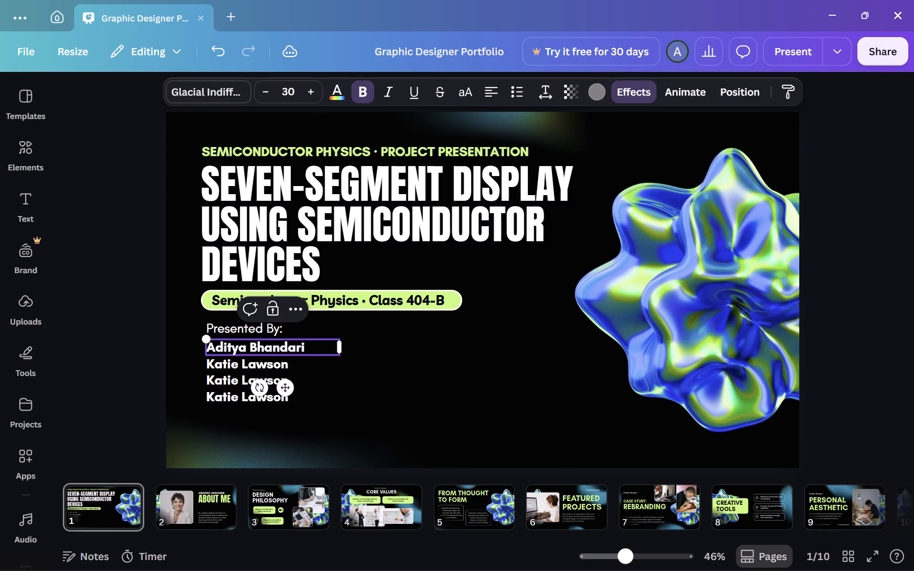
Append a spaced hyphen and the first presenter's student ID from the PowerPoint cover, widening the text box to fit one line.
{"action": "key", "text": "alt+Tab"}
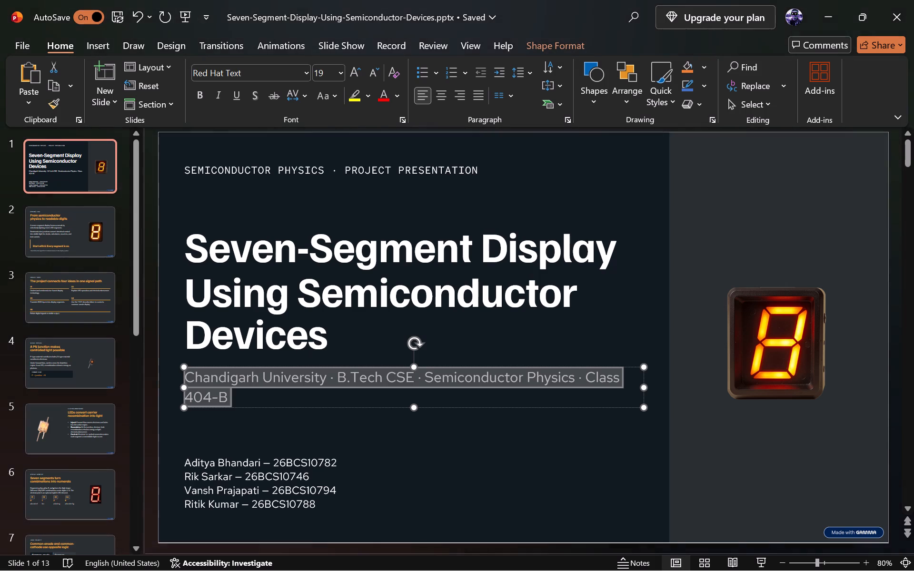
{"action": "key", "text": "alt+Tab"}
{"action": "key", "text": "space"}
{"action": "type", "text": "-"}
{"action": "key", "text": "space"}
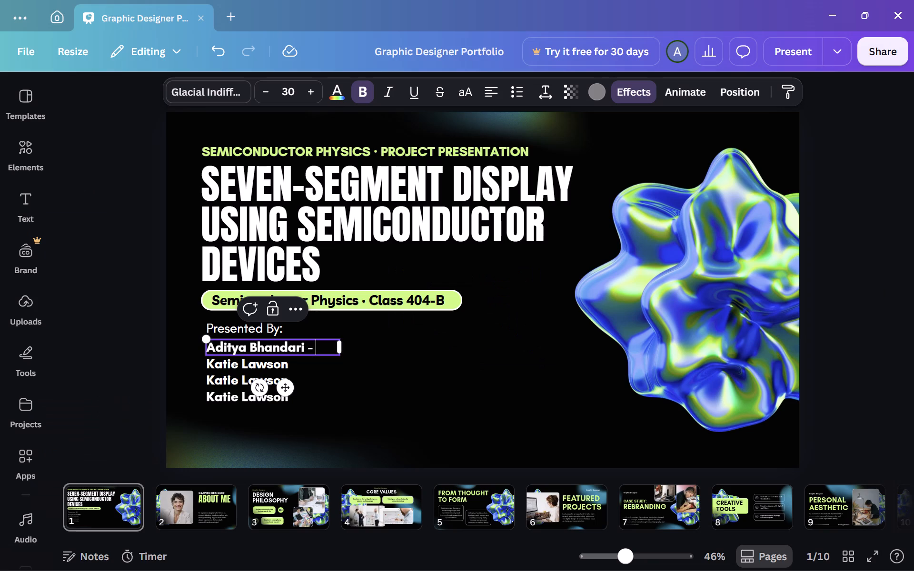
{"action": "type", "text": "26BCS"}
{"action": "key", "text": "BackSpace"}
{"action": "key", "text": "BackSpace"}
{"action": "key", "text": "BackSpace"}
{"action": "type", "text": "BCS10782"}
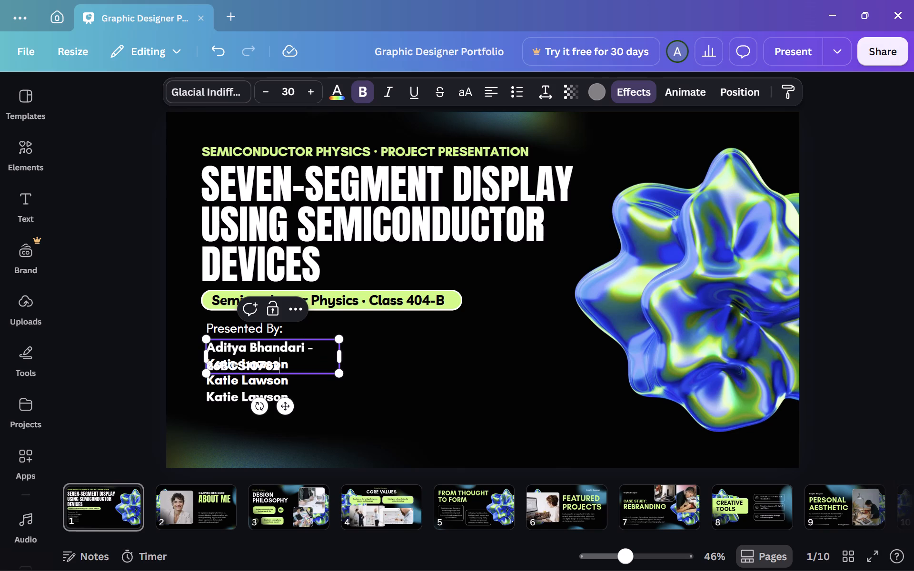
{"action": "left_click_drag", "start_coordinate": [339, 359], "coordinate": [398, 354]}
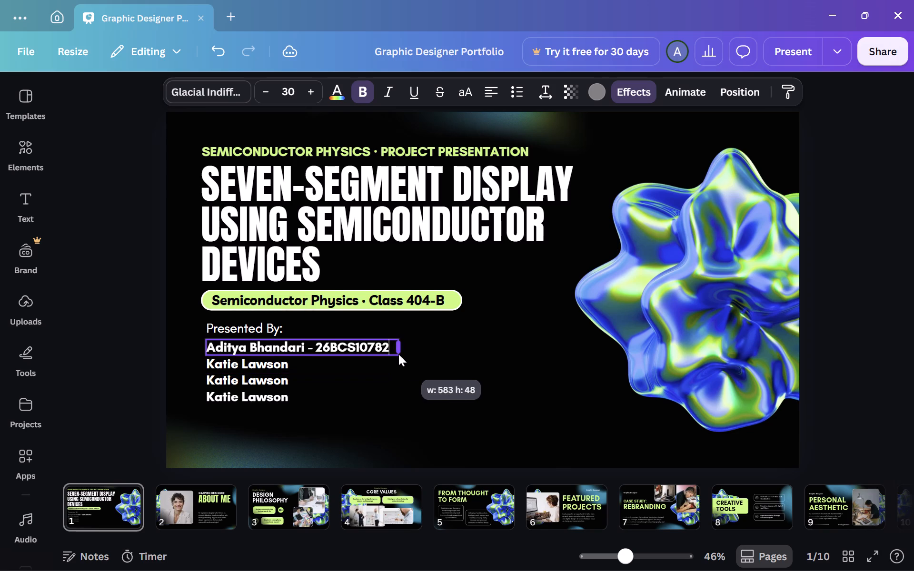
{"action": "left_click_drag", "start_coordinate": [398, 354], "coordinate": [397, 354]}
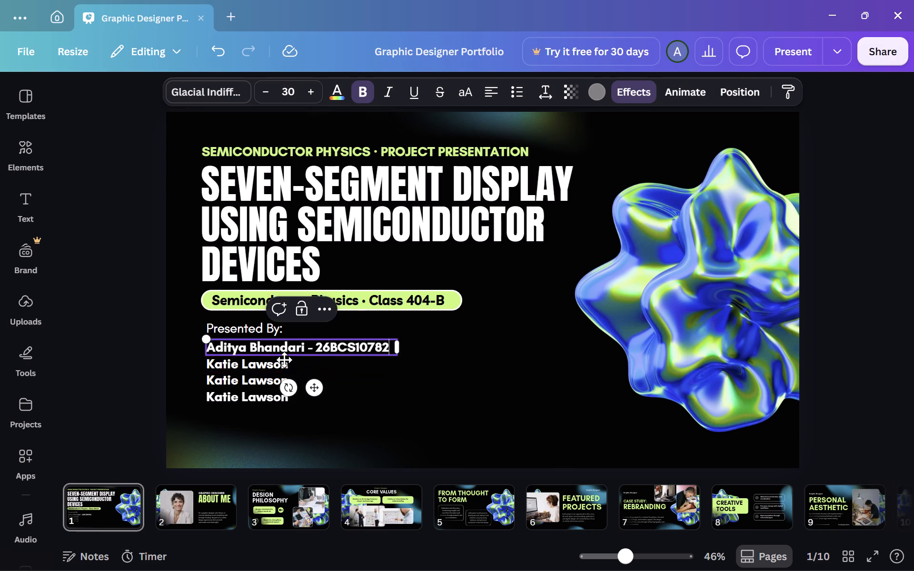
Replace the second placeholder presenter with the second listed team member's name, a hyphen and student ID, widening the box to one line.
{"action": "double_click", "coordinate": [273, 365]}
{"action": "key", "text": "ctrl+a"}
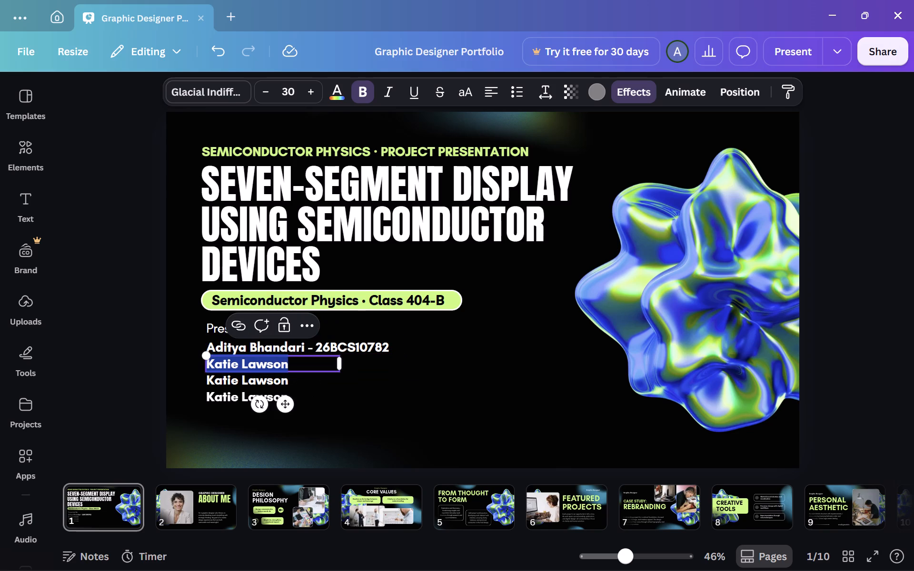
{"action": "key", "text": "BackSpace"}
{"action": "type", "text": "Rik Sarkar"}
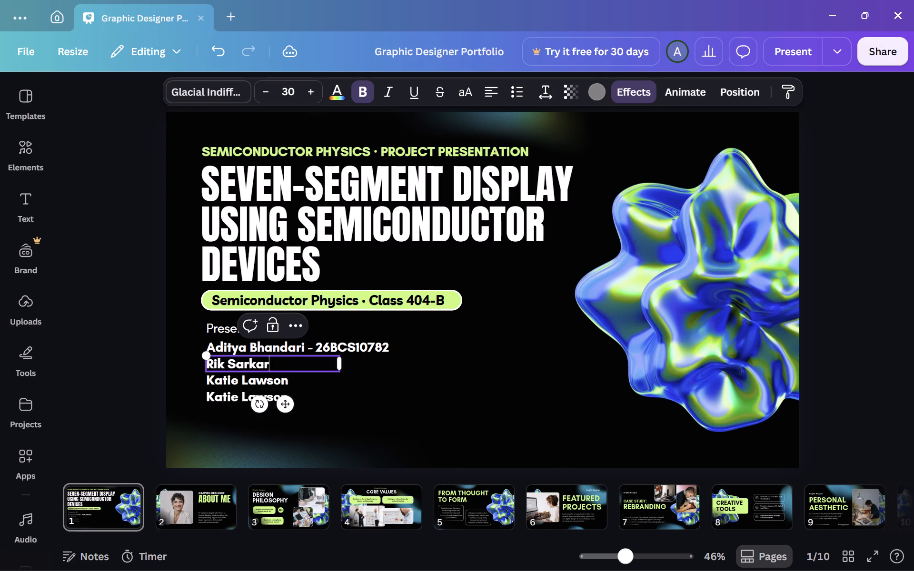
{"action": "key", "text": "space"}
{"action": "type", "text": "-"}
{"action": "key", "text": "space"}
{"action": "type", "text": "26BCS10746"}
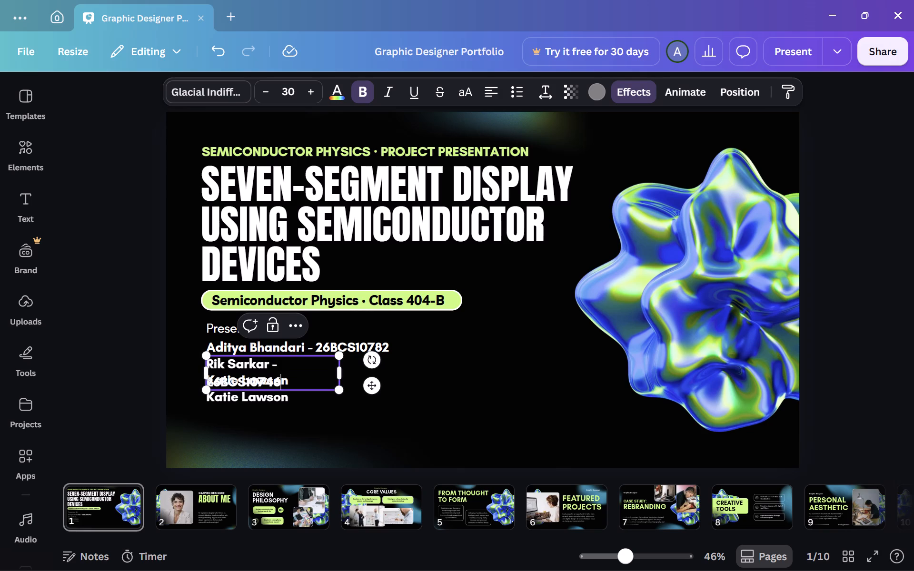
{"action": "left_click_drag", "start_coordinate": [341, 375], "coordinate": [386, 372]}
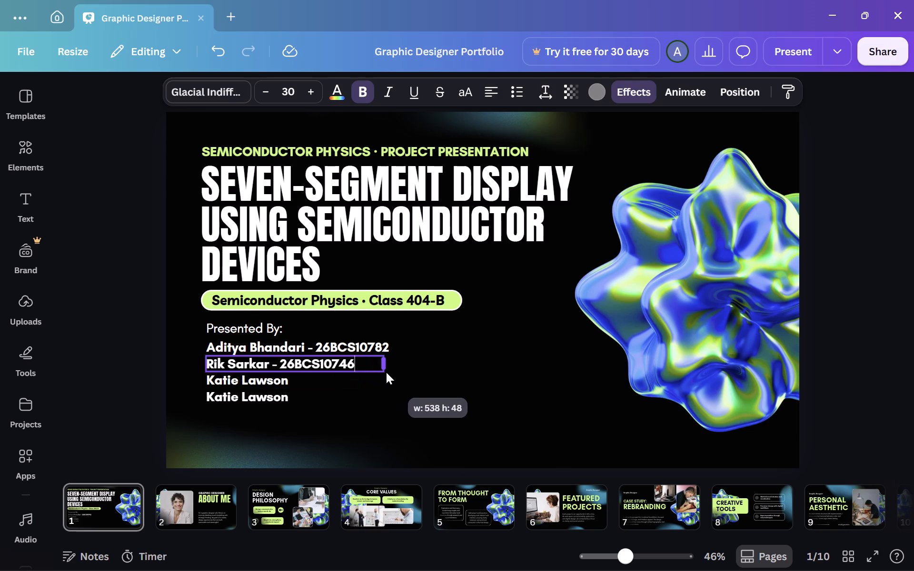
{"action": "left_click_drag", "start_coordinate": [386, 372], "coordinate": [366, 373]}
Replace the third placeholder presenter with the PowerPoint list's last member's name, a hyphen and student ID, widening the box to one line.
{"action": "double_click", "coordinate": [248, 385]}
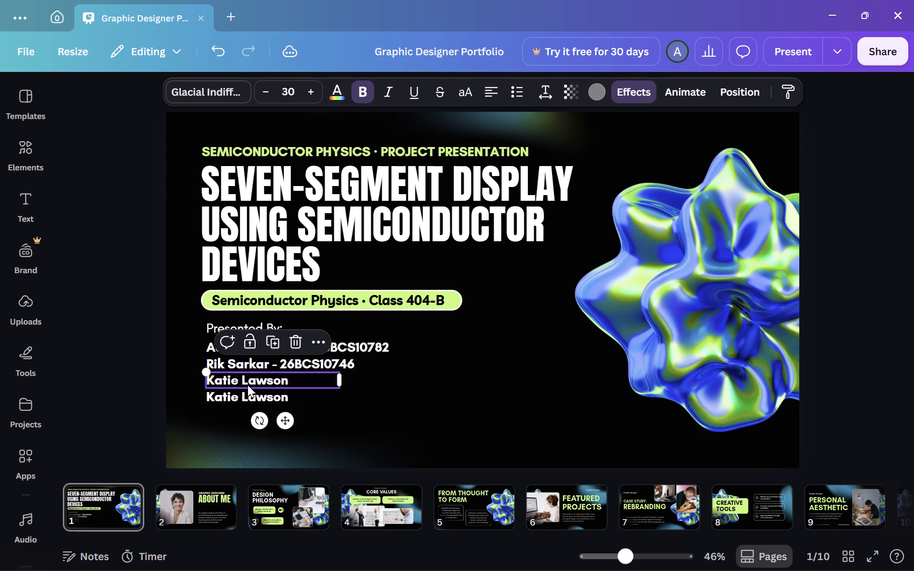
{"action": "key", "text": "ctrl+a"}
{"action": "key", "text": "BackSpace"}
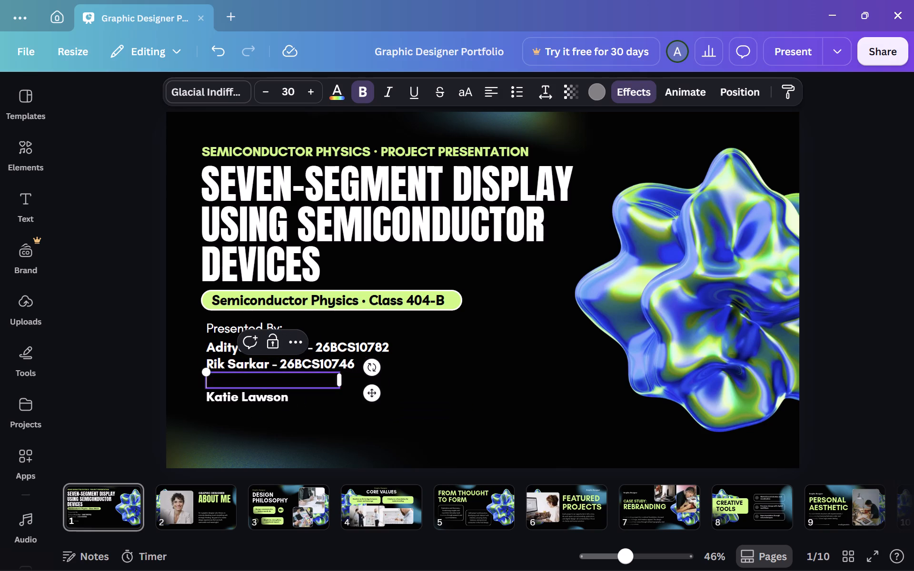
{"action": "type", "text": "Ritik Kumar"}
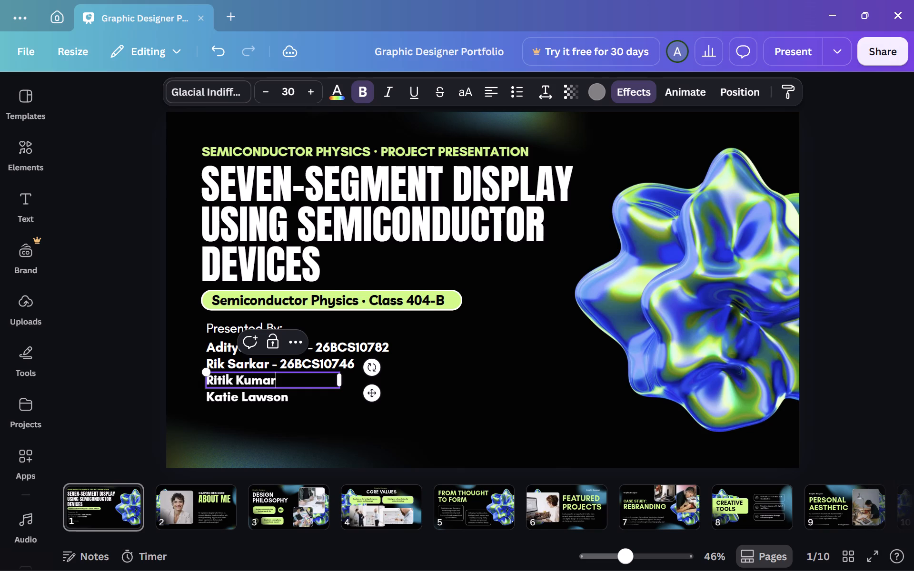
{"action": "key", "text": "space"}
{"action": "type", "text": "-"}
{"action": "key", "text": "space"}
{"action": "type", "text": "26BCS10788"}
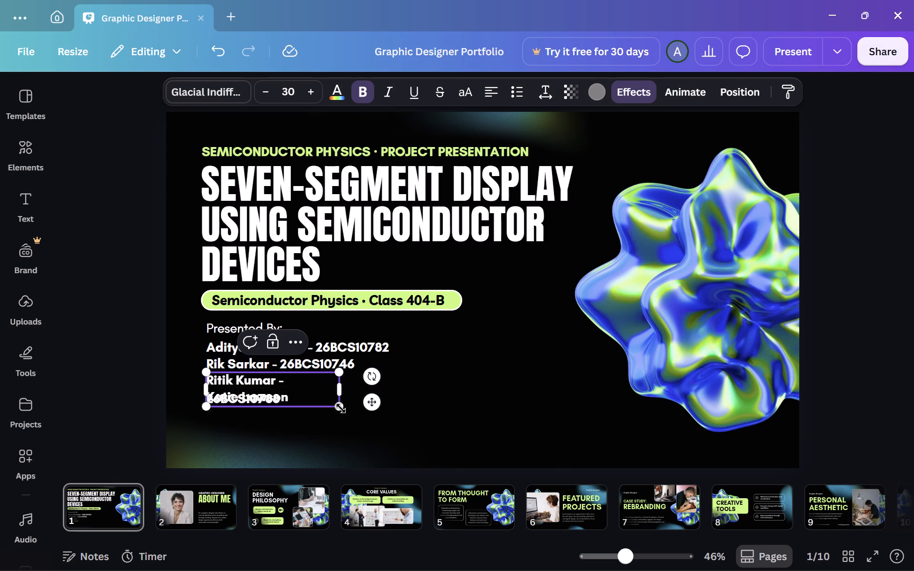
{"action": "left_click_drag", "start_coordinate": [340, 396], "coordinate": [372, 391]}
Replace the last placeholder presenter with the PowerPoint list's third member's name, a hyphen and student ID, widening the box to one line.
{"action": "double_click", "coordinate": [286, 397]}
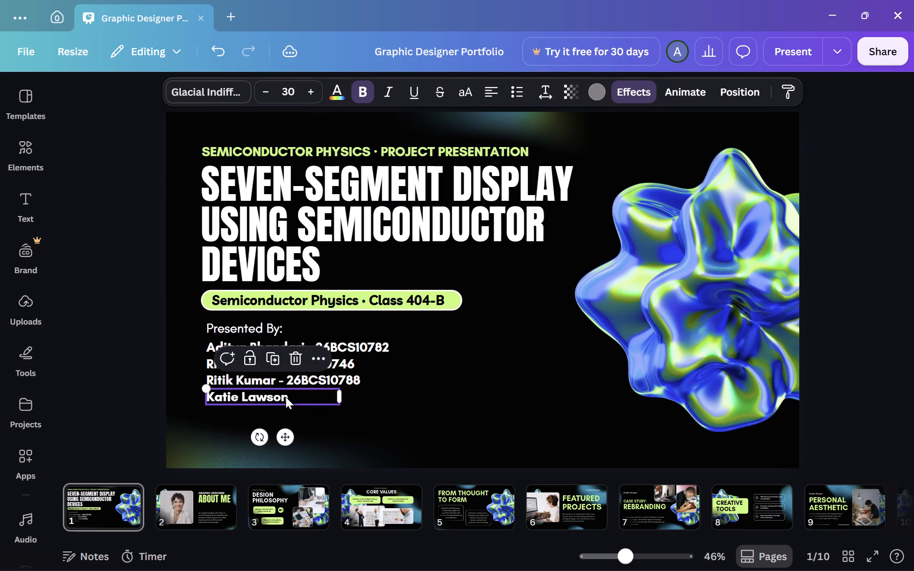
{"action": "key", "text": "BackSpace"}
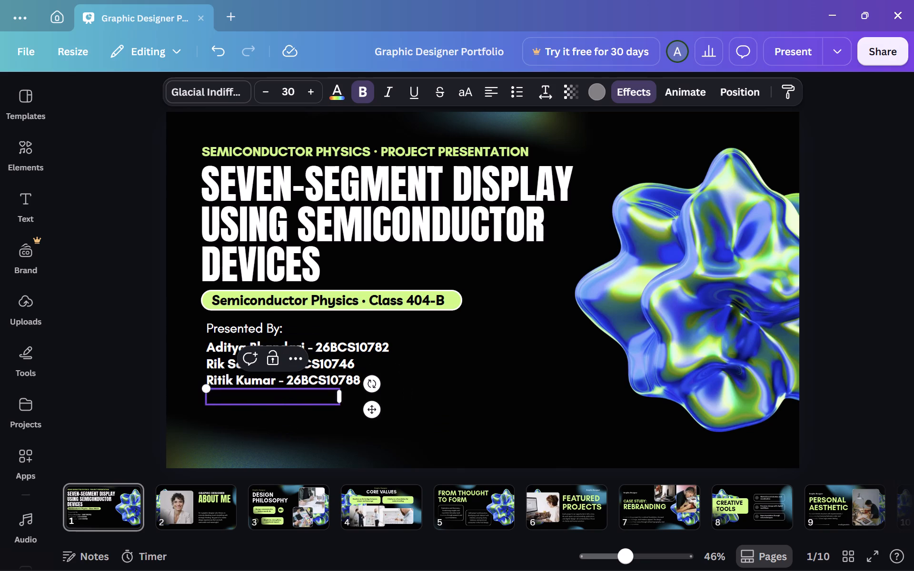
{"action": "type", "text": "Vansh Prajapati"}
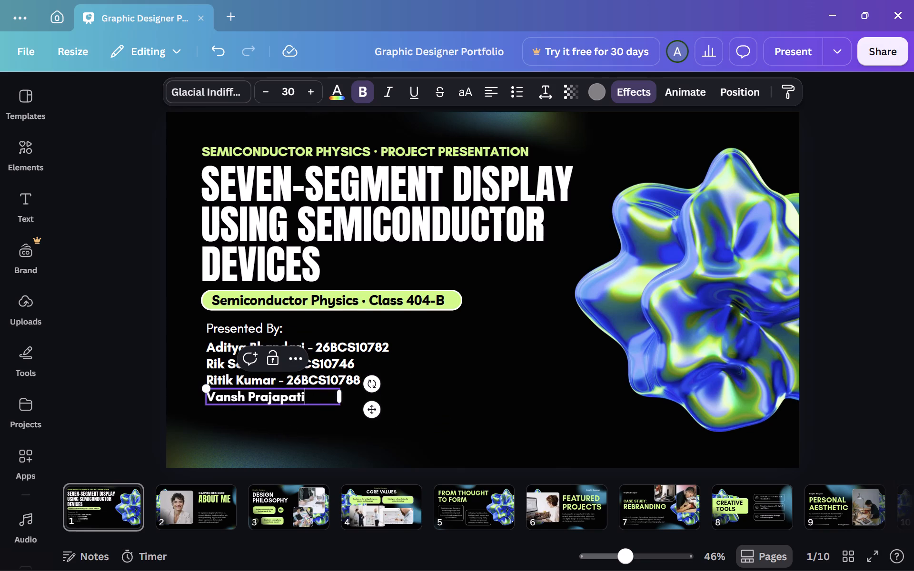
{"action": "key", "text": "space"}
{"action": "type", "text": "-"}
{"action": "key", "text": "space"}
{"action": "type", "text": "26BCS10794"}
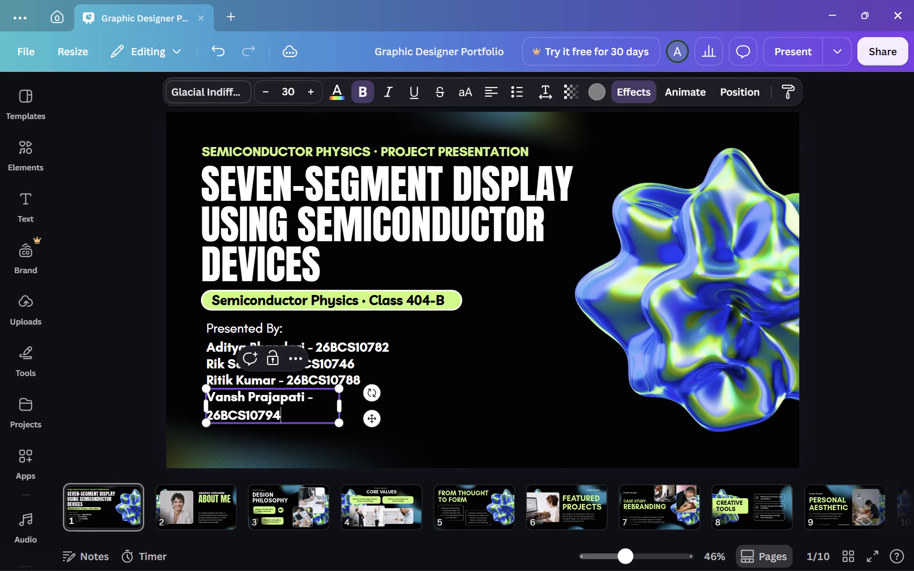
{"action": "left_click_drag", "start_coordinate": [343, 404], "coordinate": [385, 404]}
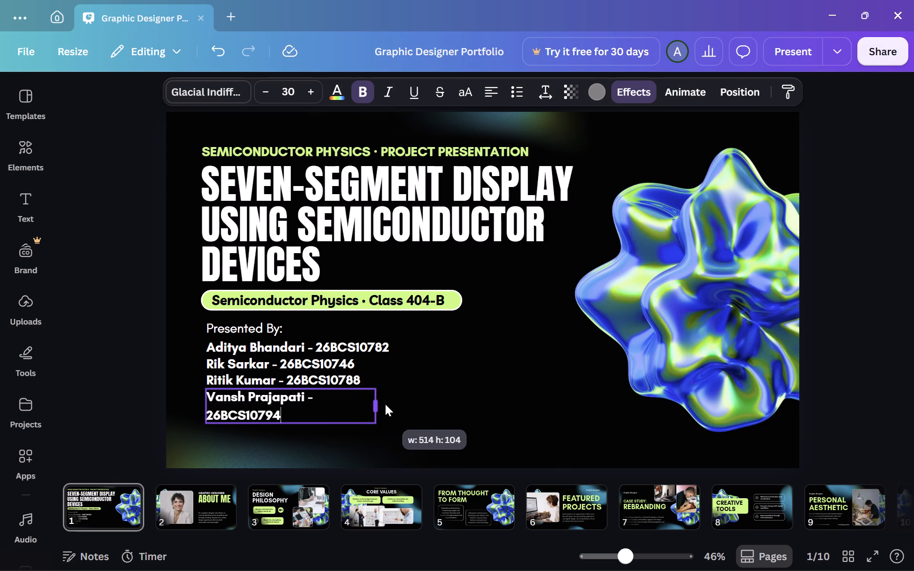
{"action": "left_click_drag", "start_coordinate": [385, 404], "coordinate": [401, 402]}
{"action": "key", "text": "Escape"}
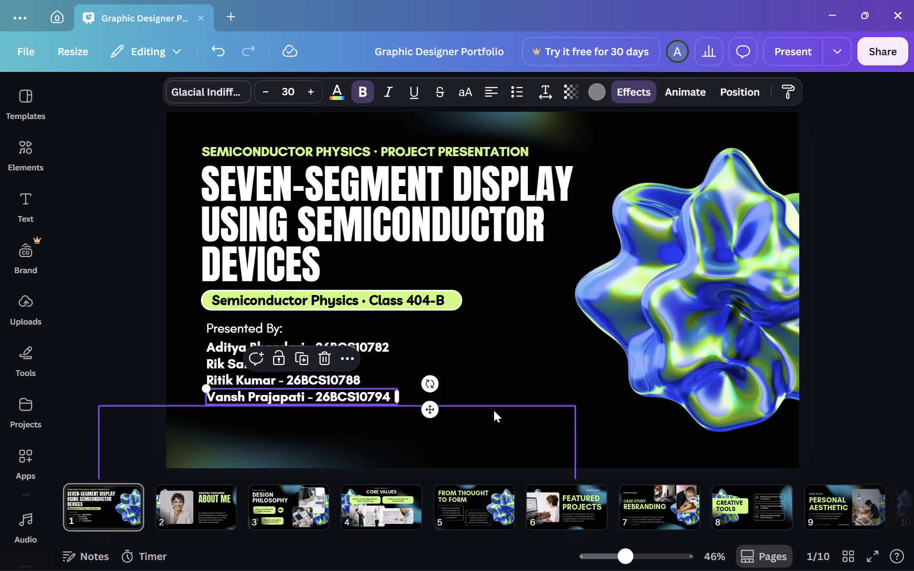
{"action": "left_click", "coordinate": [120, 343]}
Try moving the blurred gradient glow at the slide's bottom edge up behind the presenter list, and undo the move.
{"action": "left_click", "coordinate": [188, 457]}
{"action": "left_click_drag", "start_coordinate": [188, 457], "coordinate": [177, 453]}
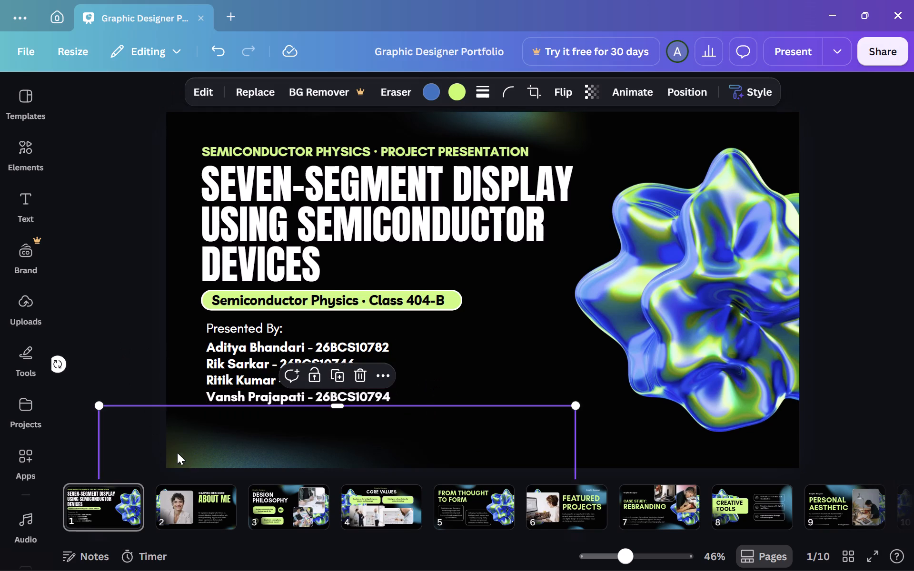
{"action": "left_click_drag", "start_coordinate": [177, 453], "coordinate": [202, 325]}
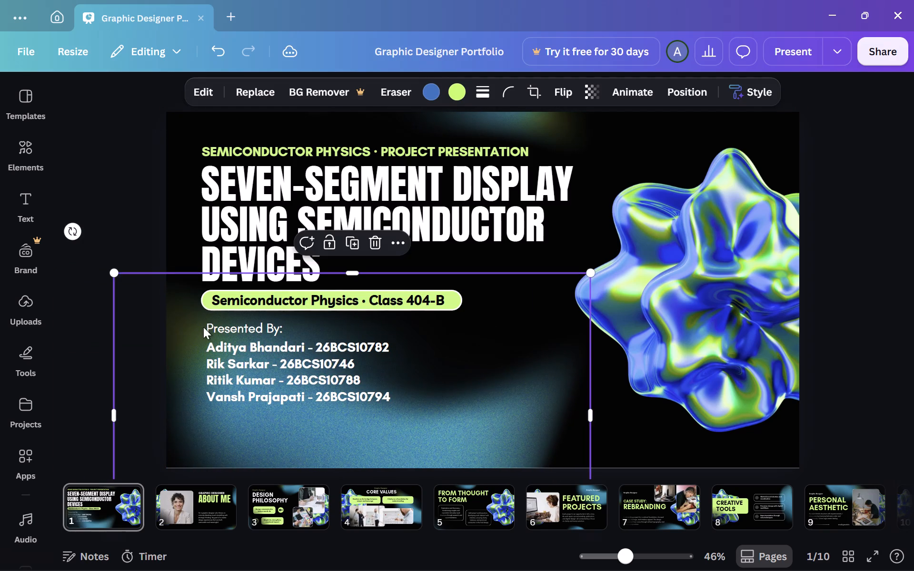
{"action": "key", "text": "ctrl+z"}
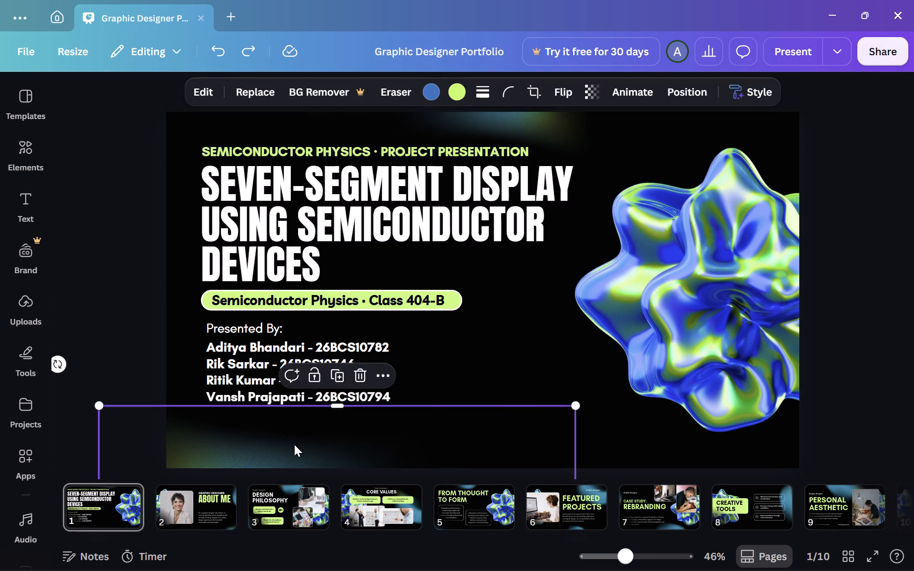
Nudge the blurred gradient glow at the slide's bottom edge up by two small increments and deselect it.
{"action": "key", "text": "Up"}
{"action": "key", "text": "Up"}
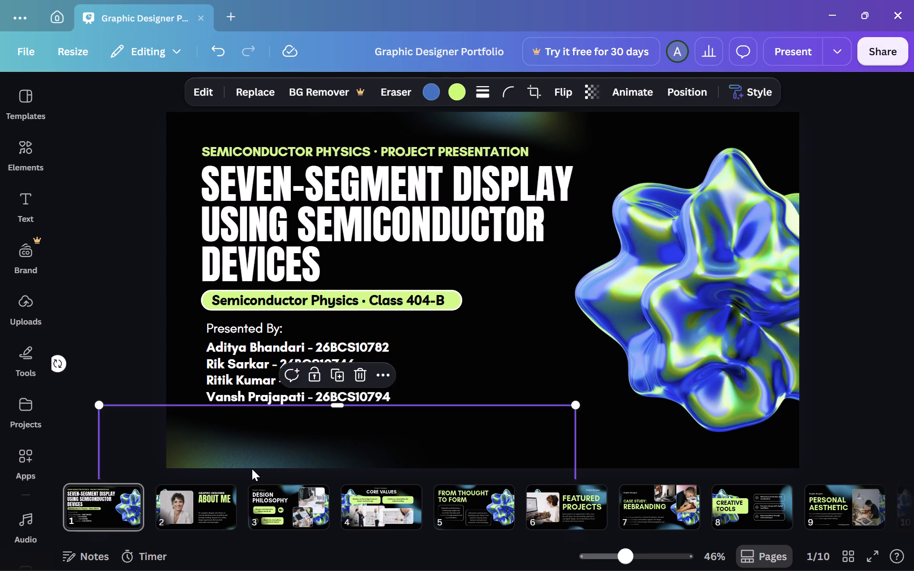
{"action": "left_click", "coordinate": [247, 472]}
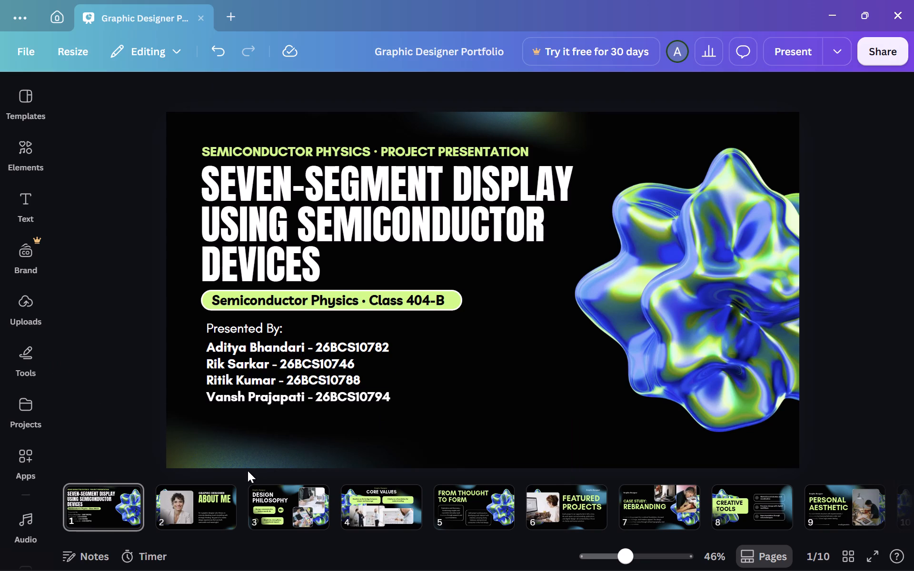
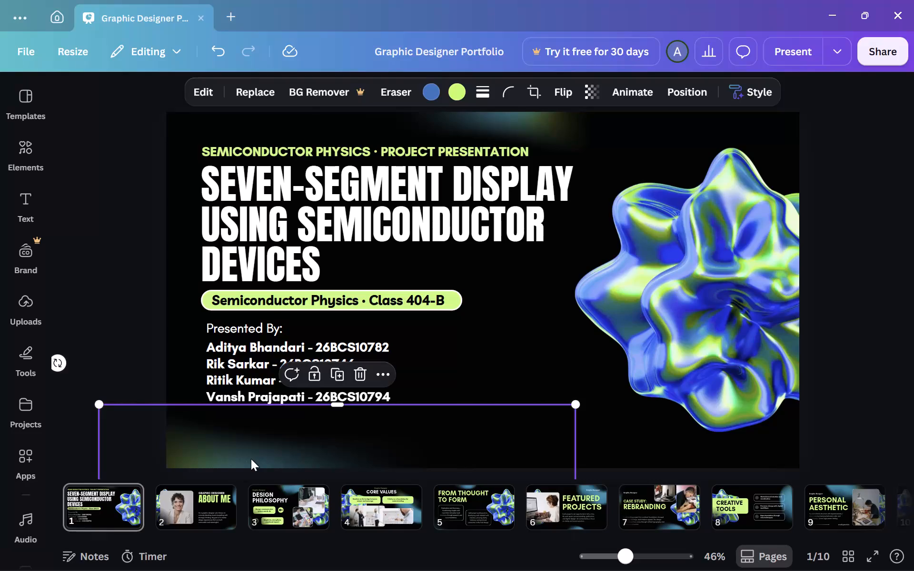
Move the blurred gradient glow at the title slide's bottom edge slightly up and to the right, and deselect it.
{"action": "left_click_drag", "start_coordinate": [251, 459], "coordinate": [269, 441]}
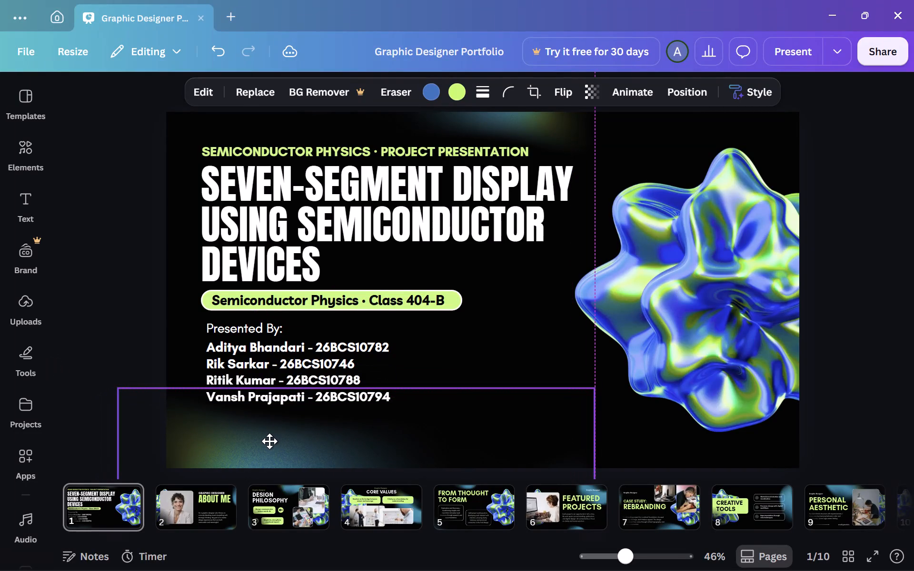
{"action": "left_click_drag", "start_coordinate": [269, 441], "coordinate": [268, 440]}
{"action": "key", "text": "Escape"}
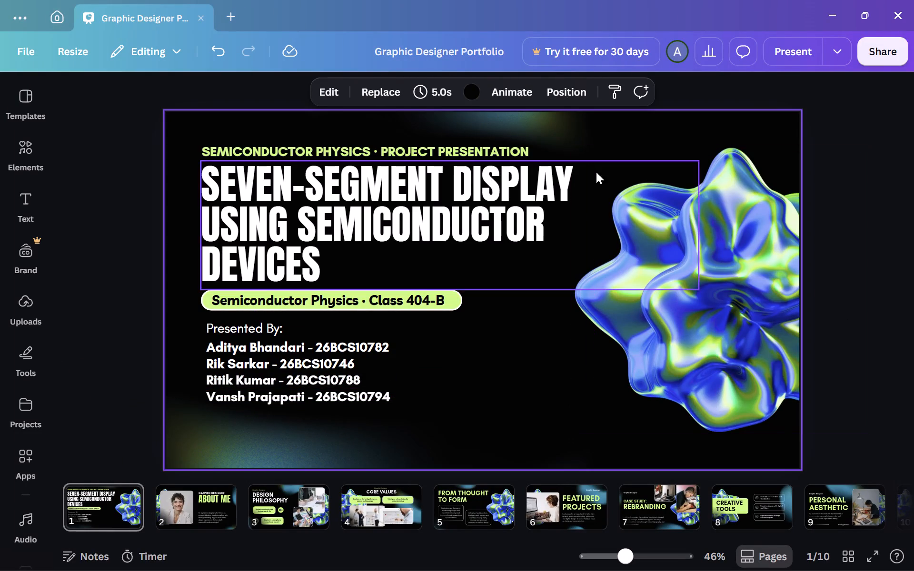
Move the blurred gradient glow at the title slide's top edge slightly down into the slide, and deselect it.
{"action": "left_click", "coordinate": [544, 124]}
{"action": "left_click_drag", "start_coordinate": [544, 124], "coordinate": [545, 133]}
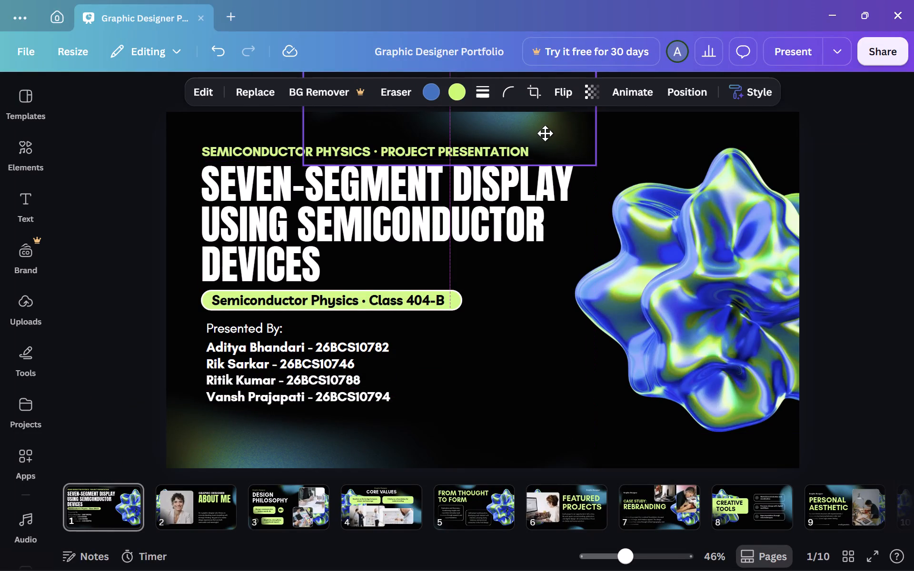
{"action": "left_click_drag", "start_coordinate": [545, 133], "coordinate": [543, 131]}
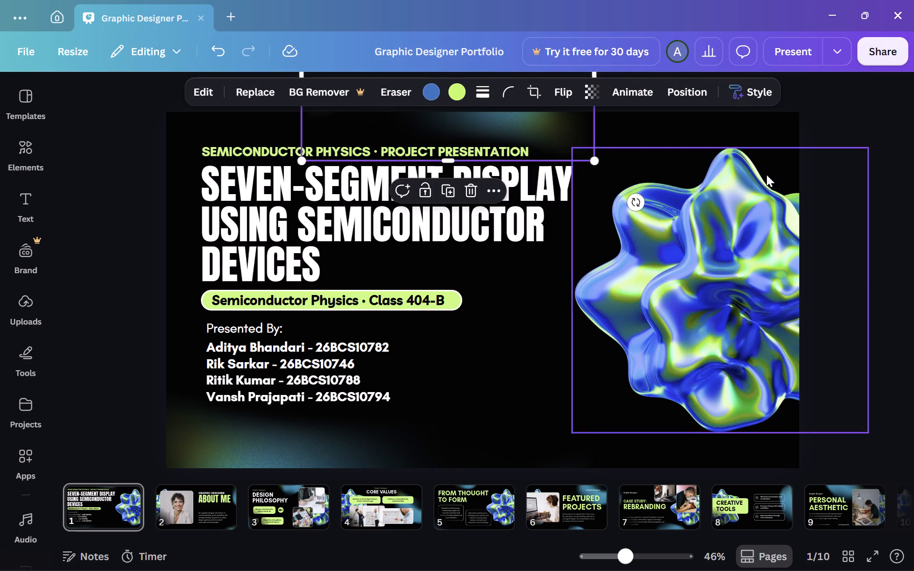
{"action": "key", "text": "Escape"}
{"action": "left_click", "coordinate": [866, 189]}
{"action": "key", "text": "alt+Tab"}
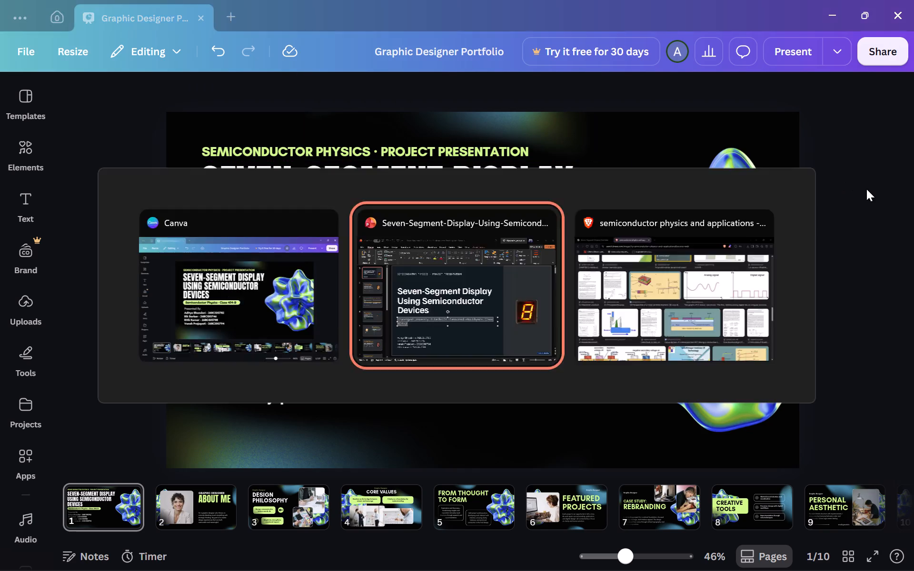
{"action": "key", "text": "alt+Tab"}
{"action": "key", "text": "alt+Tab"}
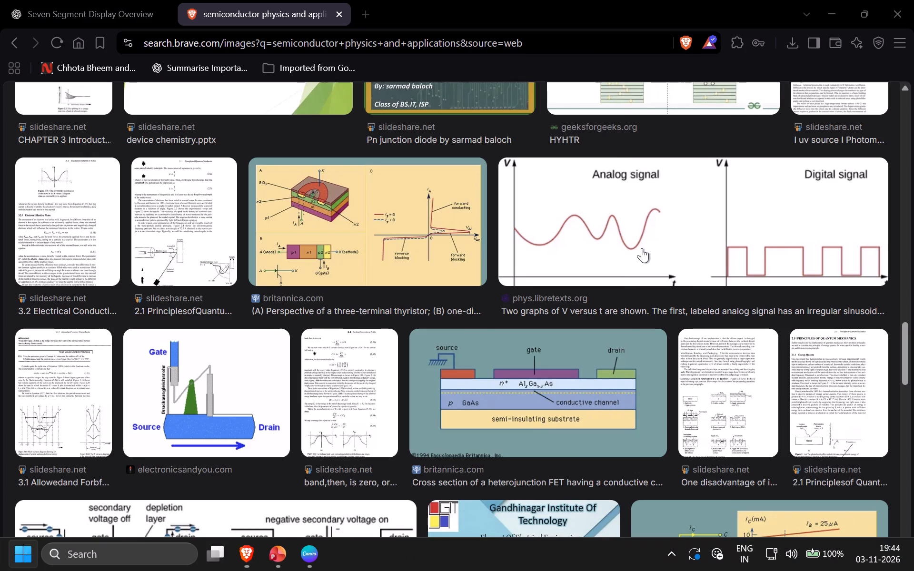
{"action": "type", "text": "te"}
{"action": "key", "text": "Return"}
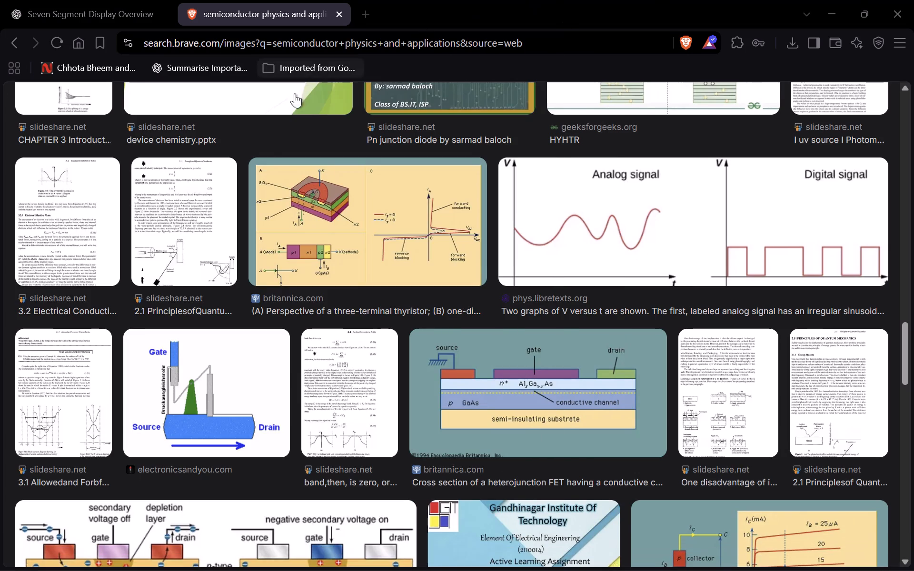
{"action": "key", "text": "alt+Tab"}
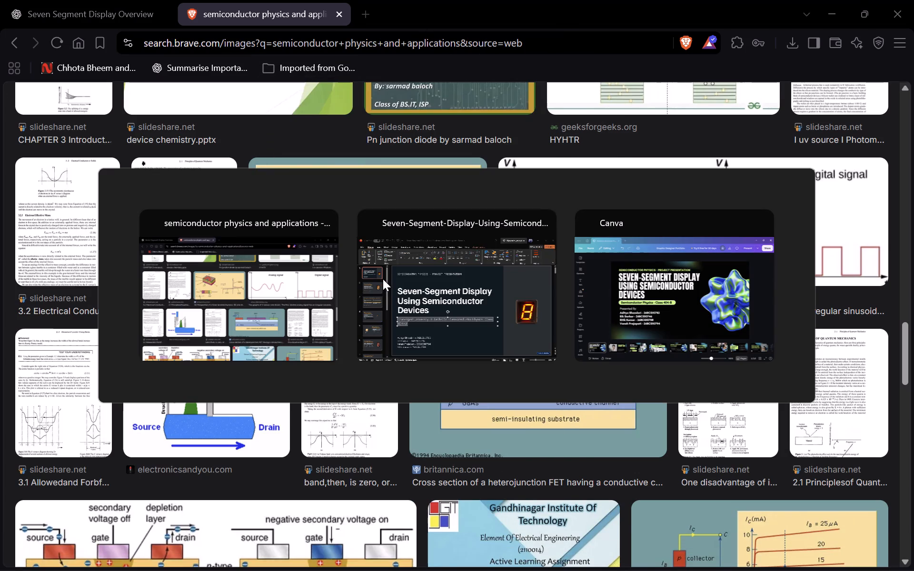
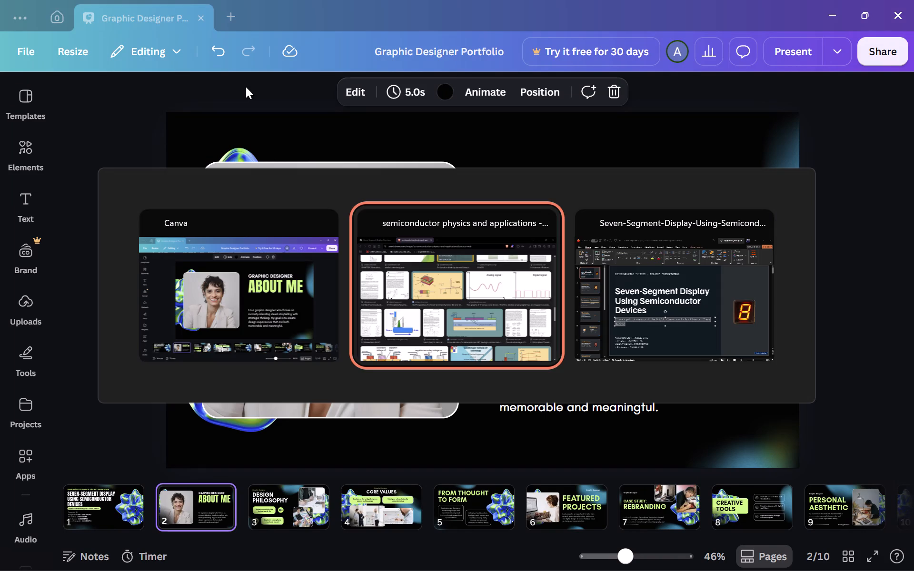
Search the browser's images for "seven segment display" and browse the pictures found.
{"action": "scroll", "coordinate": [502, 186], "scroll_direction": "up", "scroll_amount": 8}
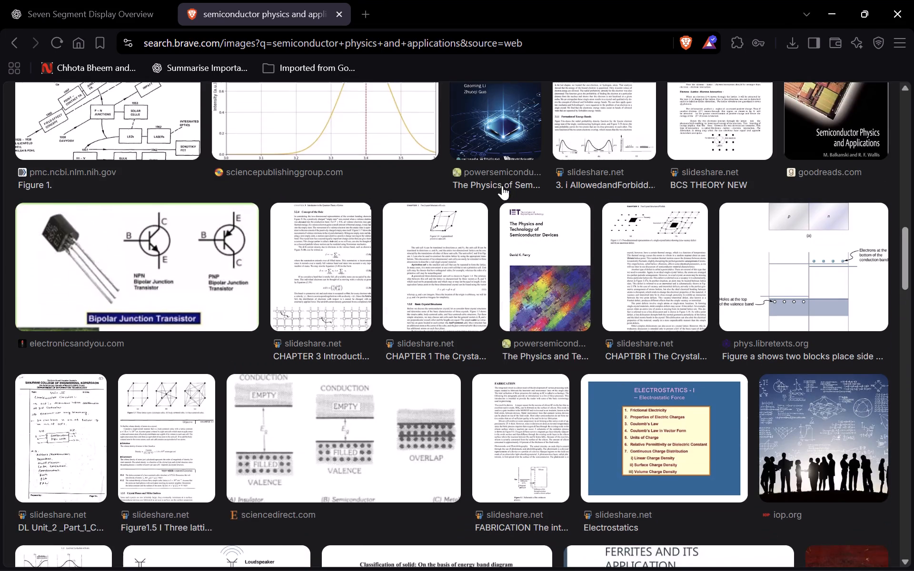
{"action": "scroll", "coordinate": [605, 141], "scroll_direction": "up", "scroll_amount": 19}
{"action": "left_click", "coordinate": [499, 118]}
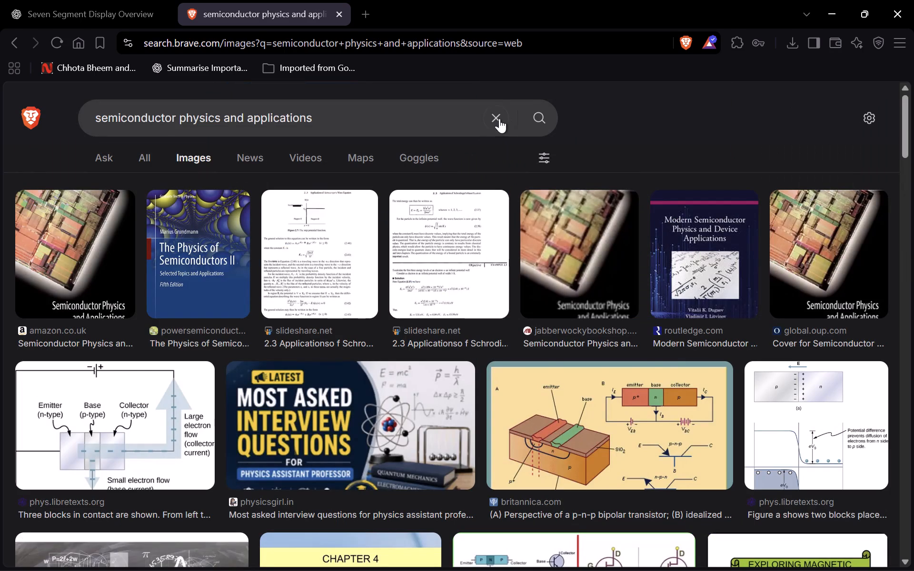
{"action": "type", "text": "seven segment display"}
{"action": "key", "text": "Return"}
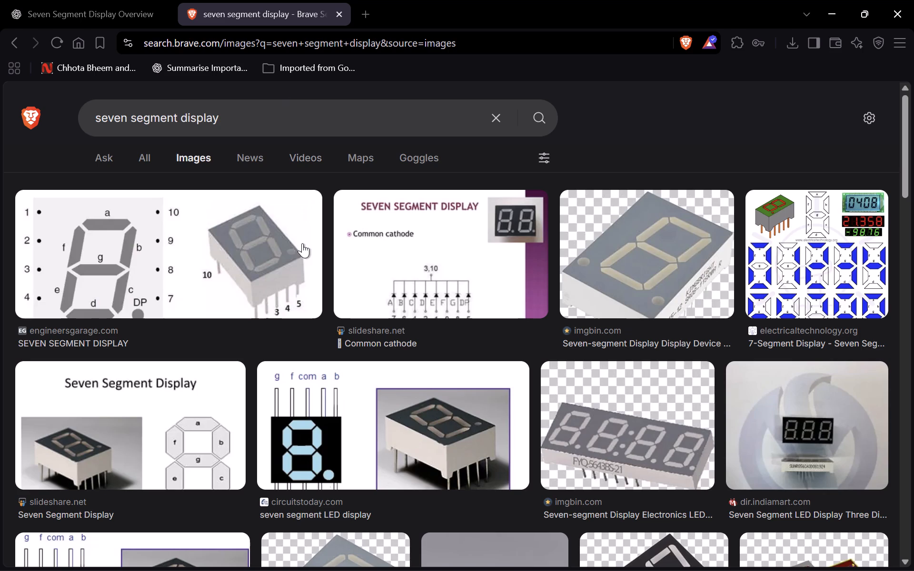
{"action": "scroll", "coordinate": [302, 243], "scroll_direction": "down", "scroll_amount": 9}
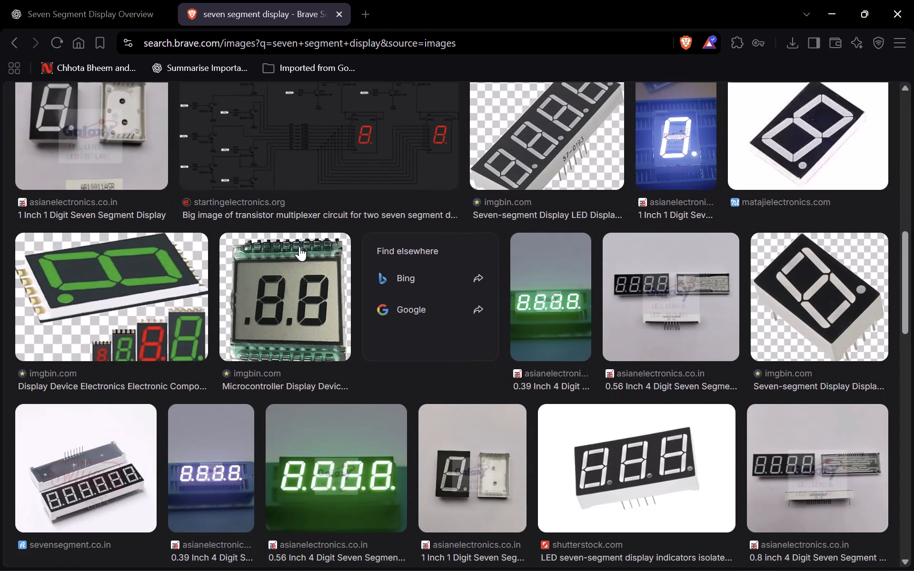
{"action": "left_click", "coordinate": [109, 0]}
{"action": "left_click", "coordinate": [216, 10]}
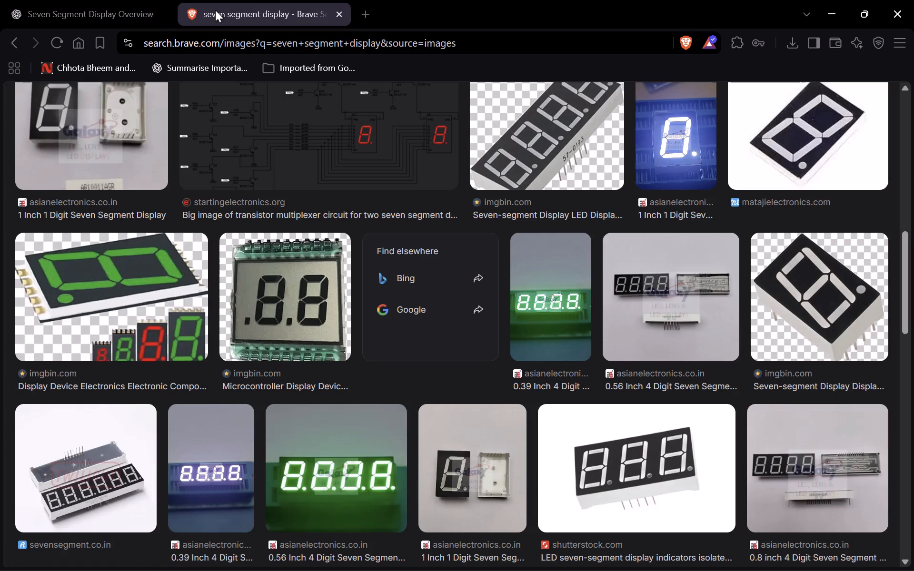
Switch to PowerPoint and copy the glowing seven-segment digit picture from the cover slide.
{"action": "key", "text": "alt+Tab"}
{"action": "key", "text": "alt+Tab"}
{"action": "left_click", "coordinate": [805, 313]}
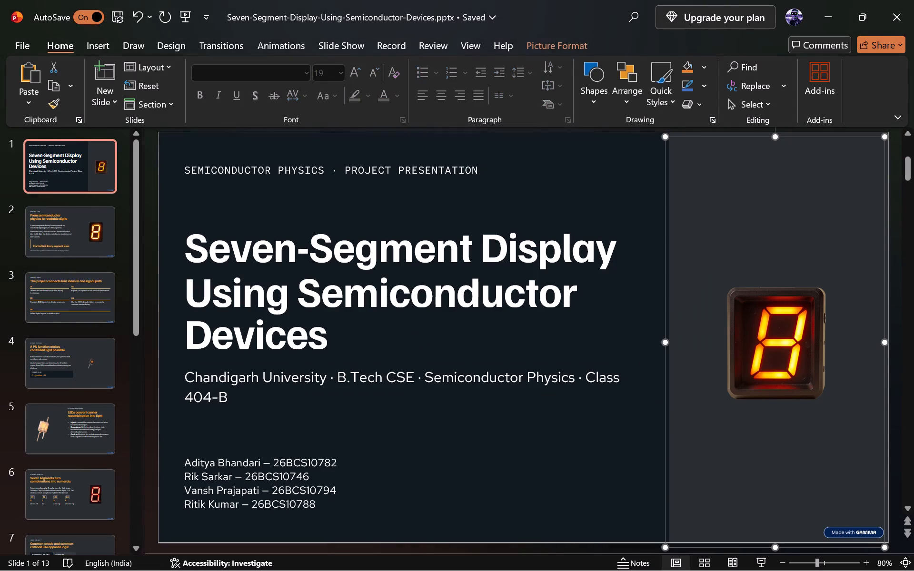
{"action": "left_click_drag", "start_coordinate": [776, 334], "coordinate": [769, 337]}
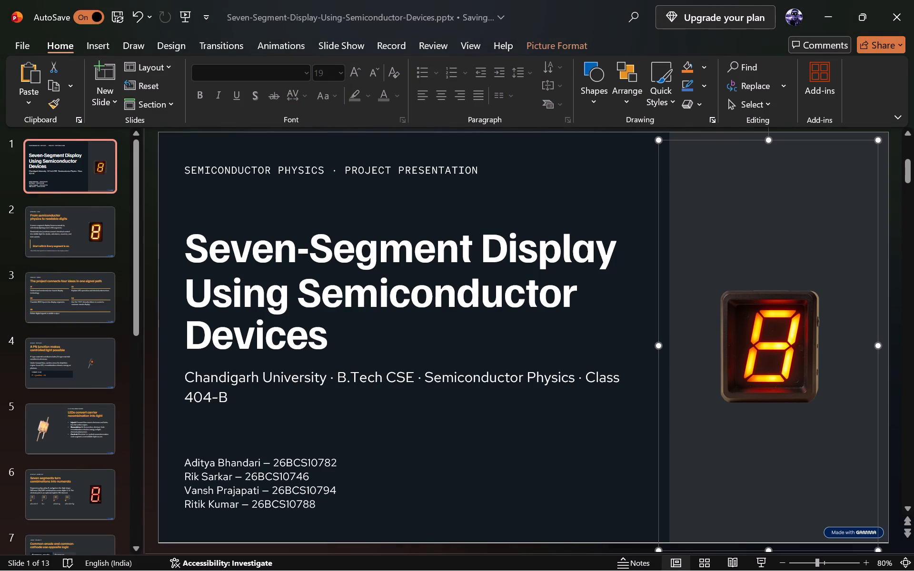
{"action": "key", "text": "ctrl+c"}
In Canva, replace the portrait photo in slide 2's rounded frame with the copied seven-segment digit picture.
{"action": "key", "text": "alt+Tab"}
{"action": "key", "text": "alt+Tab"}
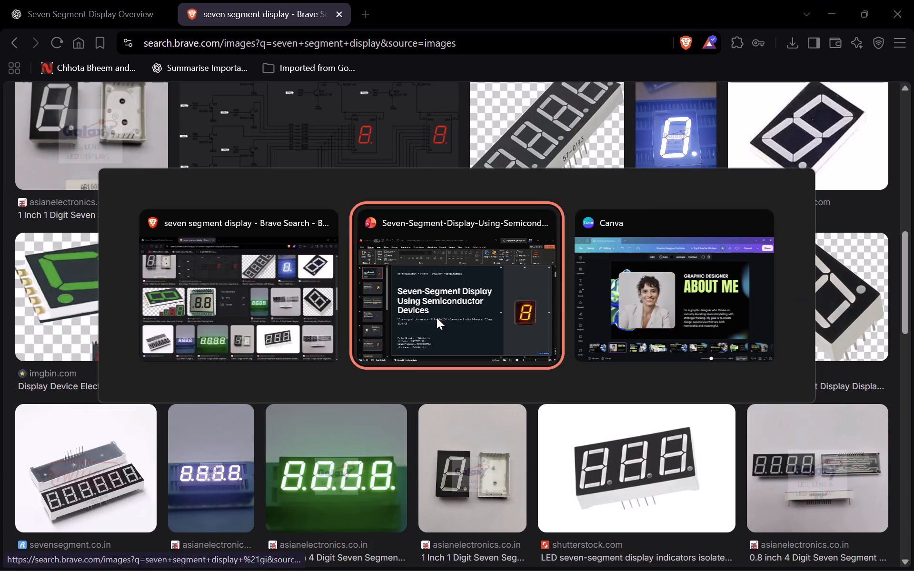
{"action": "key", "text": "alt+Tab"}
{"action": "left_click", "coordinate": [402, 307]}
{"action": "key", "text": "Delete"}
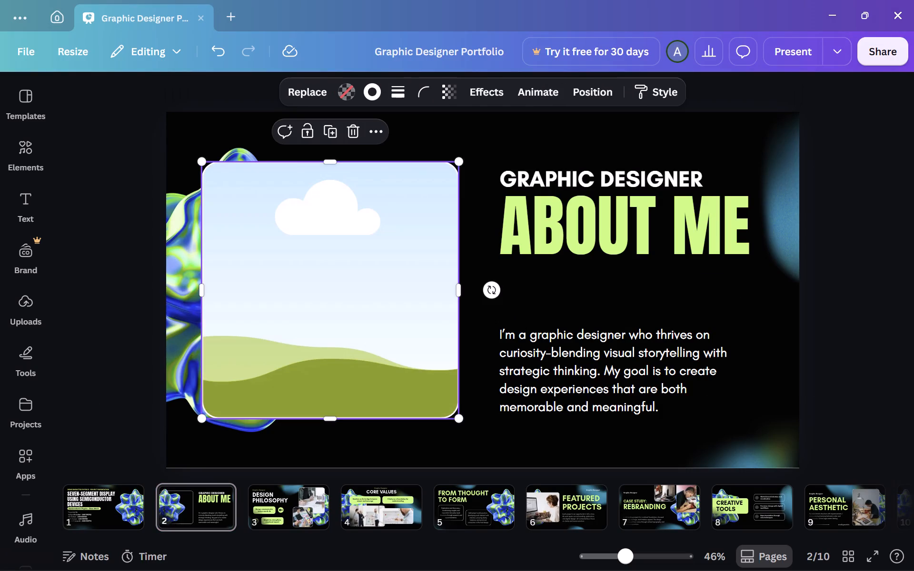
{"action": "key", "text": "ctrl+v"}
{"action": "left_click_drag", "start_coordinate": [481, 296], "coordinate": [445, 289]}
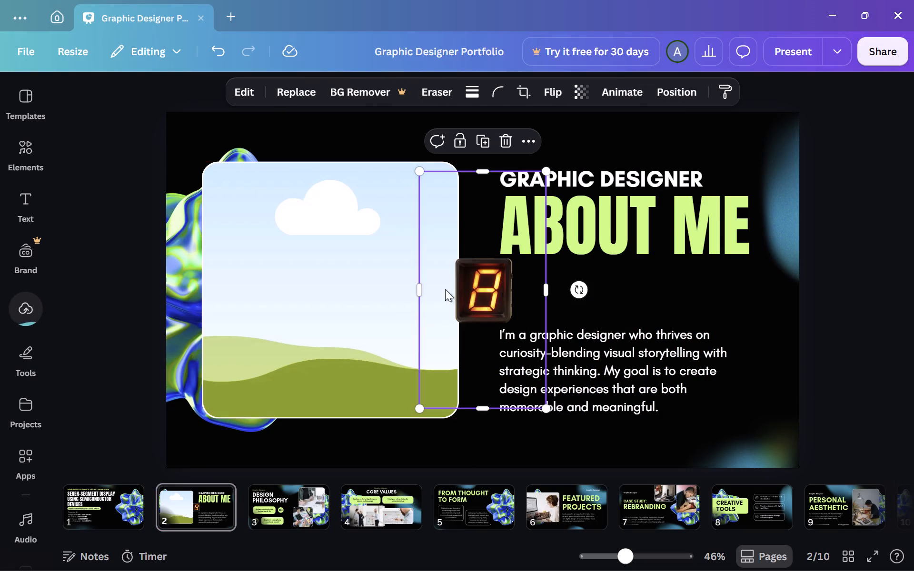
{"action": "left_click_drag", "start_coordinate": [445, 289], "coordinate": [355, 290]}
{"action": "key", "text": "Escape"}
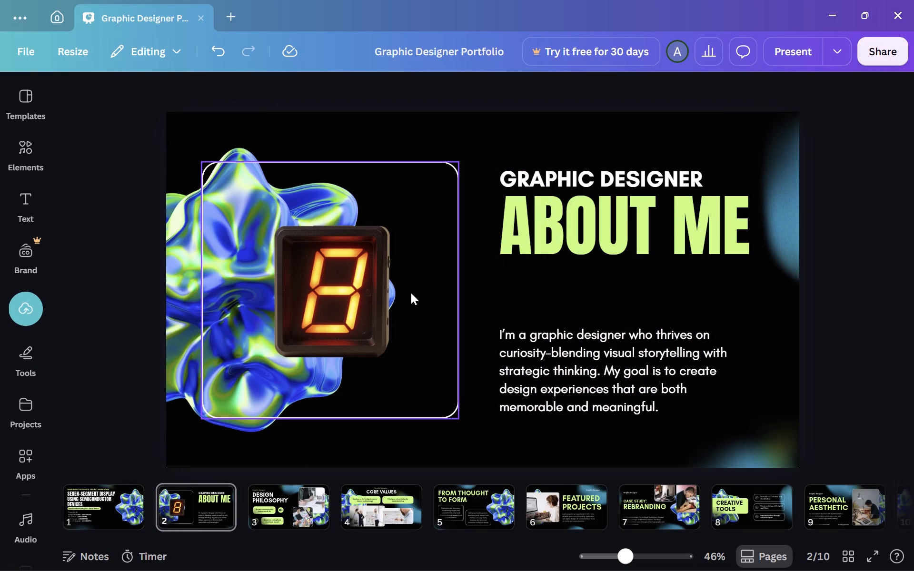
{"action": "left_click", "coordinate": [452, 83]}
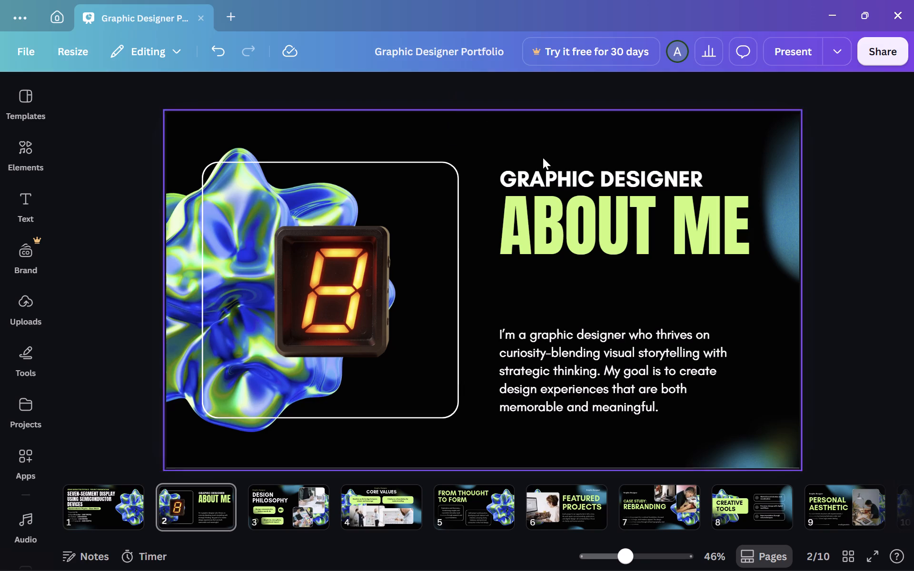
Change slide 2's heading to "About our project" and widen its text box so the heading fits on two lines.
{"action": "left_click", "coordinate": [574, 180]}
{"action": "left_click", "coordinate": [657, 231]}
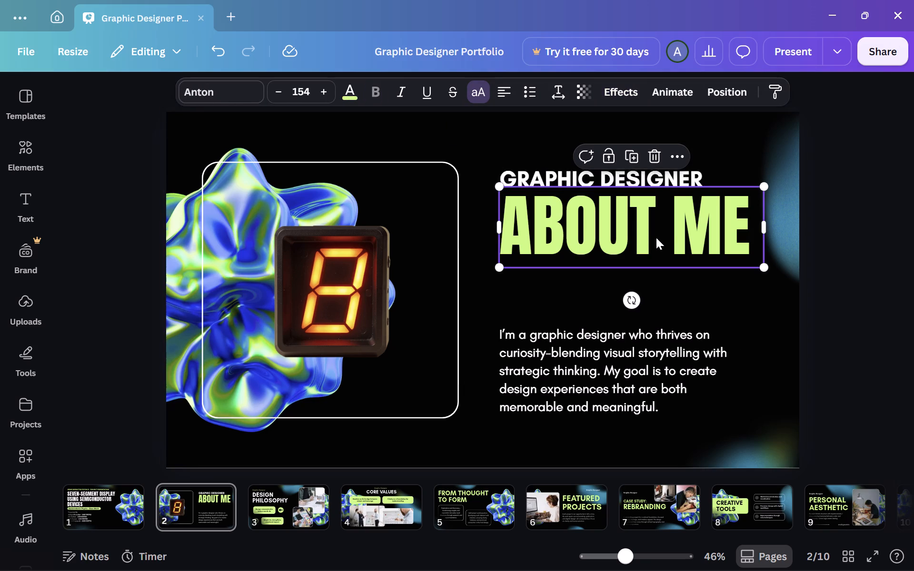
{"action": "double_click", "coordinate": [656, 237]}
{"action": "key", "text": "Right"}
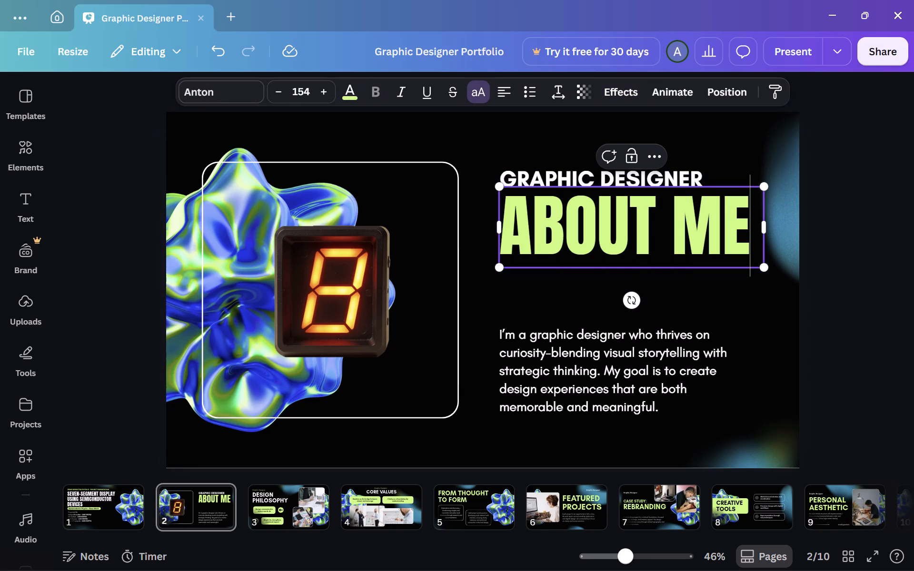
{"action": "key", "text": "BackSpace"}
{"action": "key", "text": "BackSpace"}
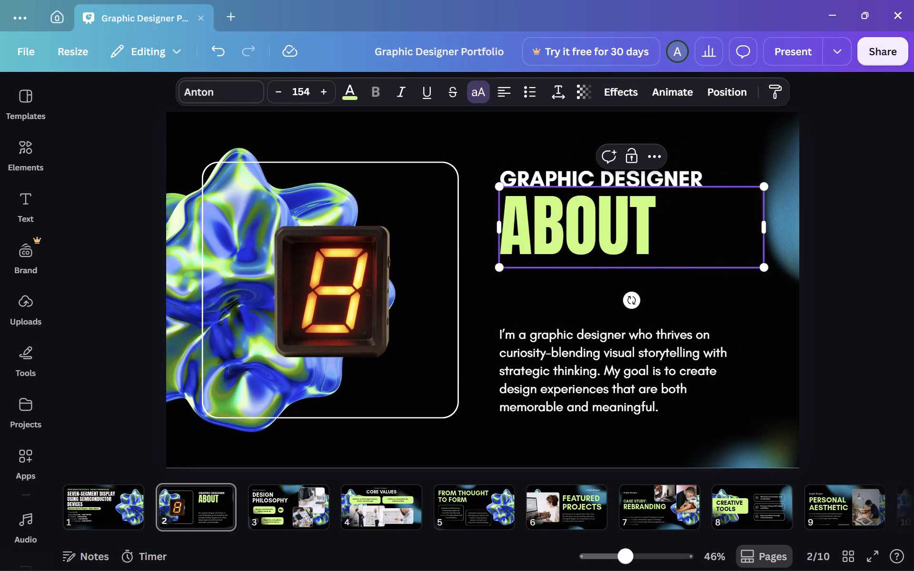
{"action": "type", "text": "our project"}
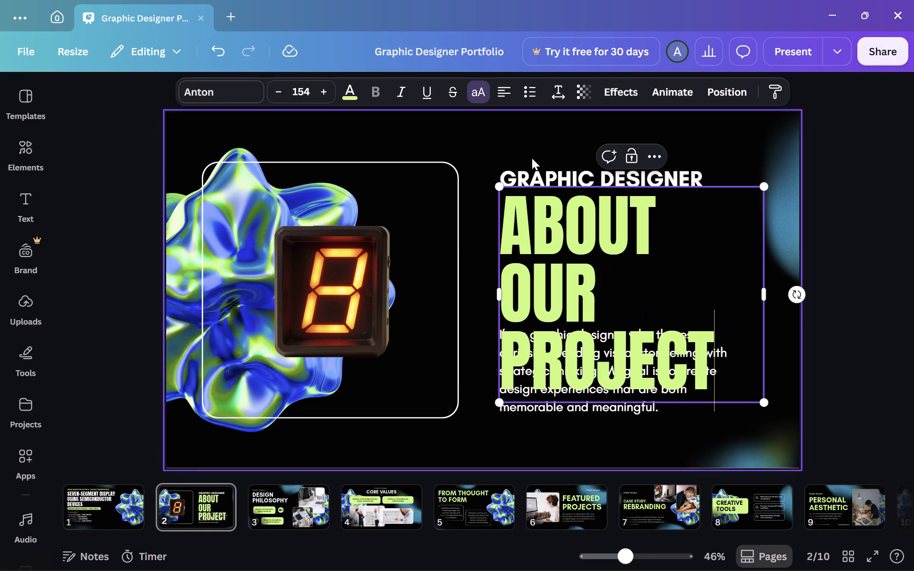
{"action": "left_click", "coordinate": [764, 292]}
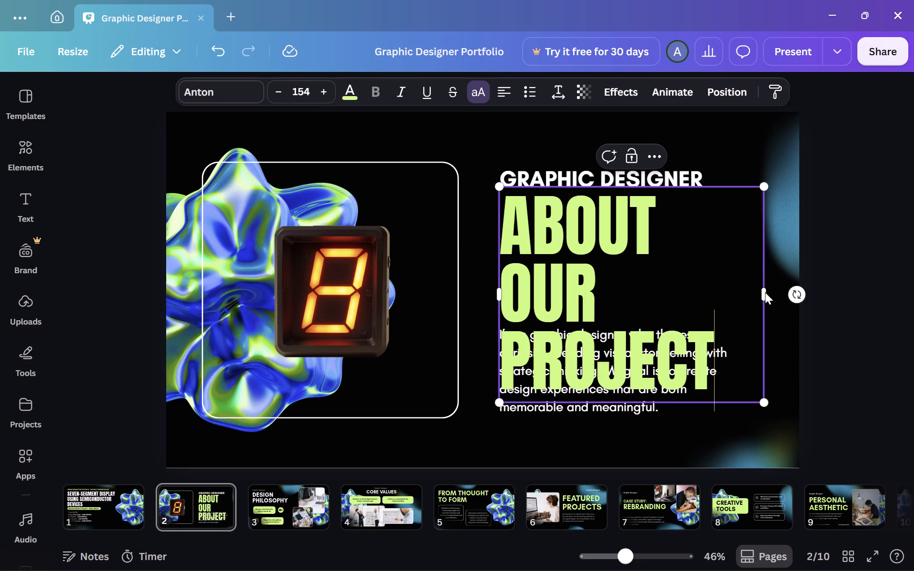
{"action": "left_click_drag", "start_coordinate": [765, 292], "coordinate": [800, 291]}
{"action": "key", "text": "Escape"}
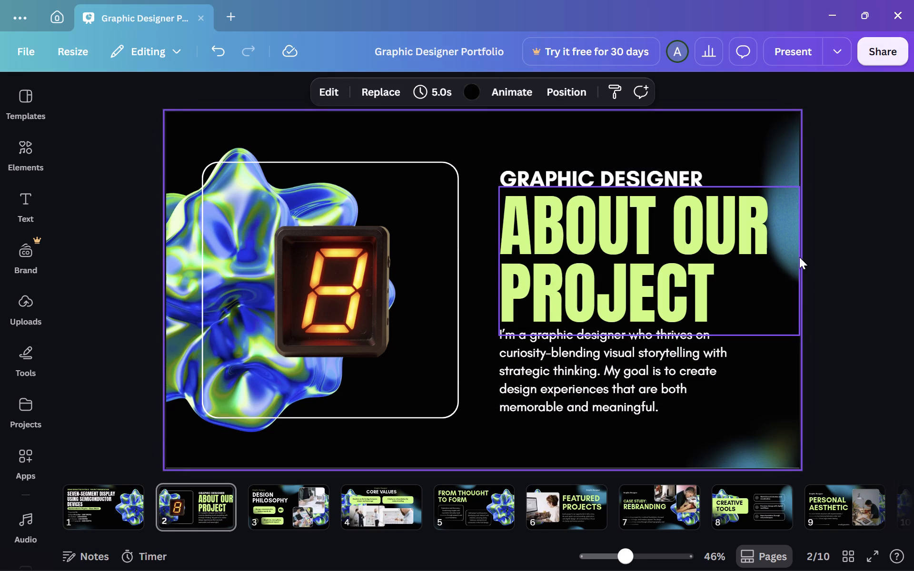
{"action": "key", "text": "backslash"}
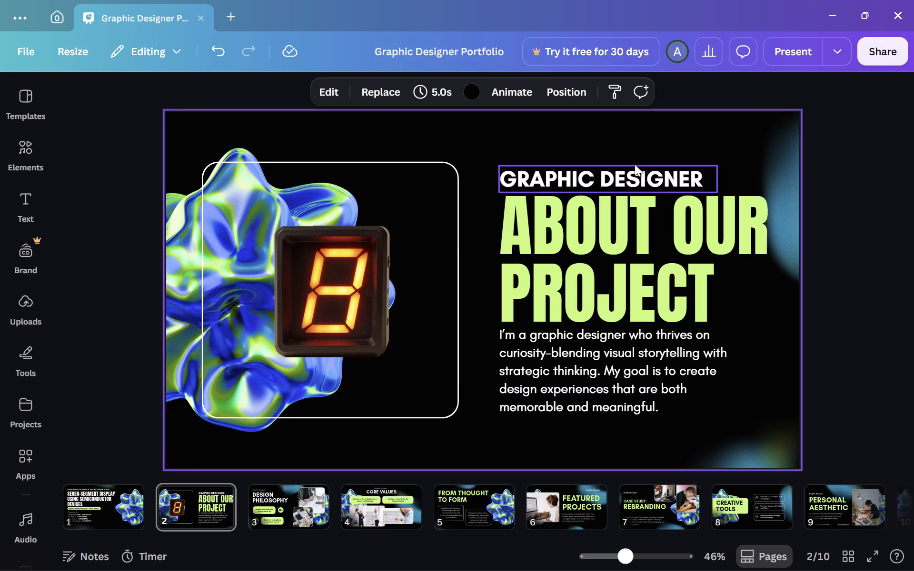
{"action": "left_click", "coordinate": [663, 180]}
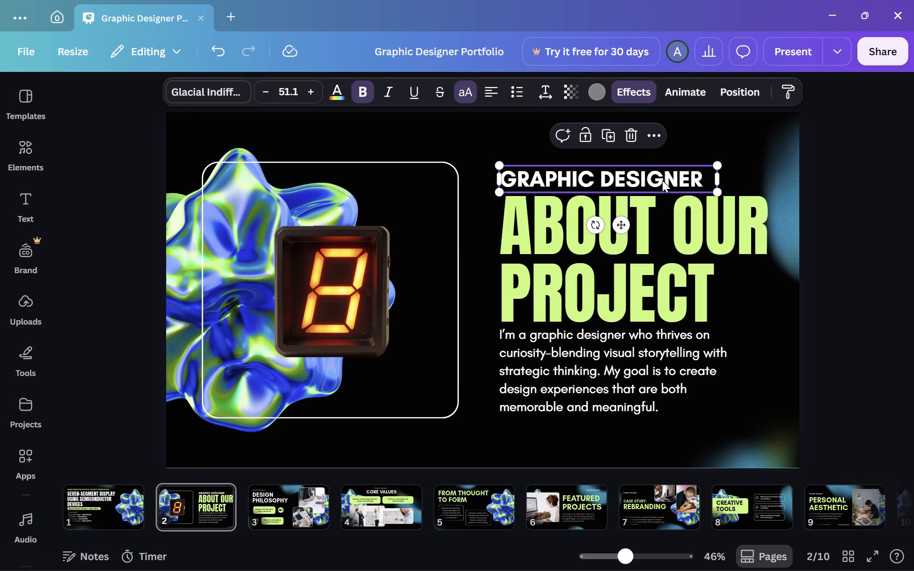
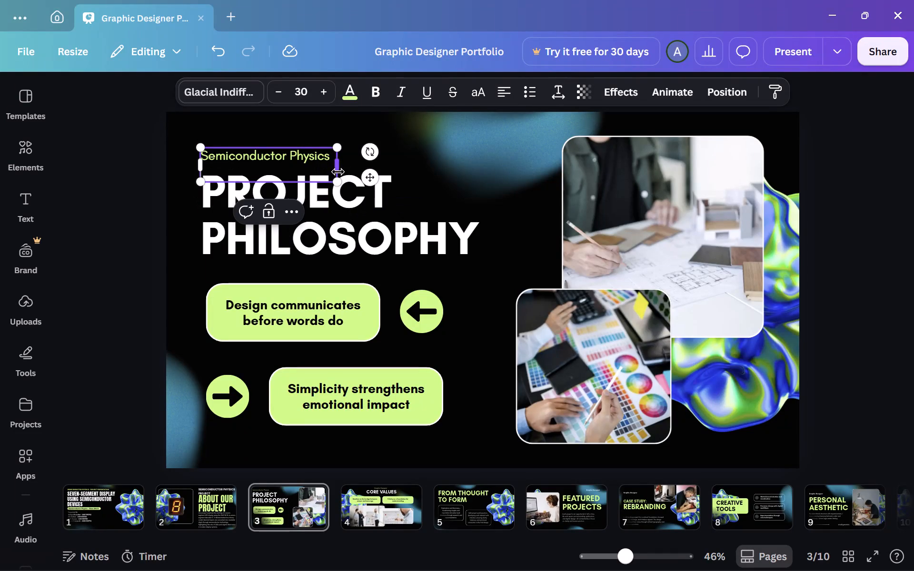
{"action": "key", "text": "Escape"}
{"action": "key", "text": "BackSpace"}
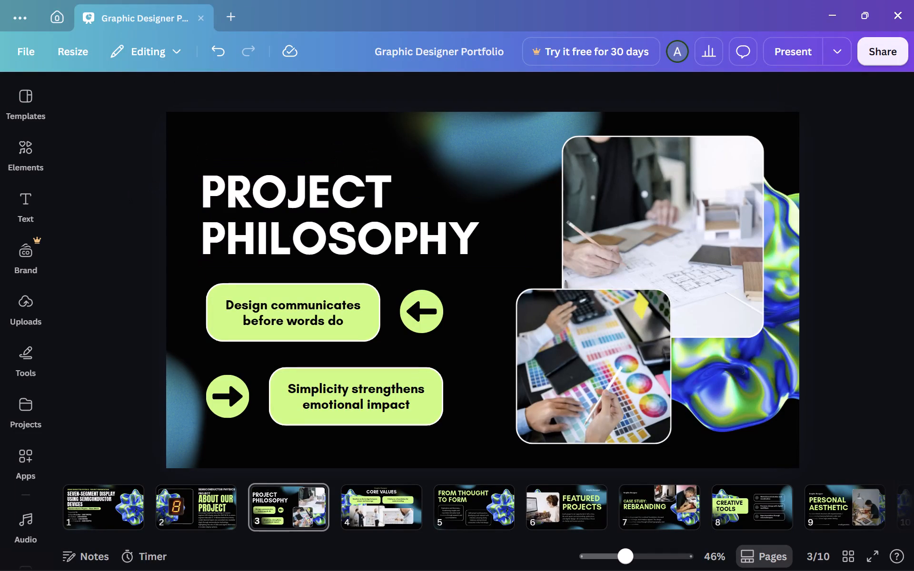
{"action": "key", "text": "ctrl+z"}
Remove the trailing blank line from the "Semiconductor Physics" label above slide 3's title and deselect the label.
{"action": "double_click", "coordinate": [326, 158]}
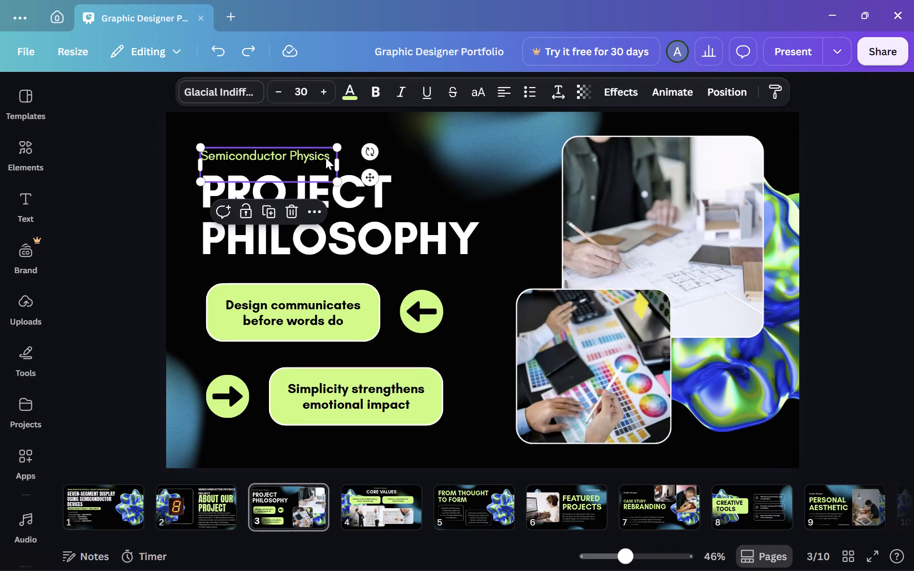
{"action": "left_click", "coordinate": [306, 165]}
{"action": "key", "text": "BackSpace"}
{"action": "key", "text": "Escape"}
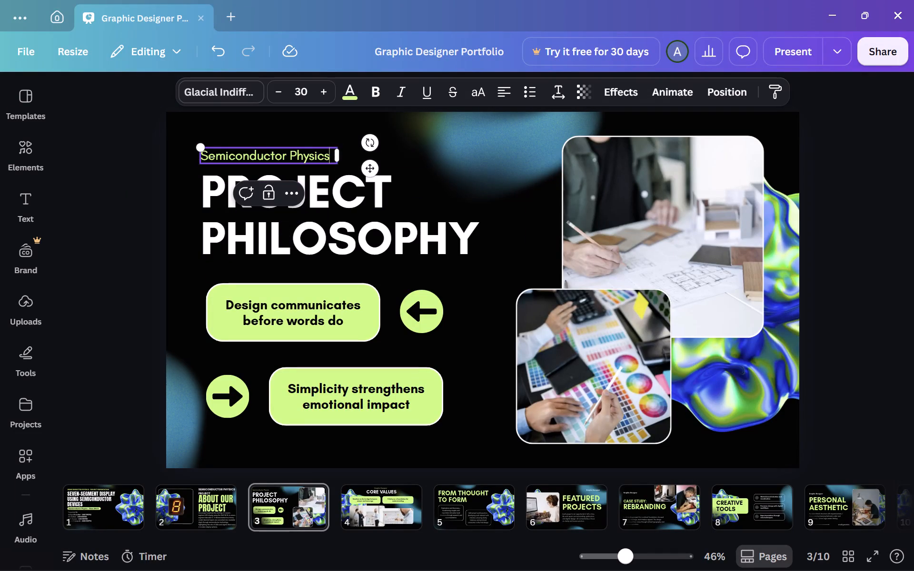
{"action": "left_click", "coordinate": [100, 160]}
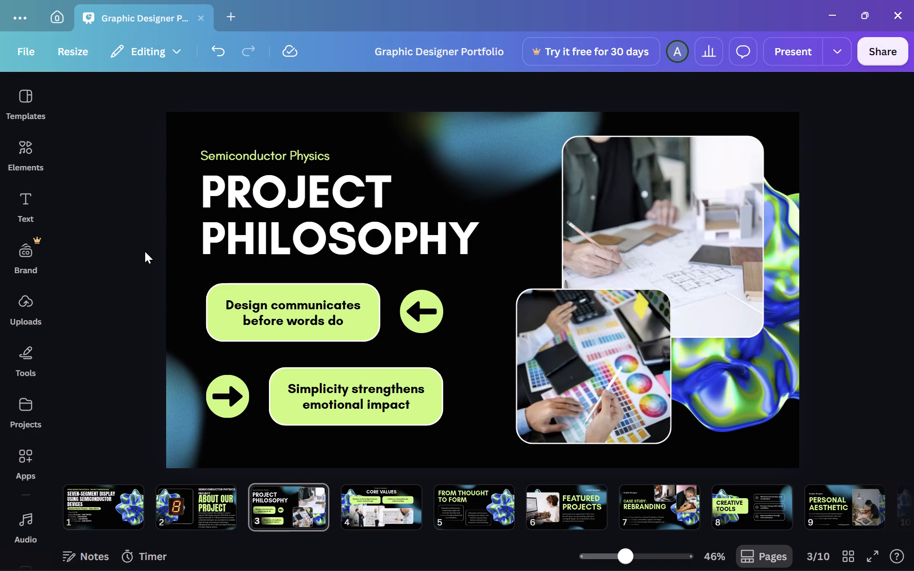
Replace the text in slide 3's upper green box with "Binary signals transform into meaningful visual information".
{"action": "double_click", "coordinate": [244, 301]}
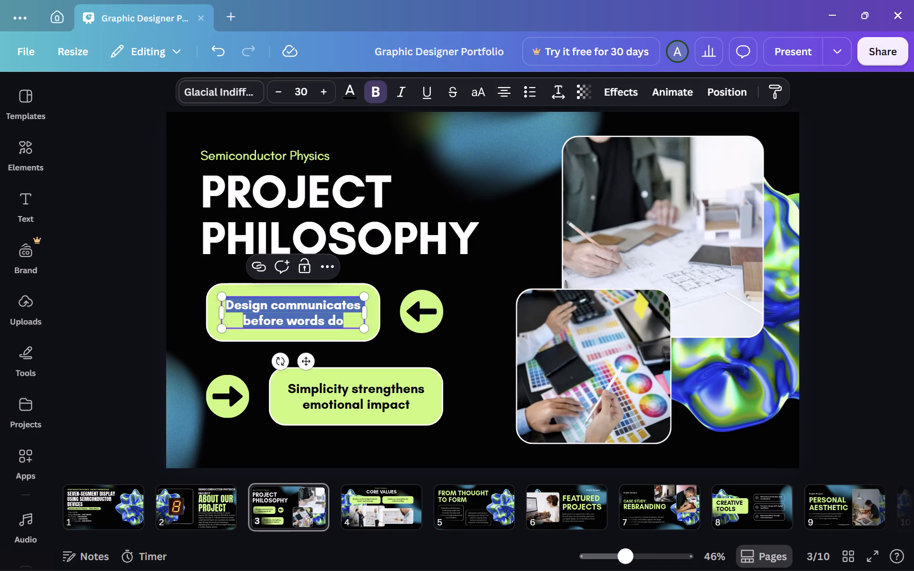
{"action": "key", "text": "BackSpace"}
{"action": "type", "text": "Binary signals"}
{"action": "key", "text": "space"}
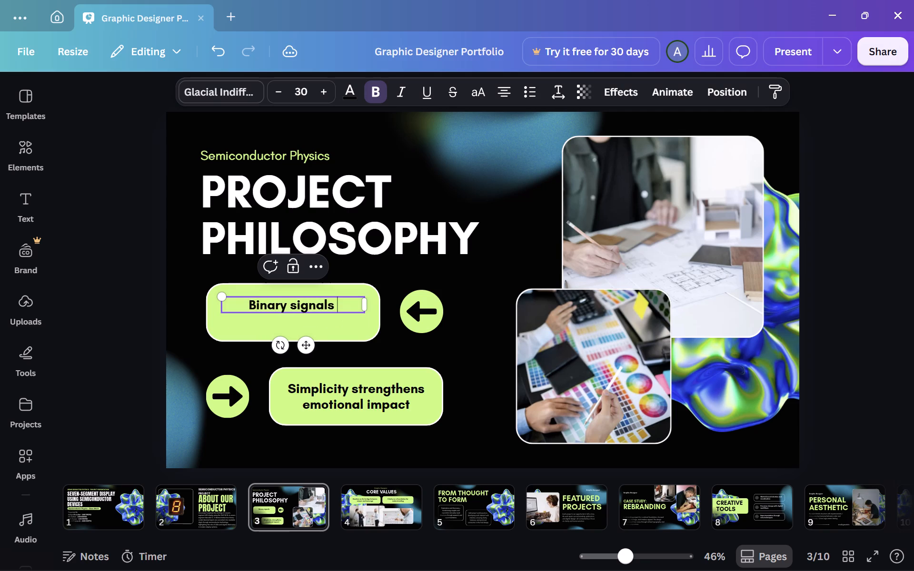
{"action": "type", "text": "transform into mwa"}
{"action": "key", "text": "BackSpace"}
{"action": "key", "text": "BackSpace"}
{"action": "type", "text": "eaning"}
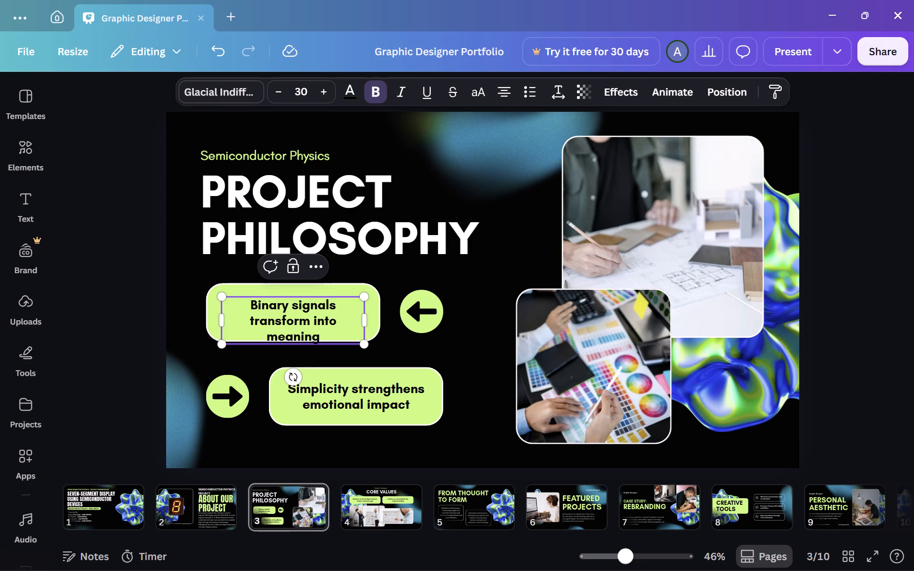
{"action": "type", "text": "ful"}
{"action": "key", "text": "space"}
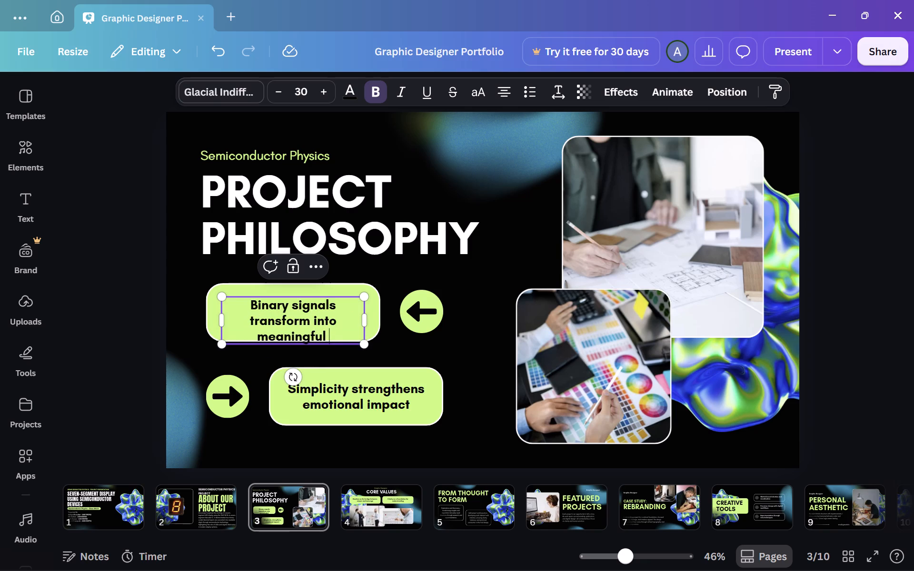
{"action": "type", "text": "visual information"}
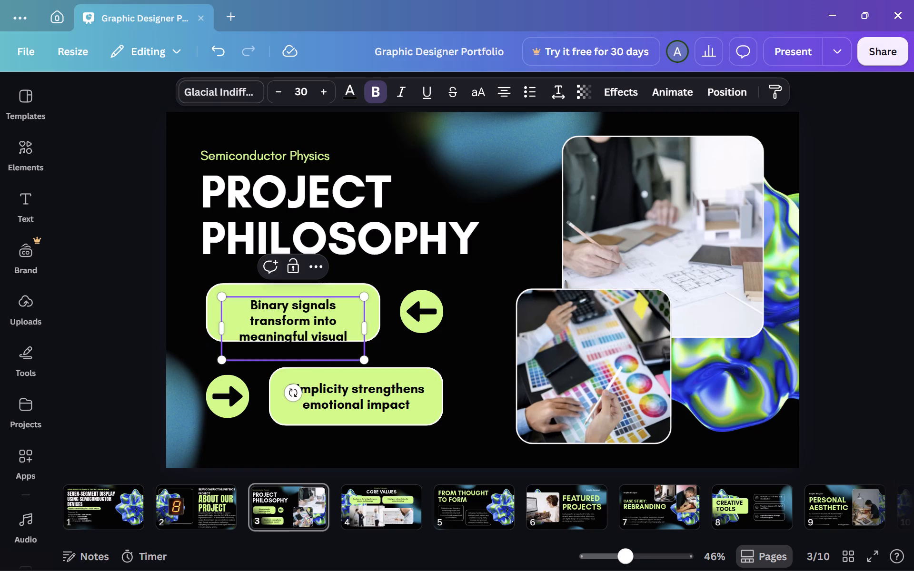
Widen the "Binary signals" text so it wraps to three lines, centre it within its green box, and deselect it.
{"action": "left_click_drag", "start_coordinate": [365, 332], "coordinate": [388, 330]}
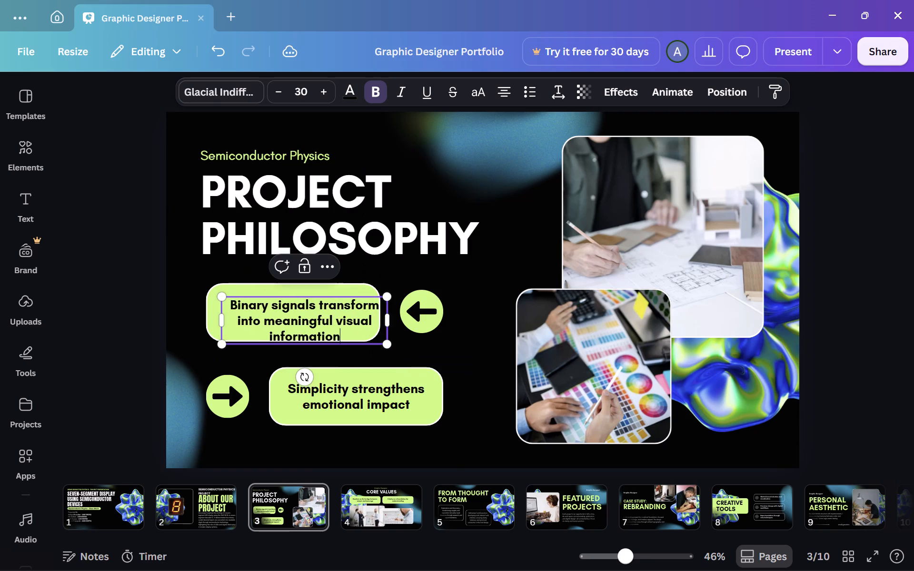
{"action": "left_click_drag", "start_coordinate": [342, 295], "coordinate": [333, 291]}
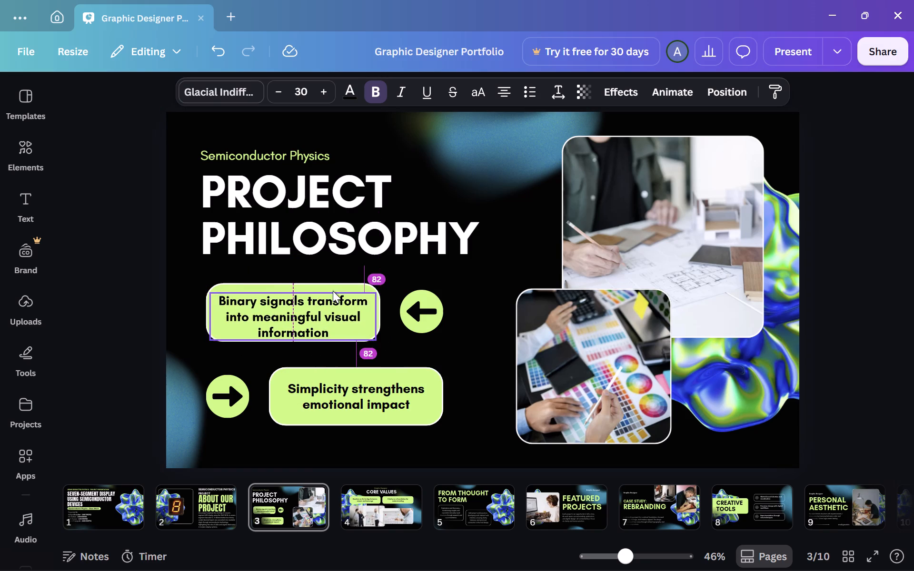
{"action": "left_click_drag", "start_coordinate": [333, 291], "coordinate": [332, 290]}
{"action": "key", "text": "Escape"}
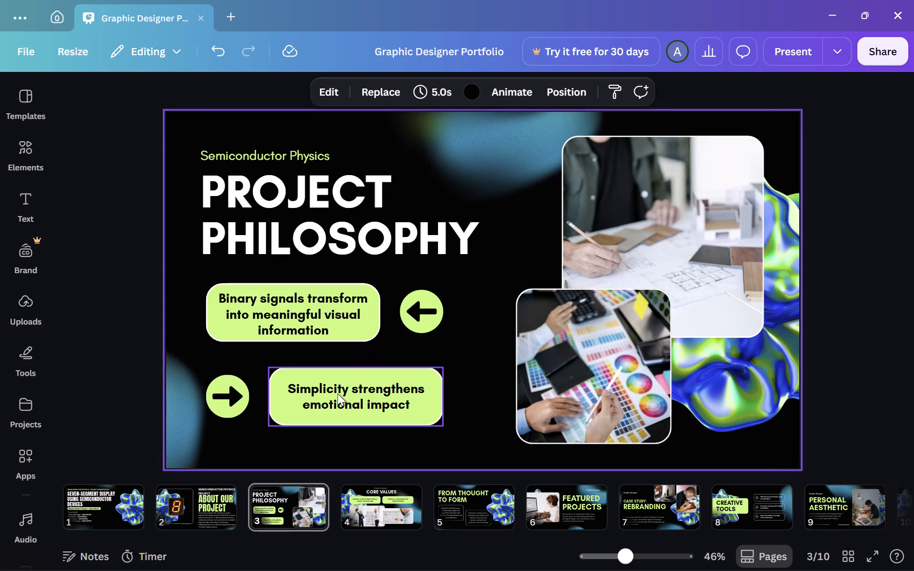
Replace the text in slide 3's lower green box with "Simple electronic components create efficient digital displays".
{"action": "double_click", "coordinate": [333, 400]}
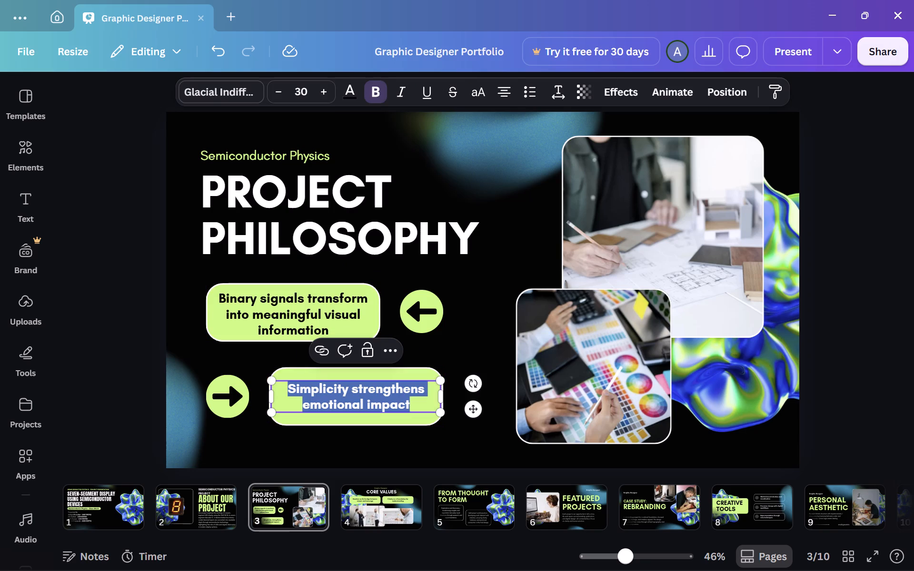
{"action": "key", "text": "BackSpace"}
{"action": "type", "text": "Simple"}
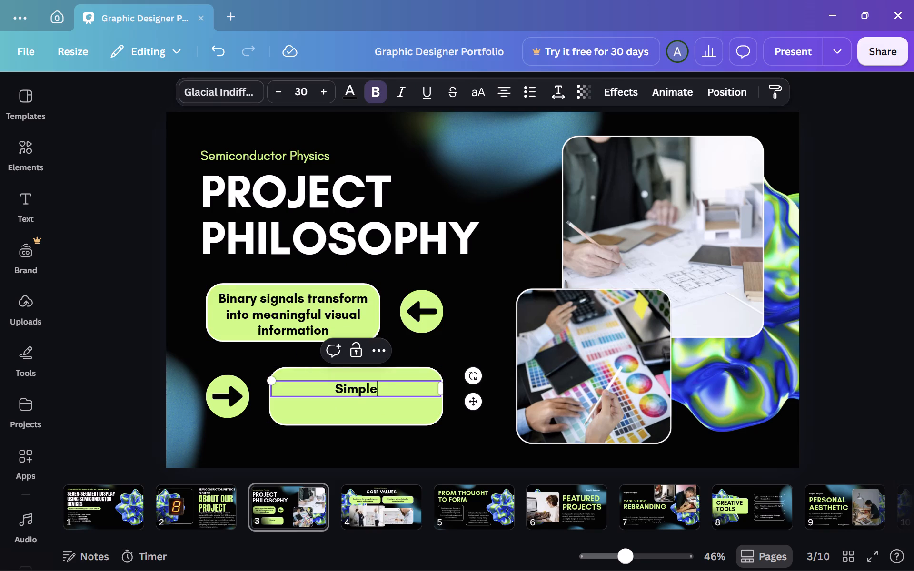
{"action": "key", "text": "space"}
{"action": "type", "text": "electronic"}
{"action": "key", "text": "space"}
{"action": "type", "text": "components"}
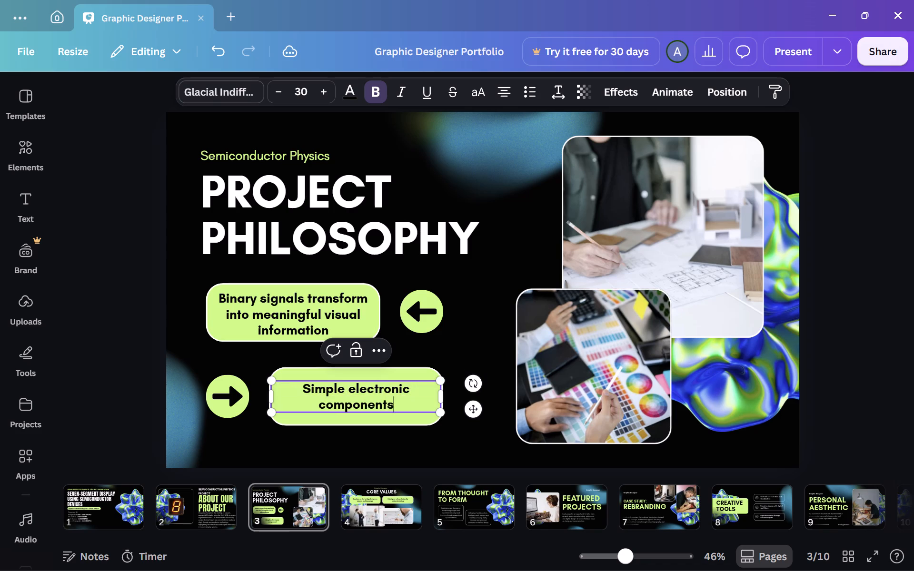
{"action": "key", "text": "space"}
{"action": "type", "text": "create"}
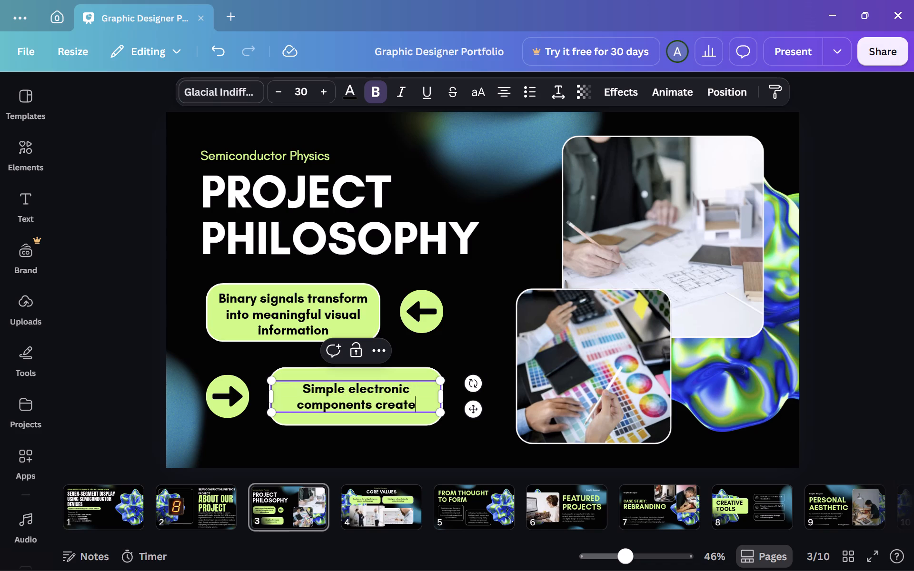
{"action": "key", "text": "space"}
{"action": "type", "text": "efficient"}
{"action": "key", "text": "space"}
{"action": "type", "text": "digital displays"}
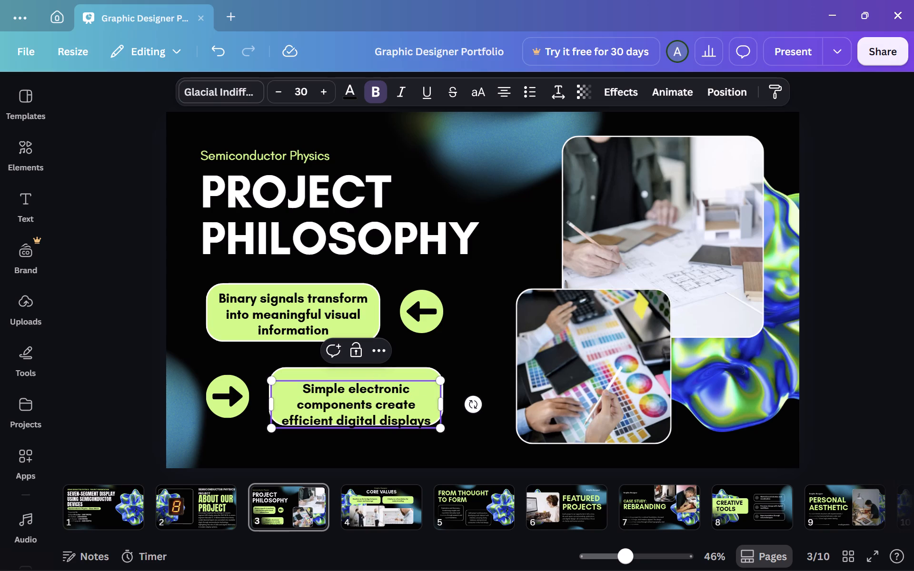
Move the "Simple electronic components" text slightly up to centre it within its green box, and deselect it.
{"action": "left_click_drag", "start_coordinate": [429, 431], "coordinate": [429, 423]}
{"action": "key", "text": "Escape"}
{"action": "left_click", "coordinate": [129, 349]}
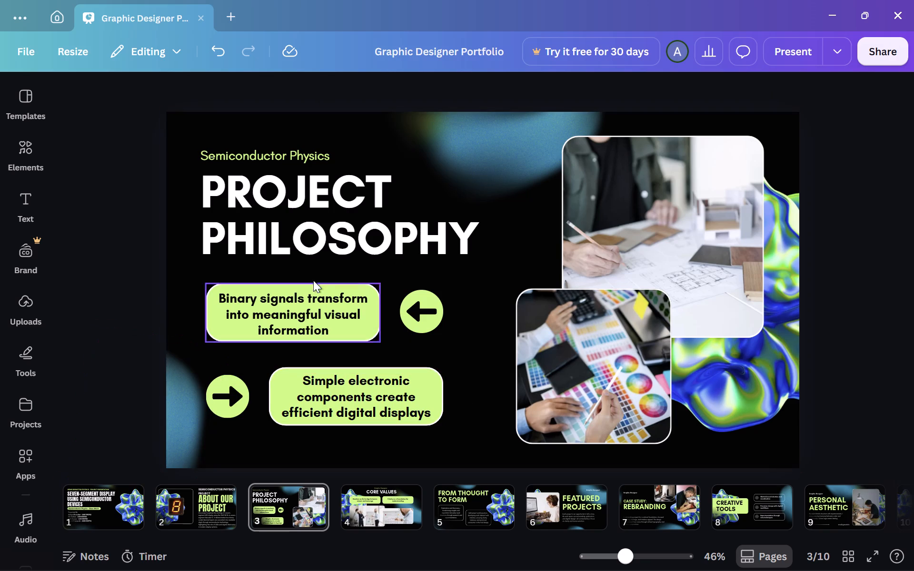
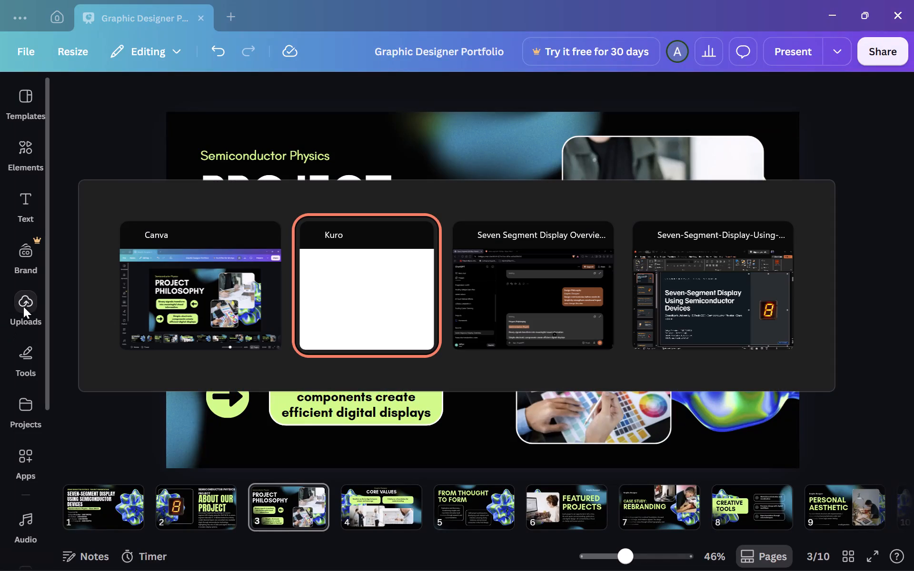
Switch to the Brave image results and copy the electricaltechnology.org 7-segment display image showing the digit patterns.
{"action": "key", "text": "alt+Tab"}
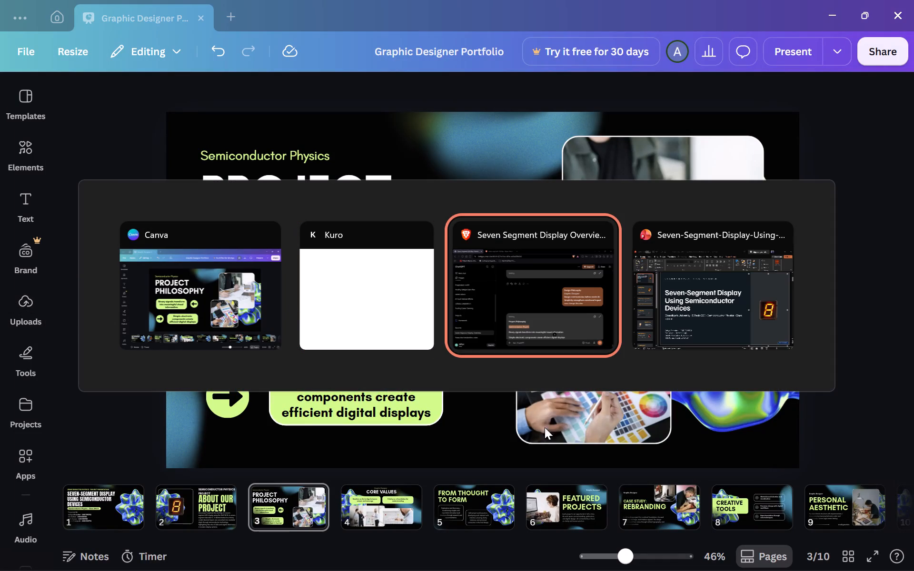
{"action": "left_click", "coordinate": [247, 0]}
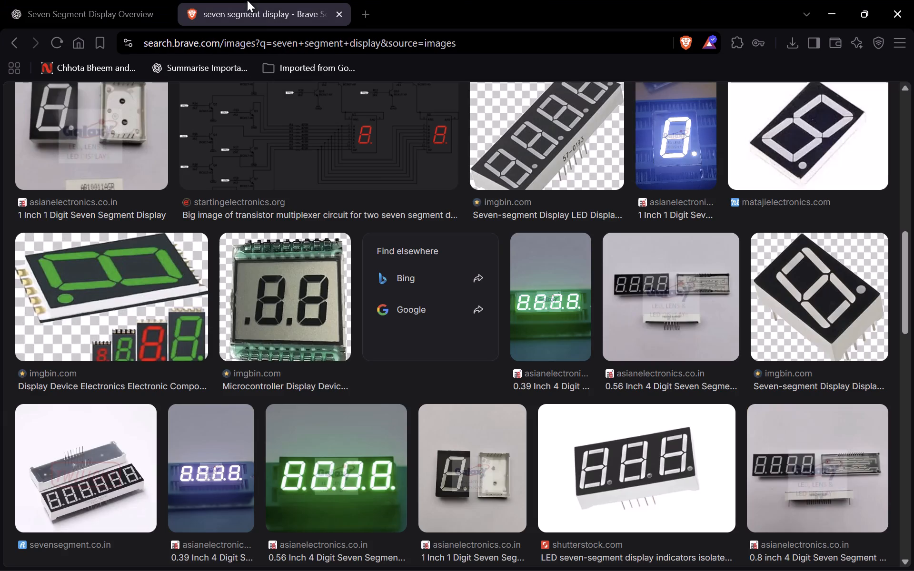
{"action": "scroll", "coordinate": [676, 399], "scroll_direction": "up", "scroll_amount": 13}
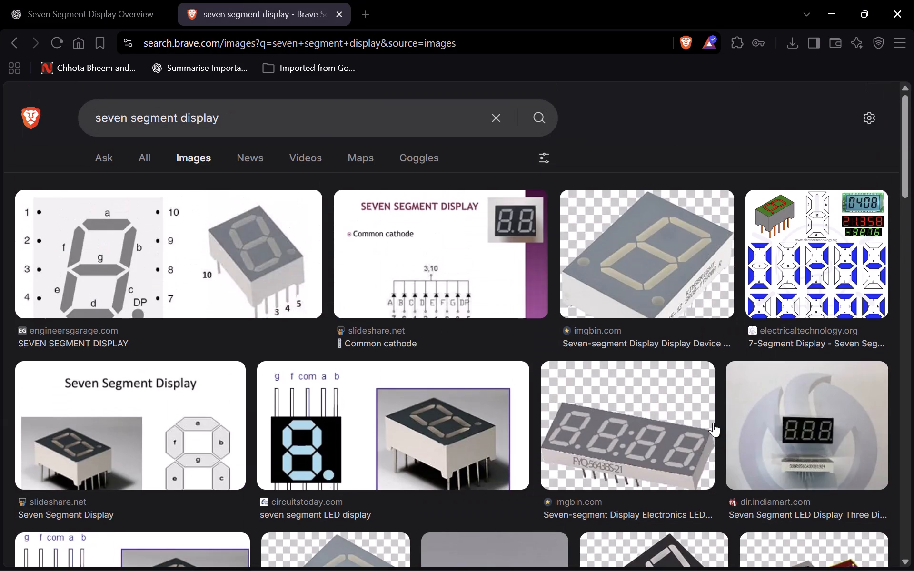
{"action": "left_click", "coordinate": [833, 258]}
{"action": "right_click", "coordinate": [737, 257]}
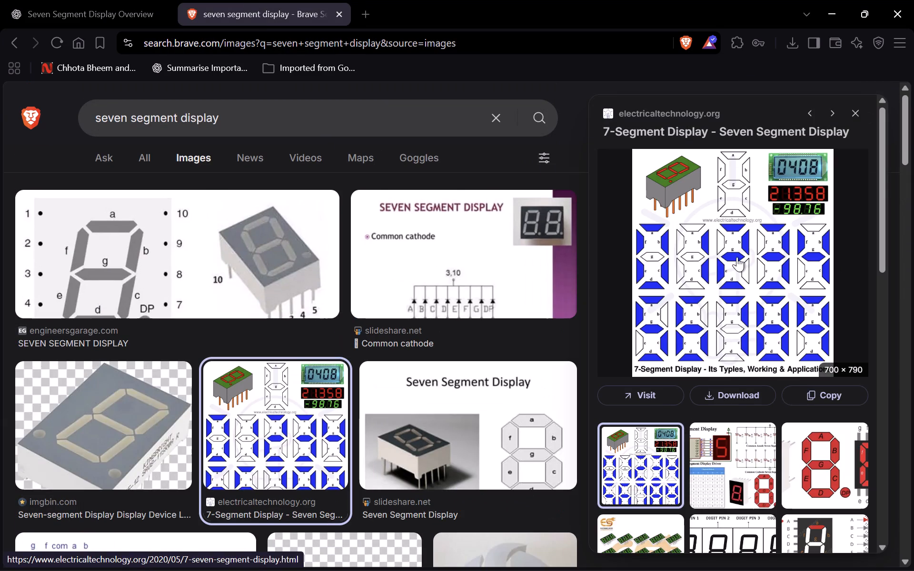
{"action": "left_click", "coordinate": [648, 470]}
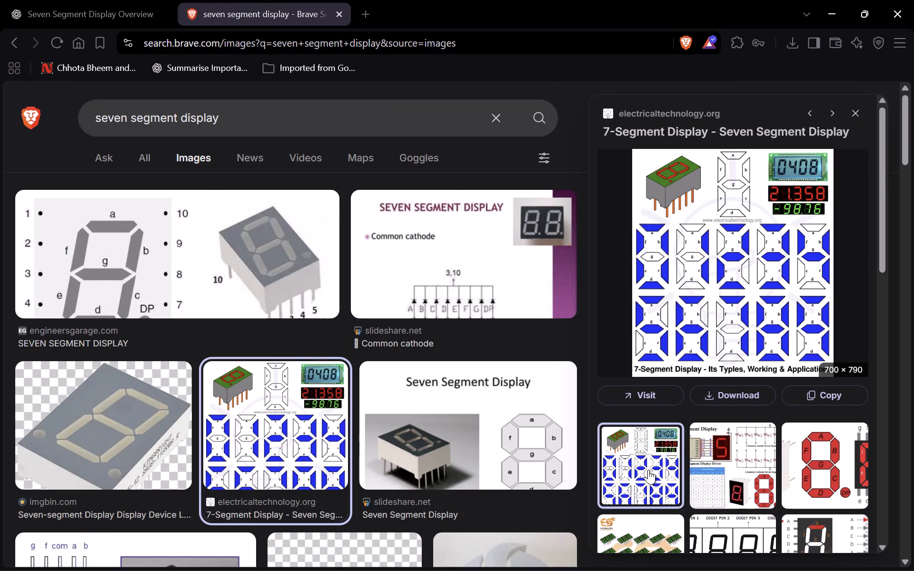
Switch back to Canva and delete both stock photos from slide 3's overlapping picture frames, keeping the empty frames.
{"action": "key", "text": "alt+Tab"}
{"action": "left_click", "coordinate": [600, 397]}
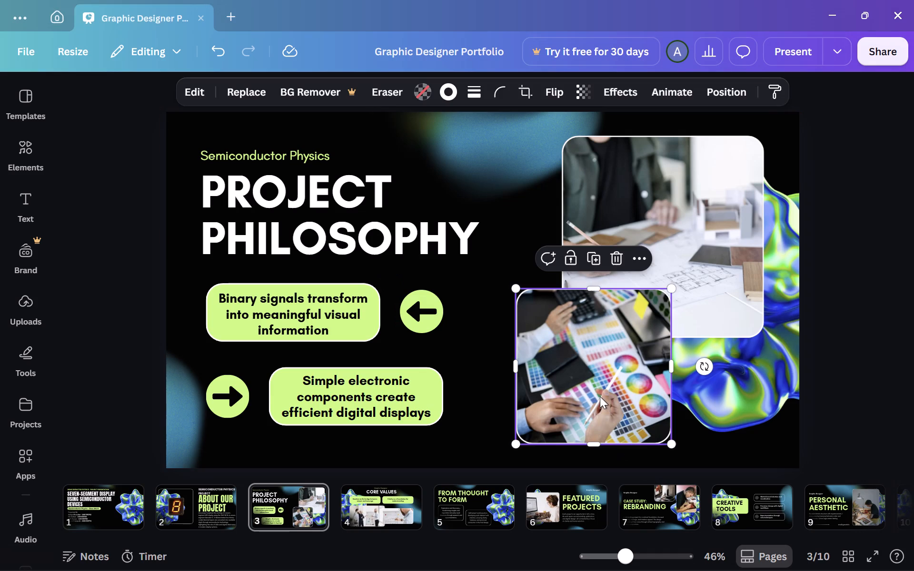
{"action": "key", "text": "Delete"}
{"action": "left_click", "coordinate": [715, 208]}
{"action": "key", "text": "Delete"}
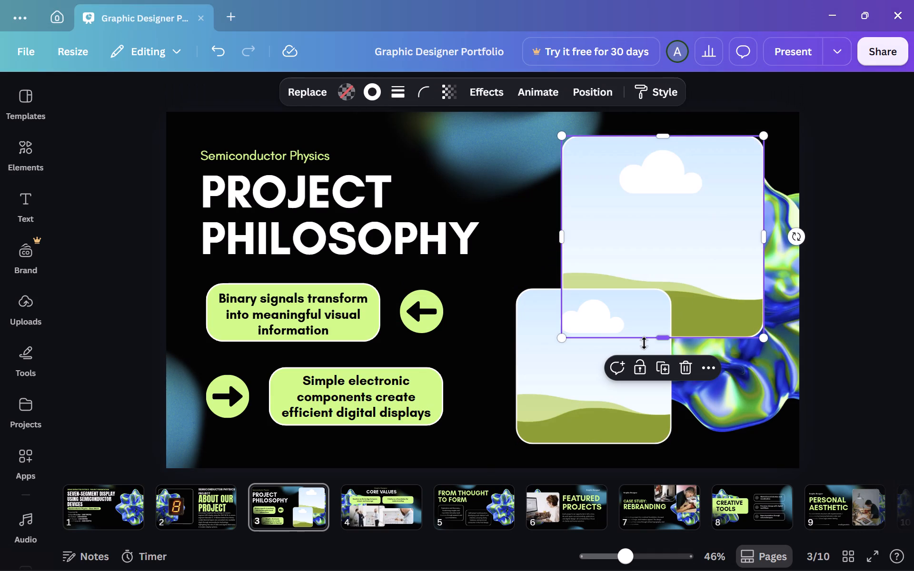
Paste the copied seven-segment image onto slide 3 and place it inside the upper picture frame.
{"action": "key", "text": "ctrl+v"}
{"action": "left_click_drag", "start_coordinate": [465, 318], "coordinate": [466, 318]}
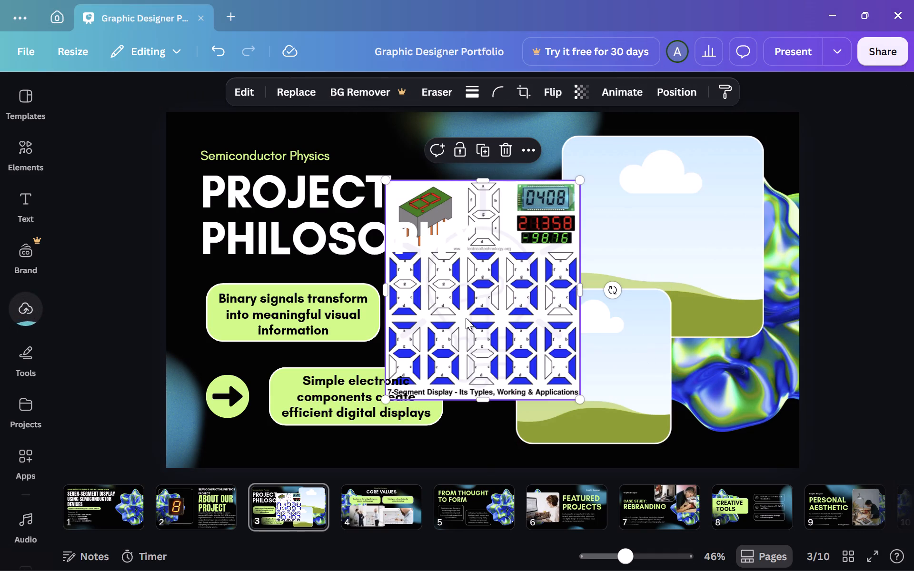
{"action": "left_click_drag", "start_coordinate": [466, 318], "coordinate": [652, 267]}
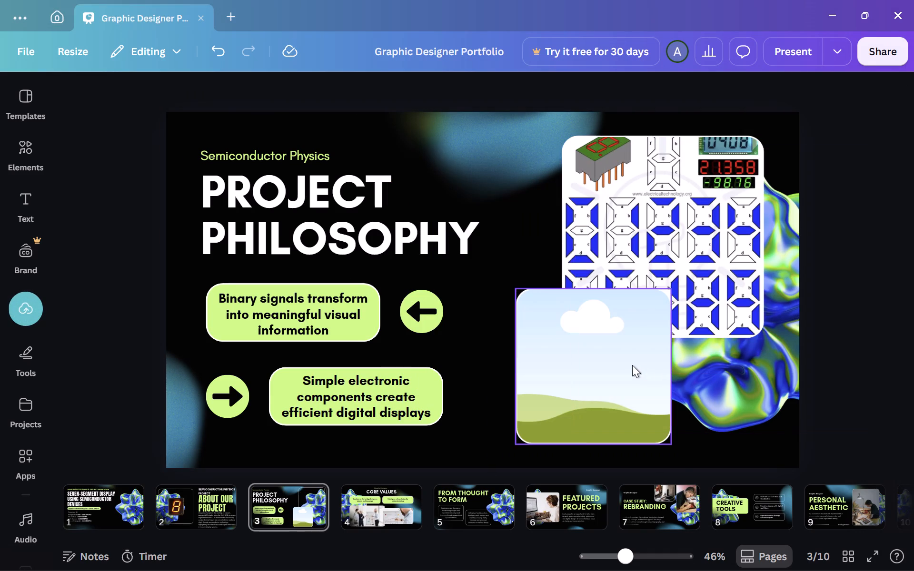
Separate the two picture frames: move the upper one into the slide's top-right corner and the empty one down-left to the bottom edge.
{"action": "left_click", "coordinate": [631, 364]}
{"action": "left_click_drag", "start_coordinate": [604, 364], "coordinate": [551, 368]}
{"action": "left_click", "coordinate": [654, 261]}
{"action": "left_click_drag", "start_coordinate": [675, 254], "coordinate": [707, 228]}
{"action": "left_click_drag", "start_coordinate": [567, 354], "coordinate": [580, 374]}
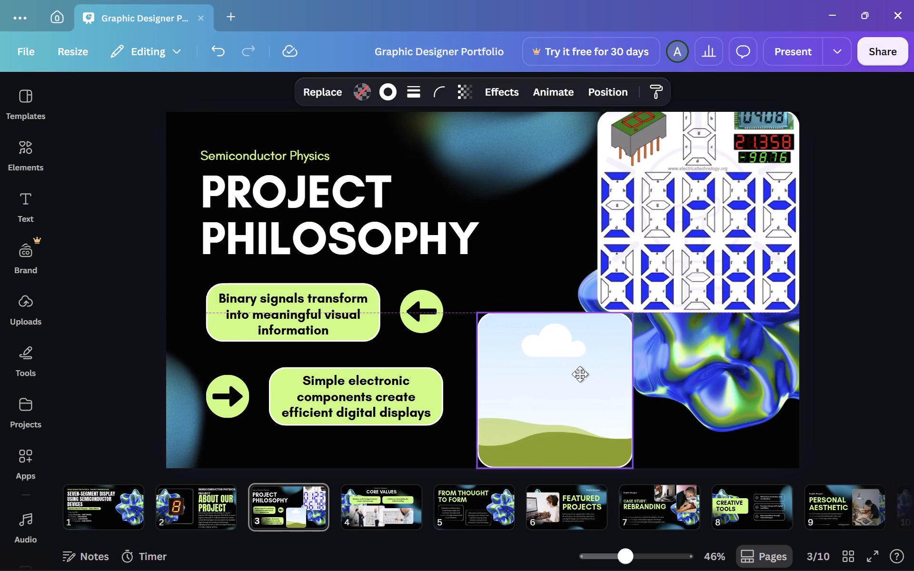
{"action": "left_click_drag", "start_coordinate": [580, 374], "coordinate": [573, 373]}
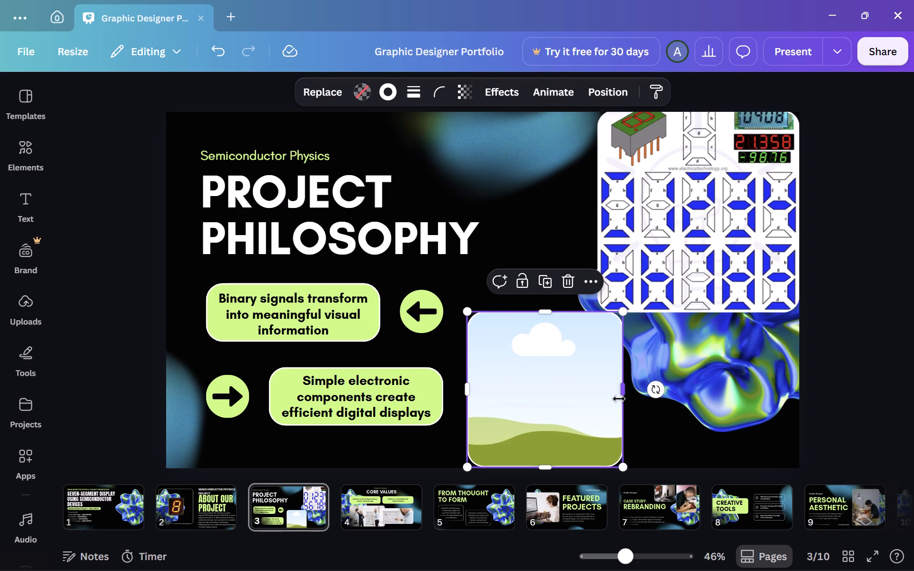
{"action": "key", "text": "Escape"}
{"action": "left_click", "coordinate": [852, 399]}
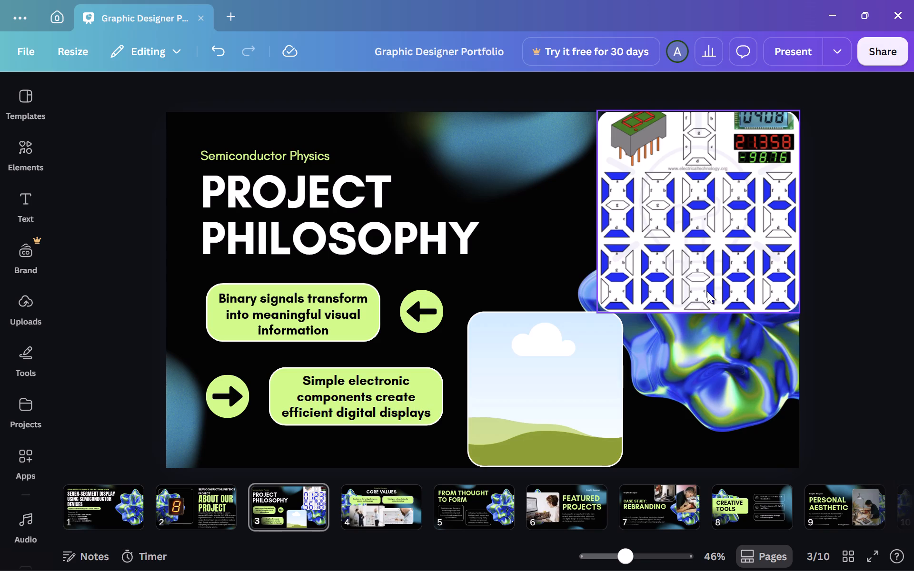
Switch to Brave and search images for "circuit diagram of the 7447 IC connected to a common-anode seven segment display".
{"action": "key", "text": "alt+Tab"}
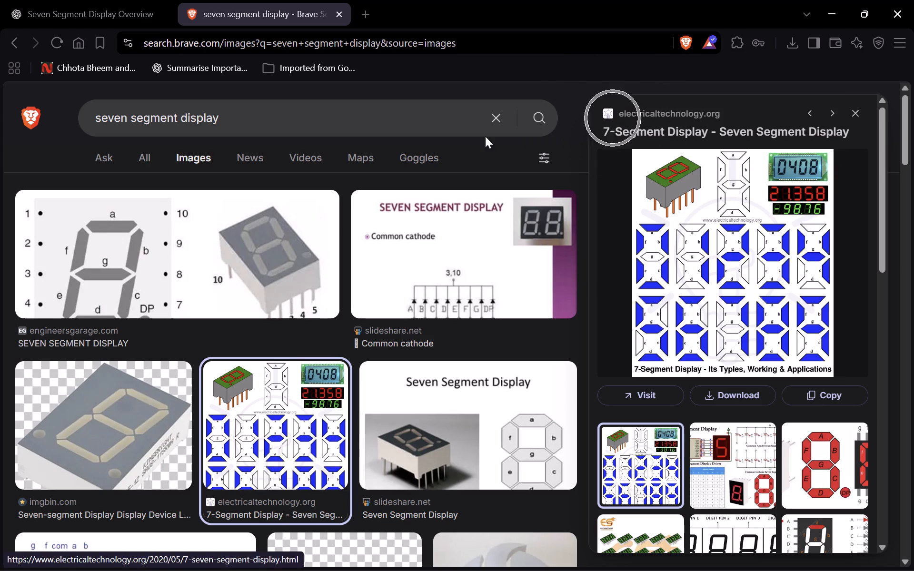
{"action": "left_click", "coordinate": [423, 126]}
{"action": "key", "text": "BackSpace"}
{"action": "key", "text": "ctrl+a"}
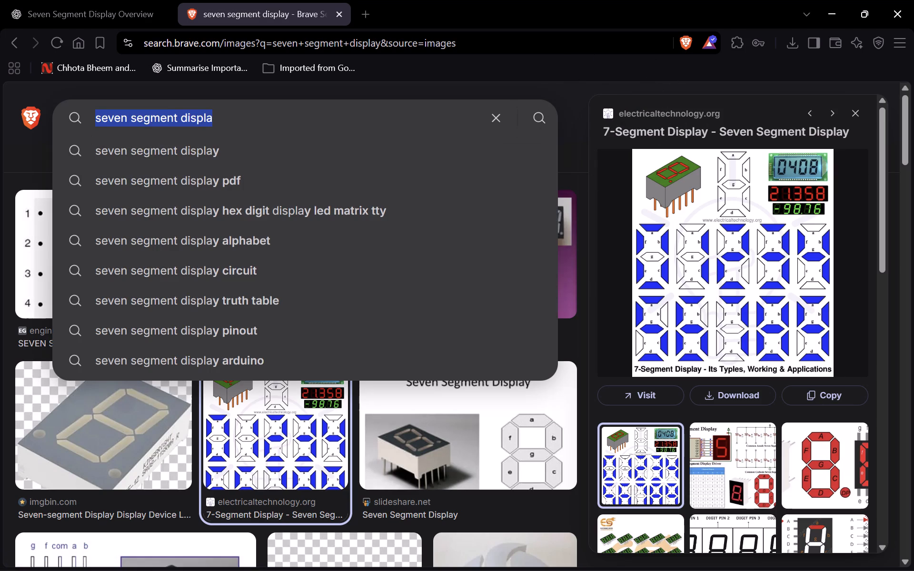
{"action": "key", "text": "BackSpace"}
{"action": "type", "text": "circuit diagram"}
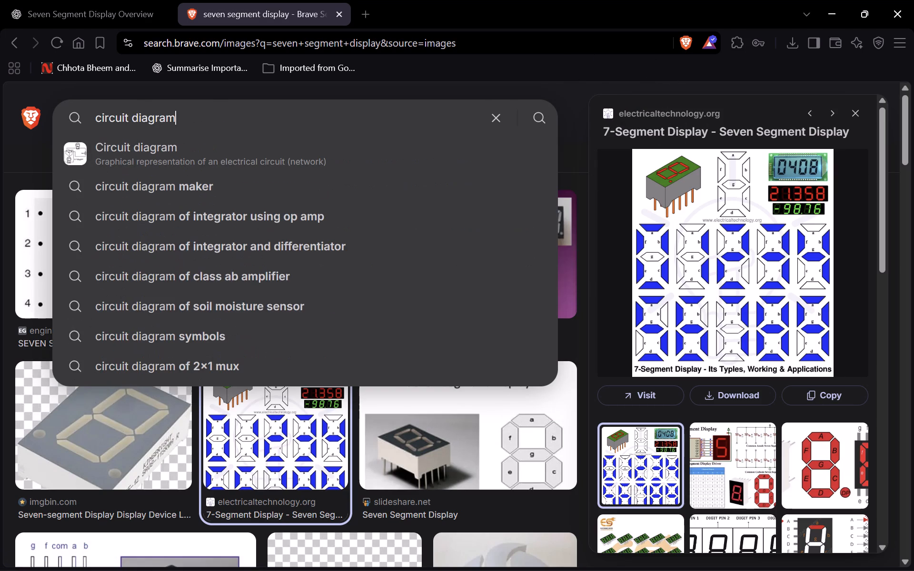
{"action": "key", "text": "space"}
{"action": "type", "text": "of the"}
{"action": "key", "text": "space"}
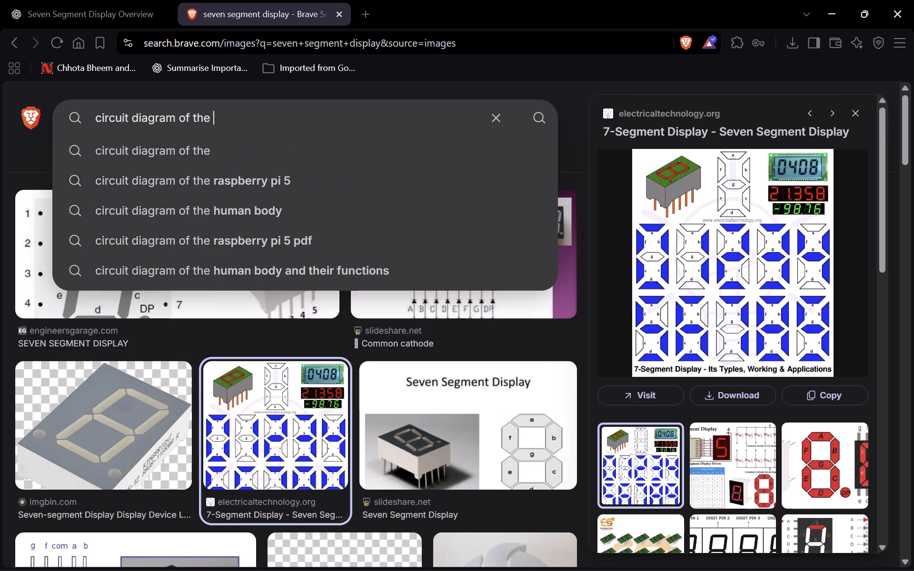
{"action": "type", "text": "7447 IC connected to a common"}
{"action": "key", "text": "space"}
{"action": "key", "text": "BackSpace"}
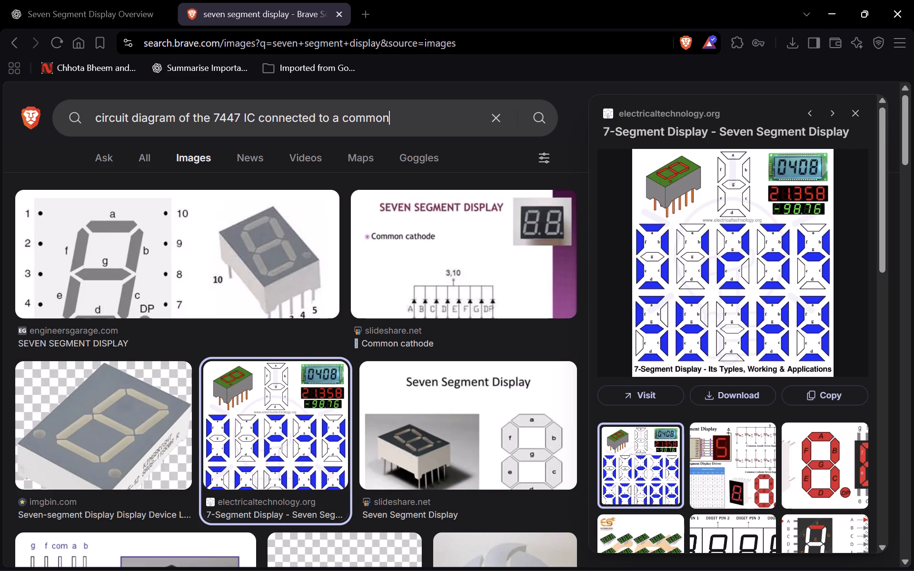
{"action": "type", "text": "-anode"}
{"action": "key", "text": "space"}
{"action": "type", "text": "seven"}
{"action": "key", "text": "space"}
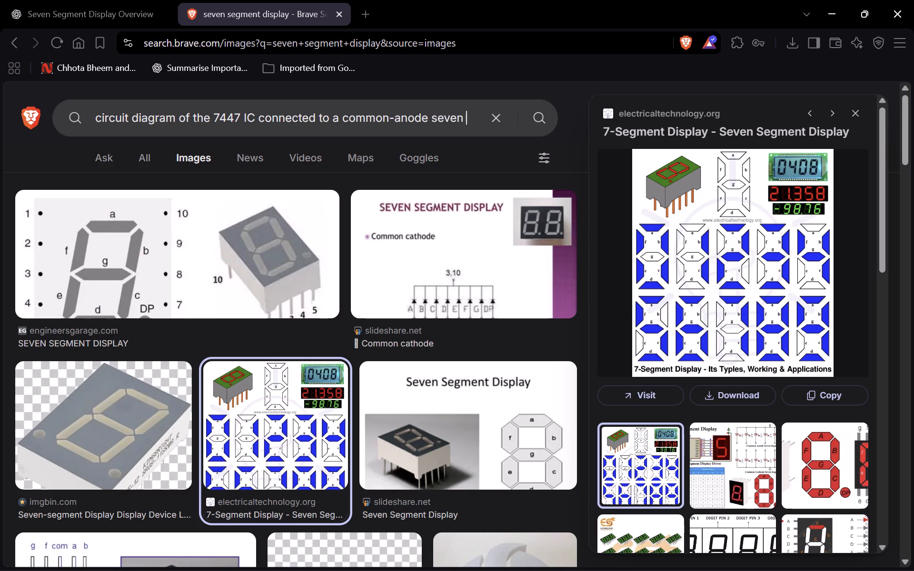
{"action": "type", "text": "se"}
{"action": "type", "text": "gment display"}
{"action": "key", "text": "Return"}
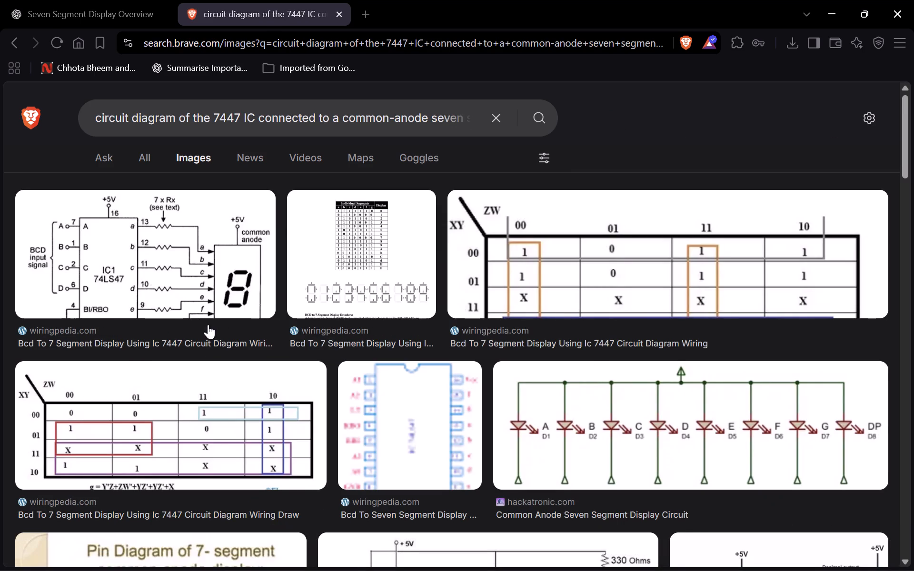
Copy the wiringpedia.com 74LS47 circuit diagram with the common-anode LED display from the image results.
{"action": "scroll", "coordinate": [208, 324], "scroll_direction": "down", "scroll_amount": 5}
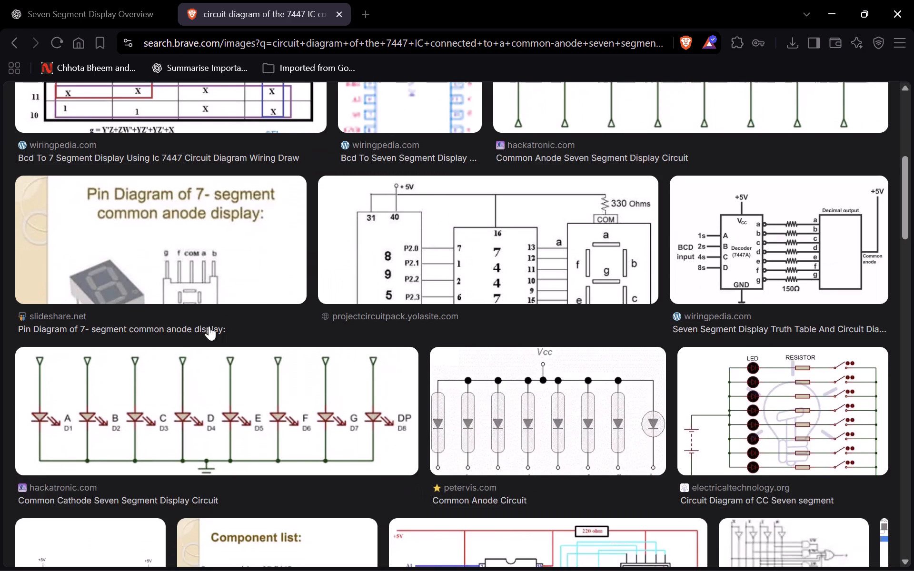
{"action": "scroll", "coordinate": [220, 338], "scroll_direction": "up", "scroll_amount": 6}
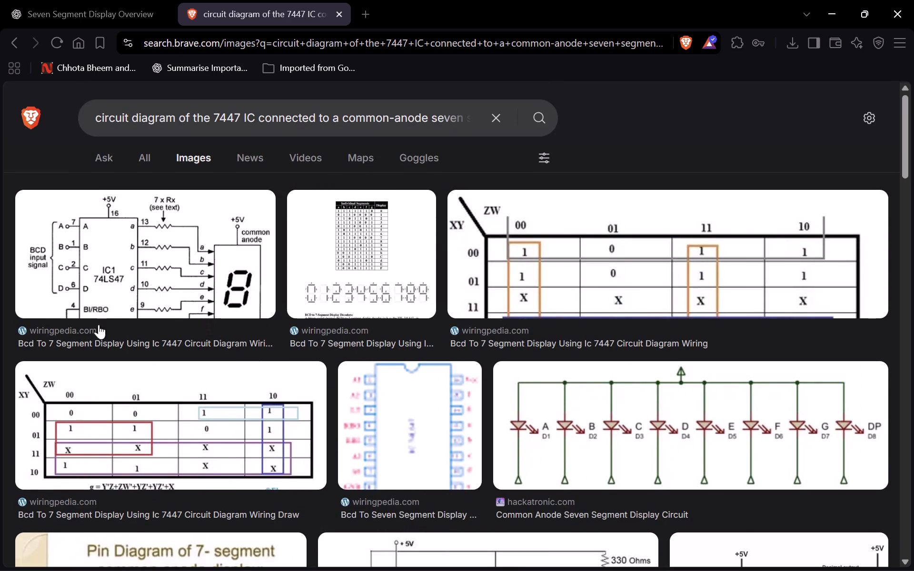
{"action": "left_click", "coordinate": [124, 267]}
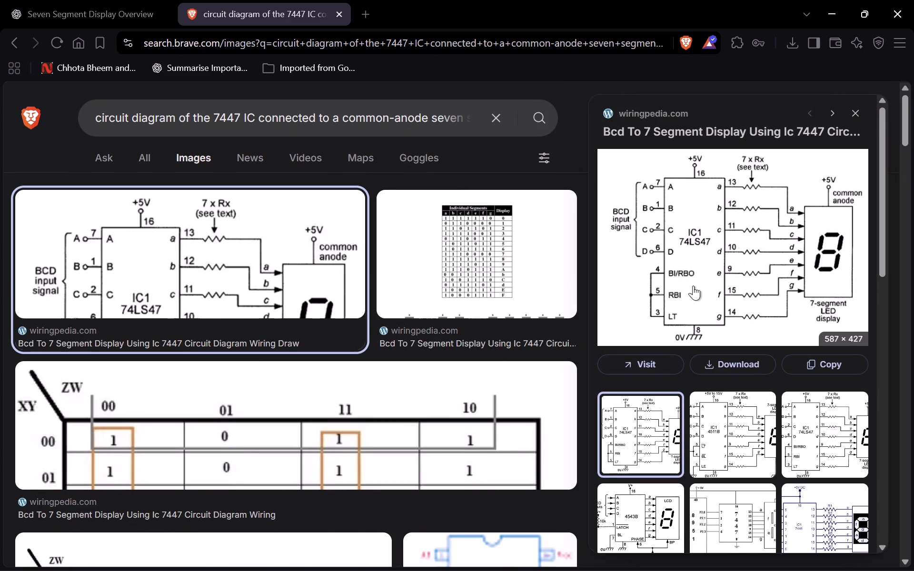
{"action": "right_click", "coordinate": [693, 230]}
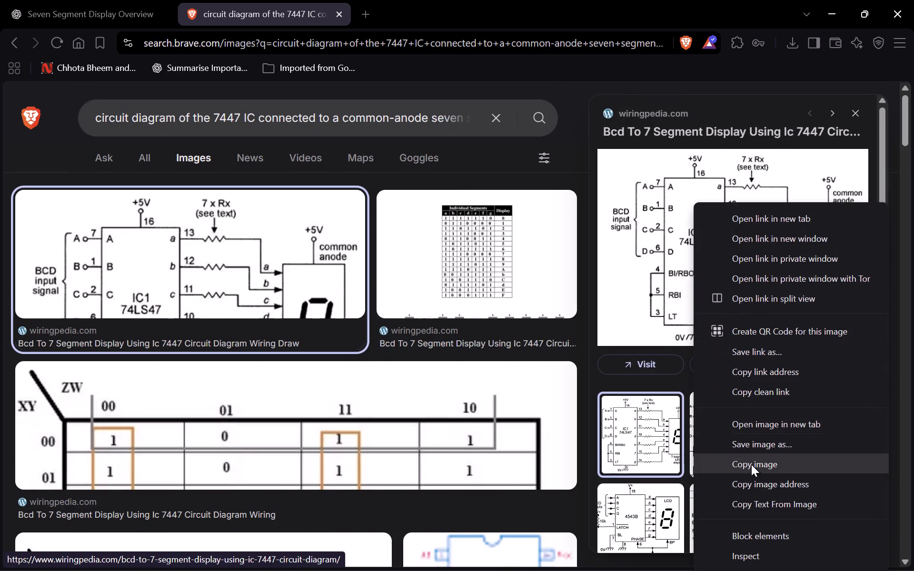
{"action": "left_click", "coordinate": [751, 465]}
Return to Canva, paste the circuit diagram onto slide 3 and drop it into the empty lower picture frame.
{"action": "key", "text": "alt+Tab"}
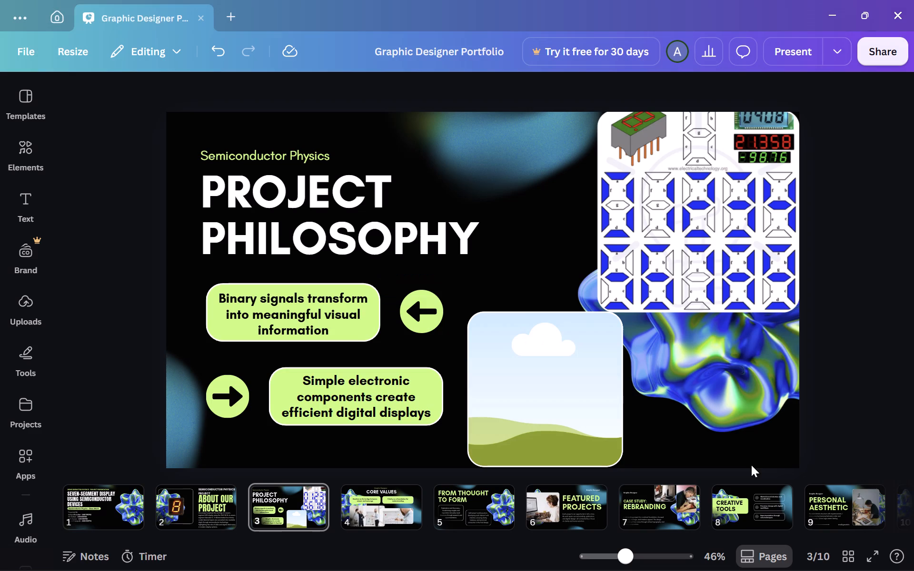
{"action": "key", "text": "ctrl+v"}
{"action": "left_click_drag", "start_coordinate": [539, 313], "coordinate": [580, 374]}
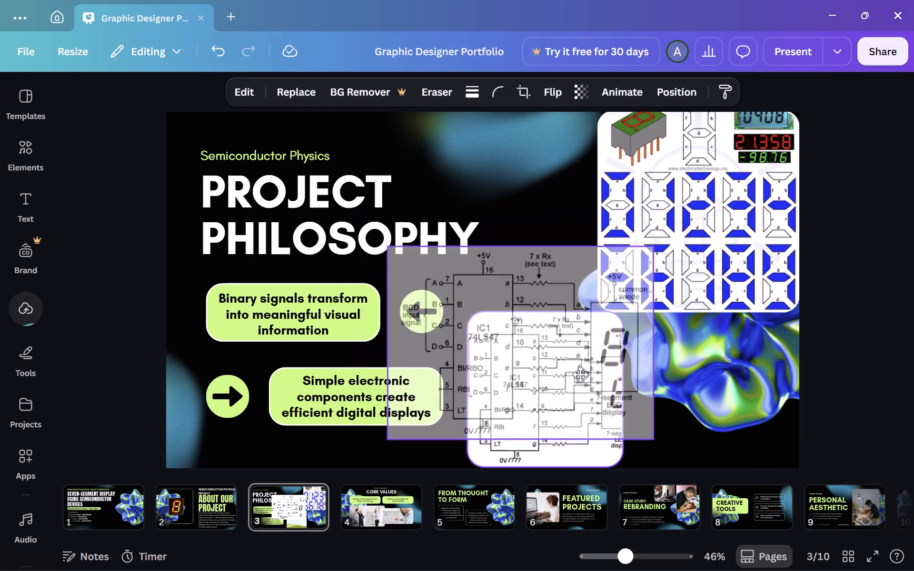
{"action": "left_click_drag", "start_coordinate": [580, 374], "coordinate": [582, 379]}
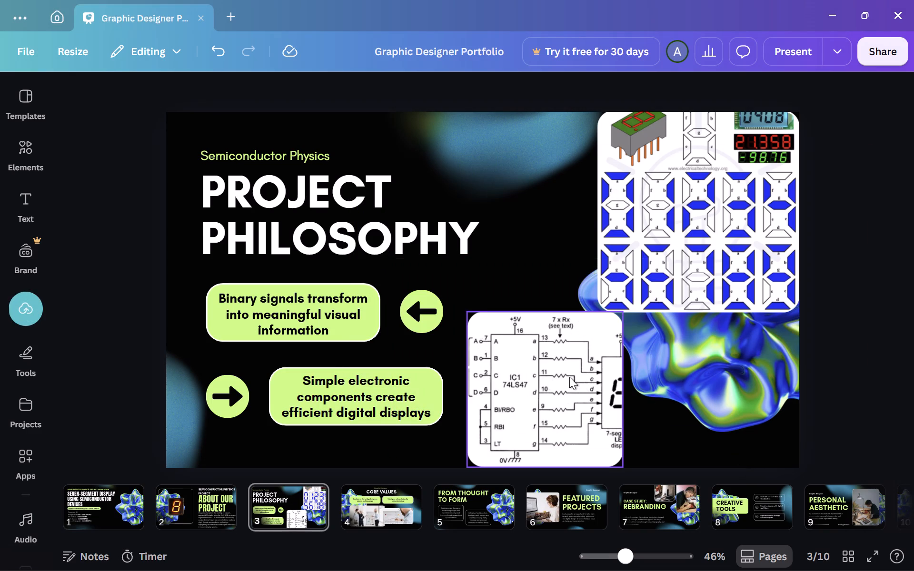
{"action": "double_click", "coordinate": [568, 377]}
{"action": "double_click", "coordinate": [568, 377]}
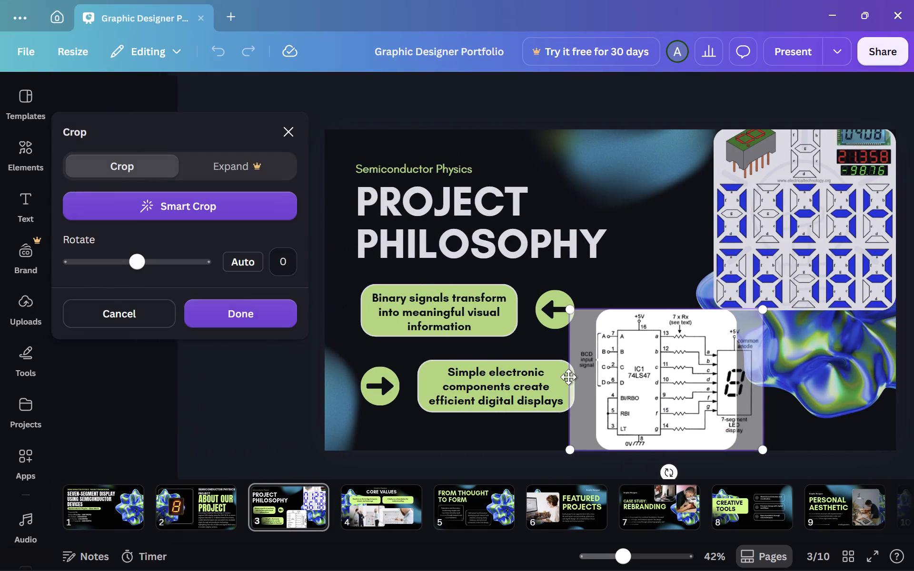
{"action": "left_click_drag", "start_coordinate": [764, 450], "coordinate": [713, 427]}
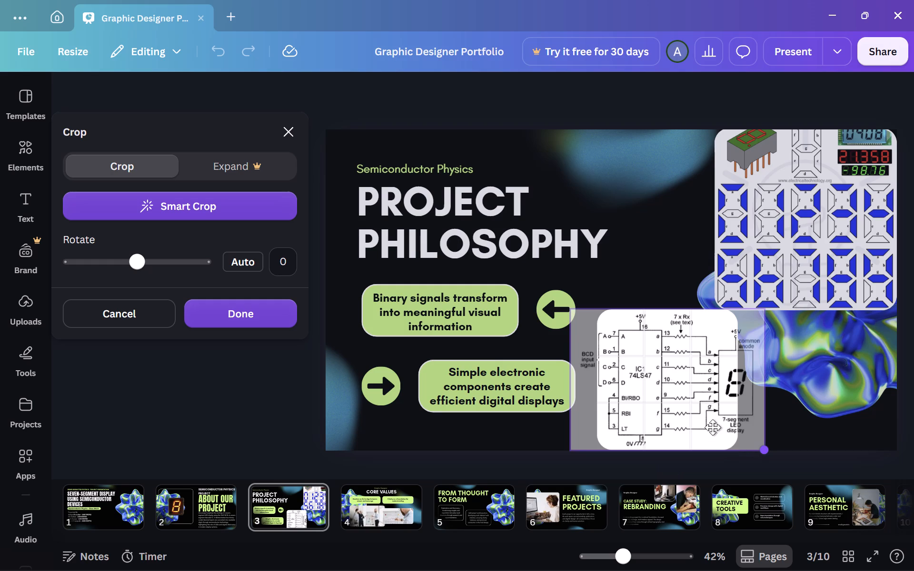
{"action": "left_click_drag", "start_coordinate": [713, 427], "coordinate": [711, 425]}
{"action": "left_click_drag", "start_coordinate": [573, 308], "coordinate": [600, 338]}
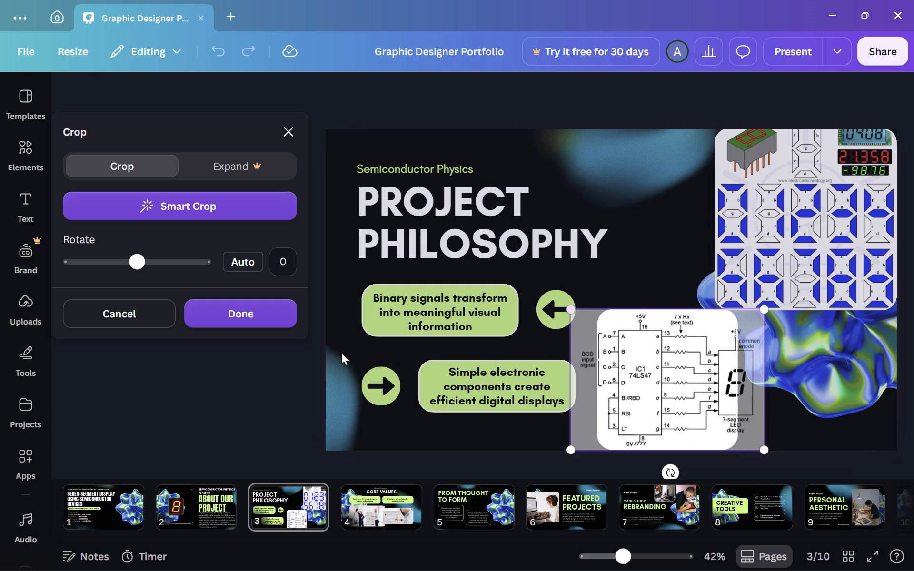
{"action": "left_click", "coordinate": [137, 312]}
Undo the circuit diagram's placement in the lower picture frame.
{"action": "left_click", "coordinate": [524, 395]}
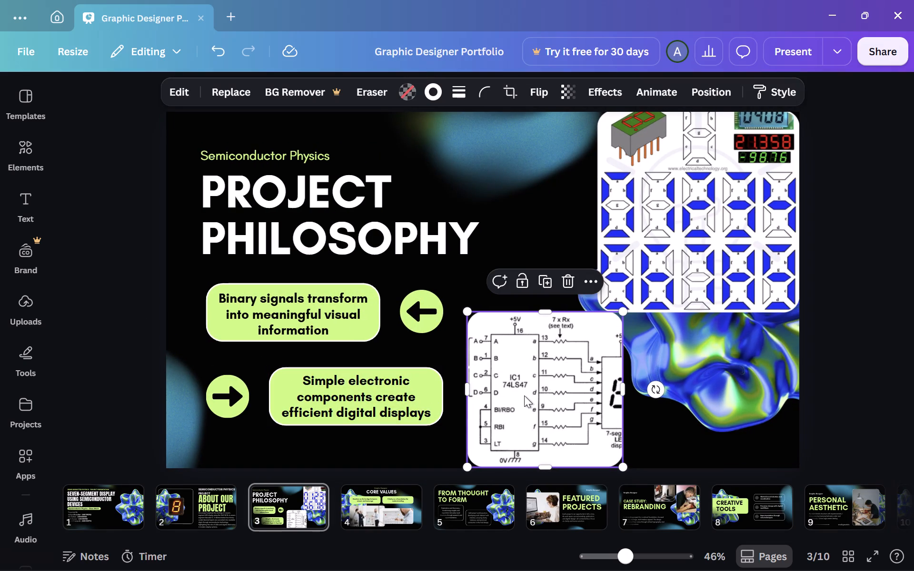
{"action": "key", "text": "ctrl+z"}
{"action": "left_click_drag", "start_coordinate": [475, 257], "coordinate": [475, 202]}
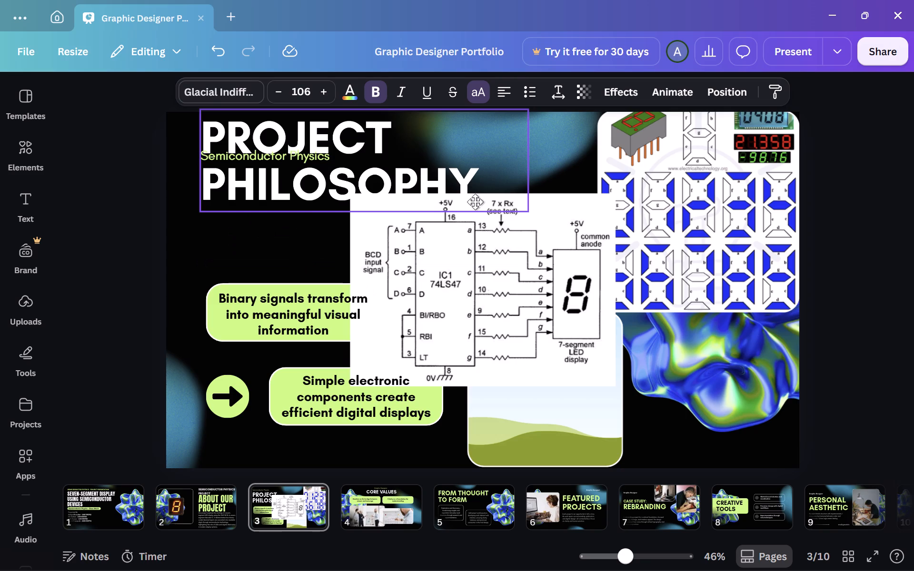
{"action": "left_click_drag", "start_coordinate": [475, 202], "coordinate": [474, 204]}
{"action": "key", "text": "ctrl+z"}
Move the loose circuit diagram aside so it hangs over the left edge of slide 3.
{"action": "left_click_drag", "start_coordinate": [562, 344], "coordinate": [720, 281]}
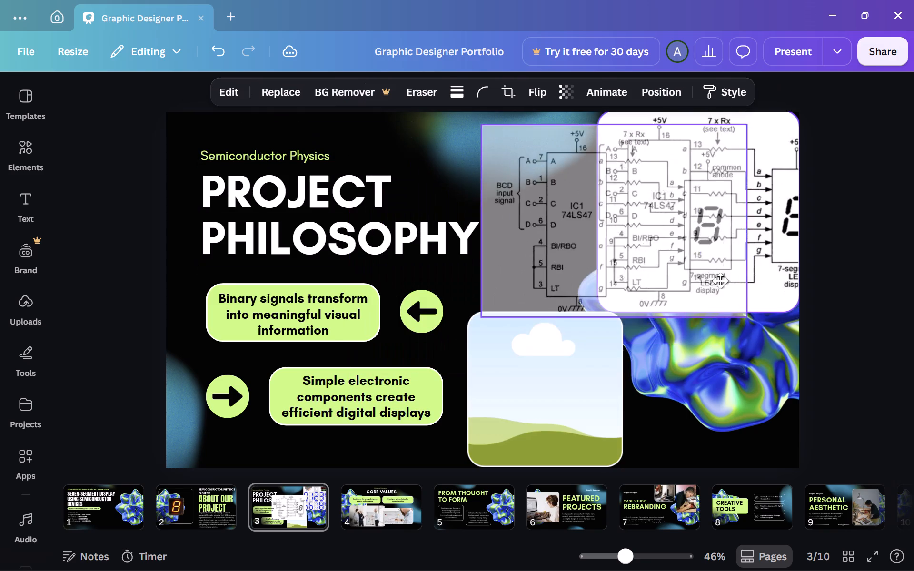
{"action": "left_click_drag", "start_coordinate": [720, 281], "coordinate": [166, 258]}
Widen the empty lower picture frame on slide 3 to the right, extending it farther beneath the seven-segment image.
{"action": "left_click", "coordinate": [509, 362]}
{"action": "left_click_drag", "start_coordinate": [623, 392], "coordinate": [656, 392]}
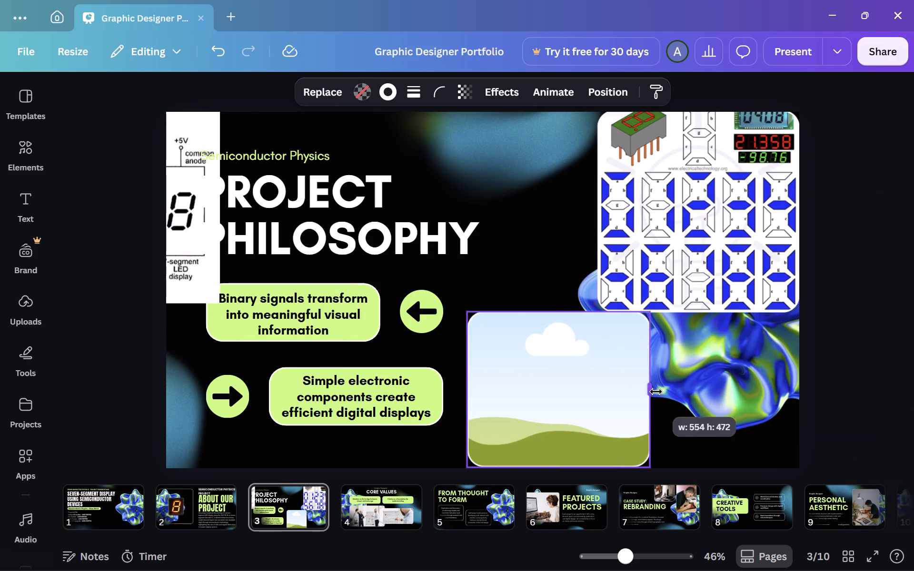
{"action": "left_click_drag", "start_coordinate": [656, 392], "coordinate": [683, 392]}
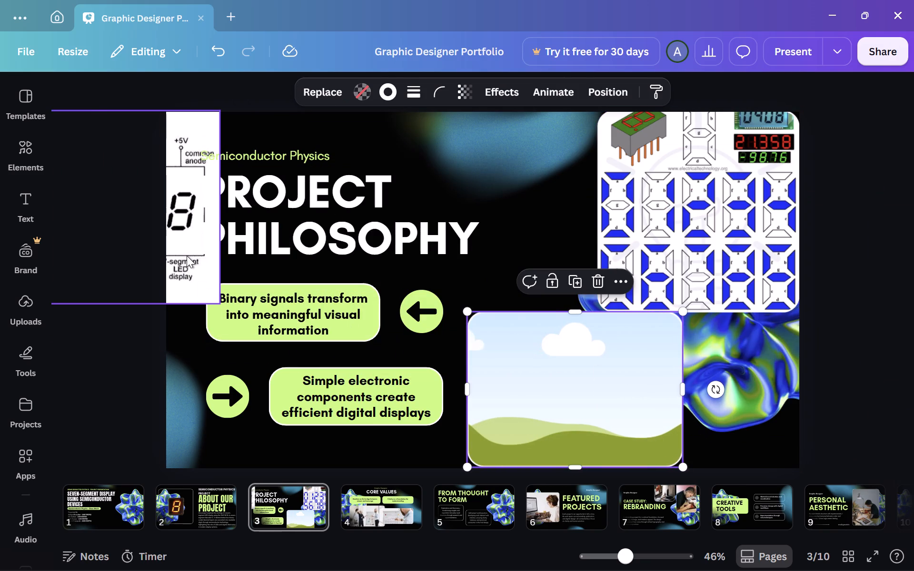
Drop the loose circuit diagram into the widened lower picture frame on slide 3.
{"action": "left_click_drag", "start_coordinate": [185, 261], "coordinate": [629, 411]}
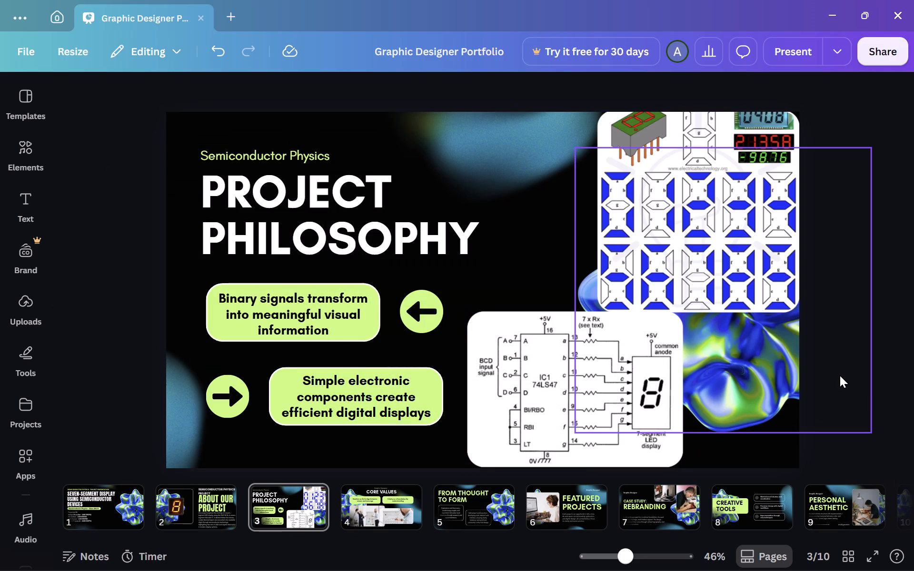
{"action": "left_click", "coordinate": [839, 374]}
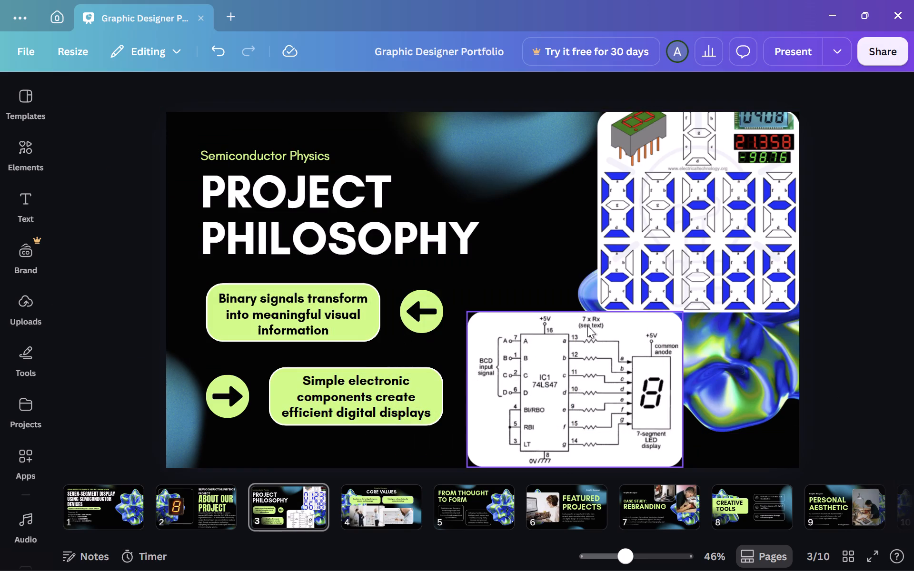
Advance to slide 4, switch to Brave and search images for "a close up of the 7447 decoder IC".
{"action": "key", "text": "Right"}
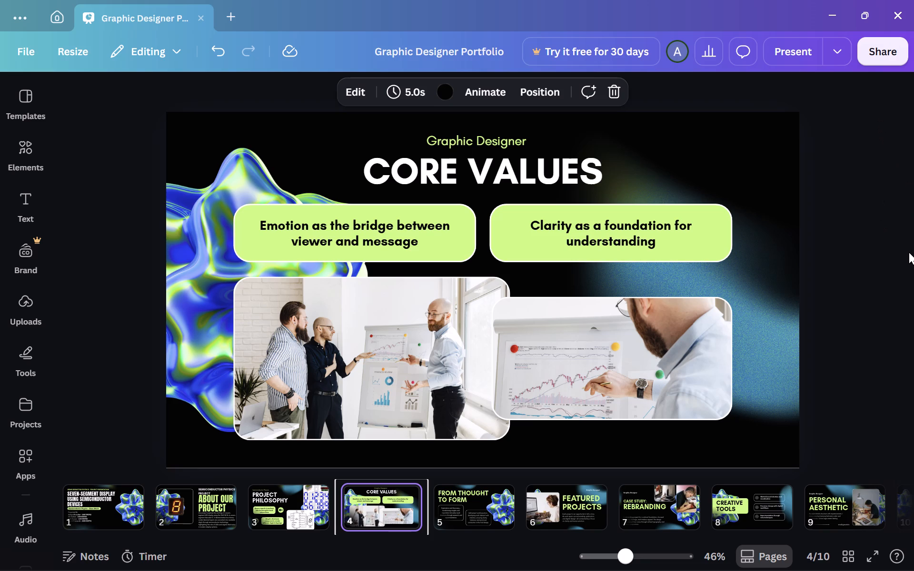
{"action": "key", "text": "Left"}
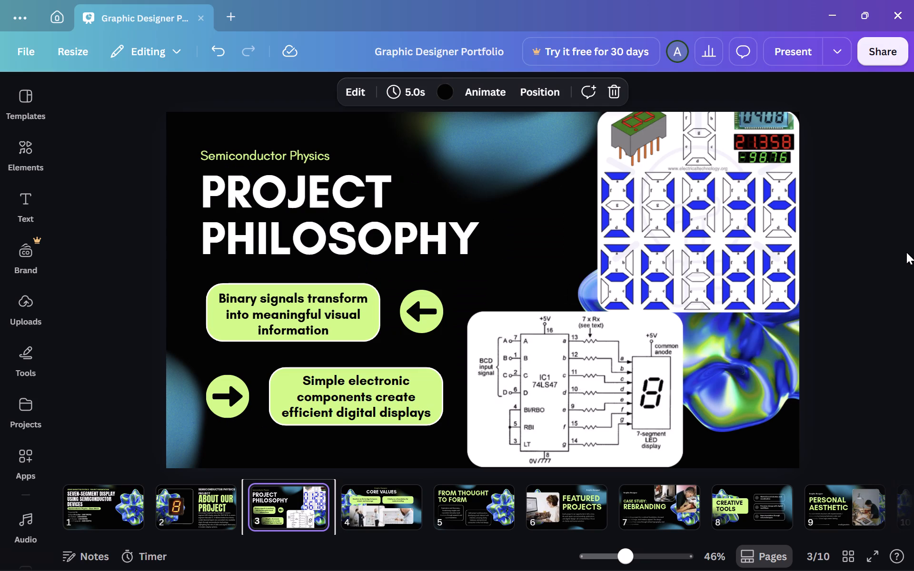
{"action": "key", "text": "Right"}
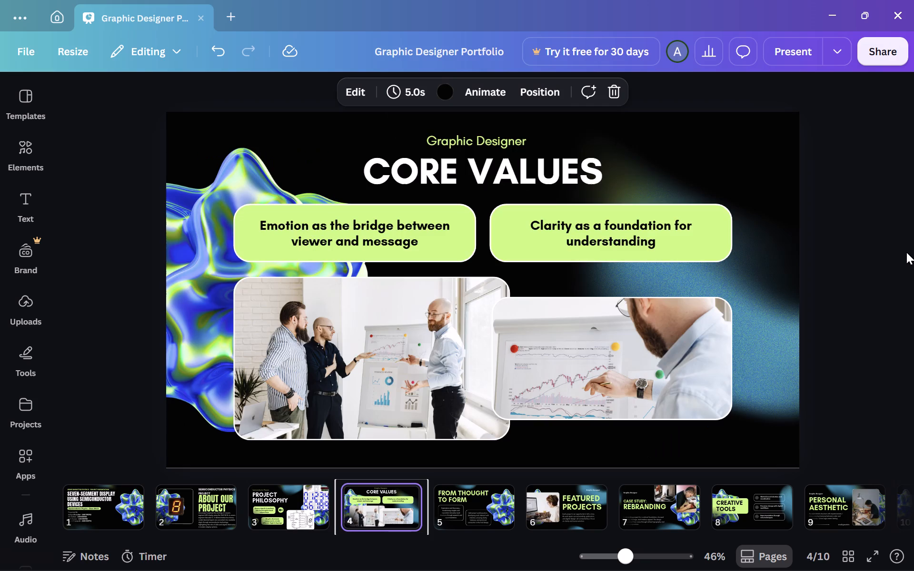
{"action": "key", "text": "alt+Tab"}
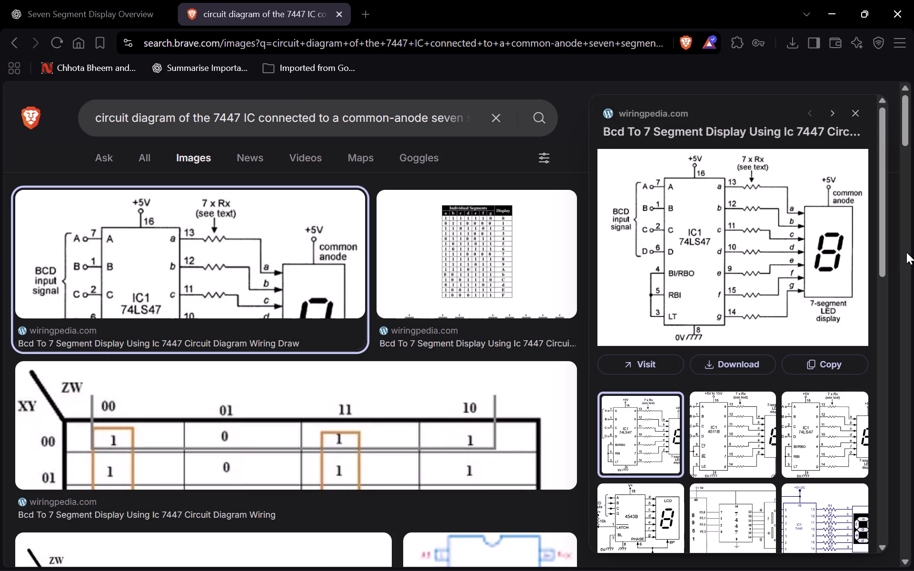
{"action": "left_click", "coordinate": [499, 112]}
{"action": "type", "text": "a close up of the"}
{"action": "key", "text": "space"}
{"action": "type", "text": "7447"}
{"action": "key", "text": "space"}
{"action": "type", "text": "decoder IC"}
{"action": "key", "text": "Return"}
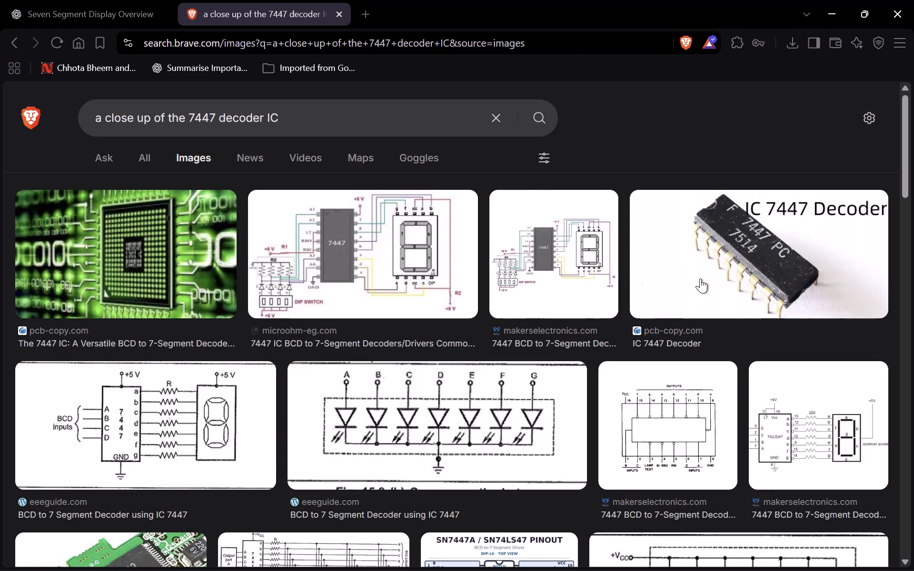
Open the "IC 7447 Decoder" chip photo from pcb-copy.com and copy the image.
{"action": "left_click", "coordinate": [726, 272]}
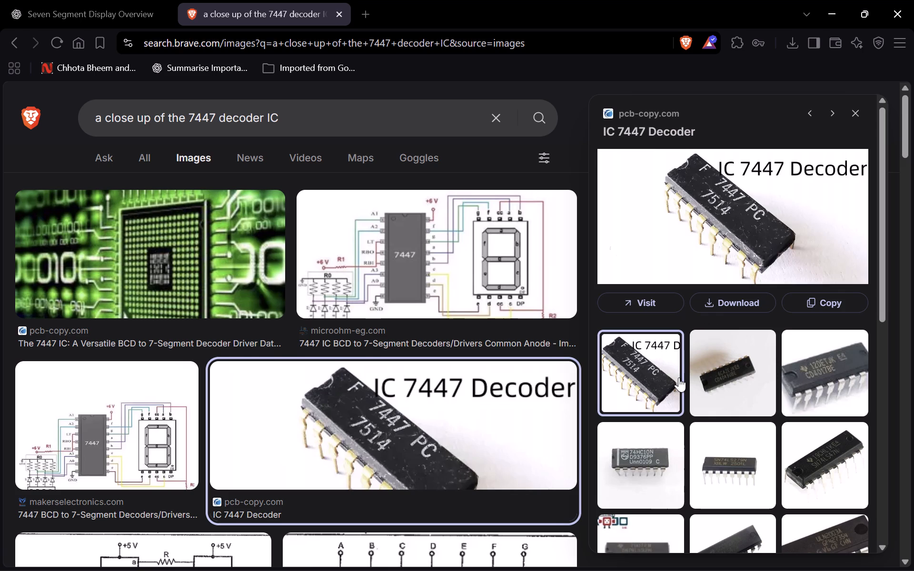
{"action": "scroll", "coordinate": [403, 475], "scroll_direction": "down", "scroll_amount": 3}
{"action": "scroll", "coordinate": [398, 468], "scroll_direction": "up", "scroll_amount": 3}
{"action": "right_click", "coordinate": [675, 254]}
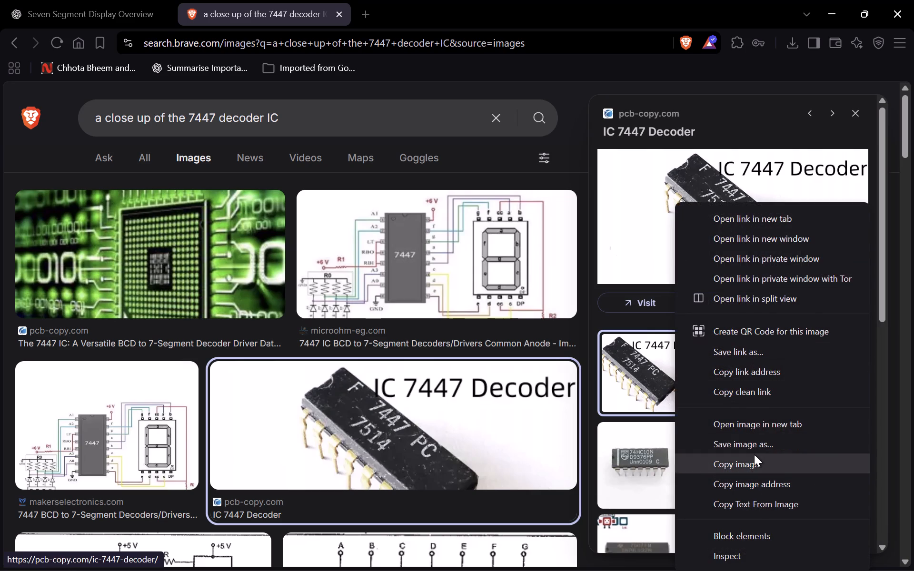
{"action": "left_click", "coordinate": [754, 454]}
Return to Canva and replace slide 4's larger team photo with the copied 7447 chip image, fitted into the emptied frame.
{"action": "key", "text": "alt+Tab"}
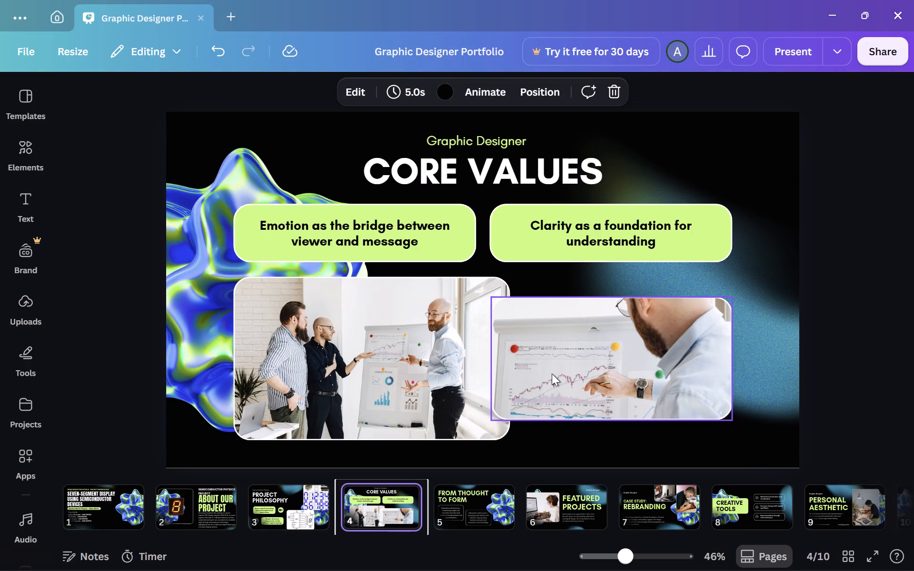
{"action": "left_click", "coordinate": [366, 374]}
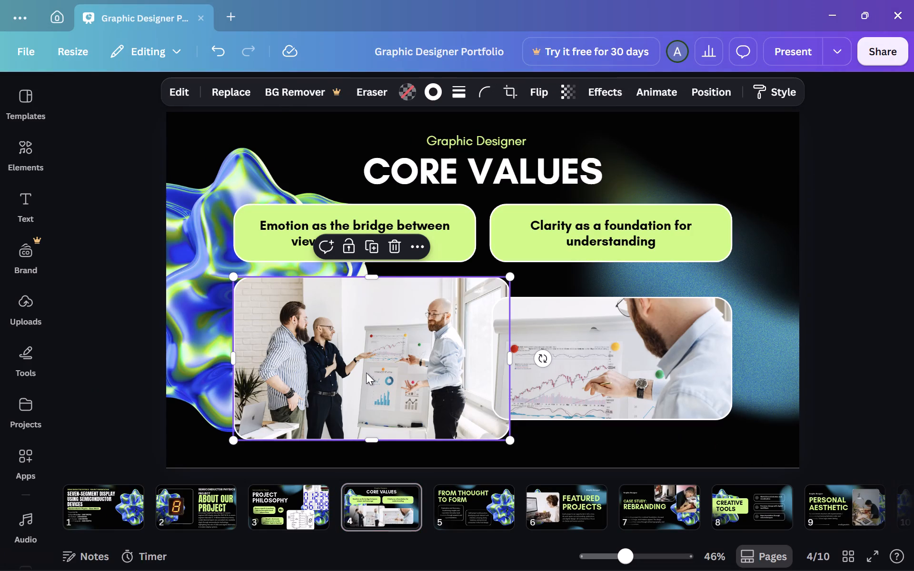
{"action": "key", "text": "Delete"}
{"action": "key", "text": "ctrl+v"}
{"action": "left_click_drag", "start_coordinate": [509, 318], "coordinate": [435, 350]}
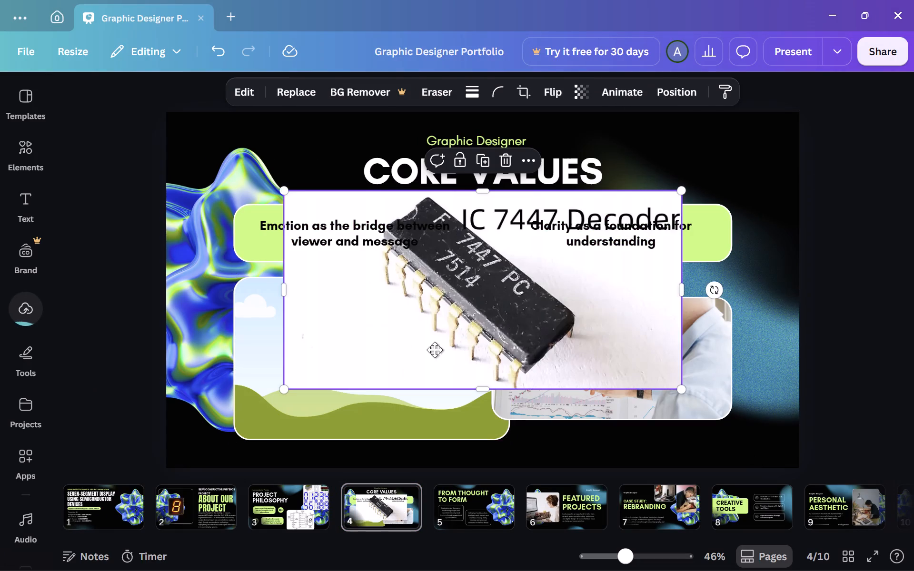
{"action": "left_click_drag", "start_coordinate": [435, 350], "coordinate": [428, 353]}
Shift slide 4's smaller chart photo to the right until it sits beside the chip image without overlapping it.
{"action": "left_click", "coordinate": [546, 358]}
{"action": "left_click_drag", "start_coordinate": [572, 358], "coordinate": [597, 358]}
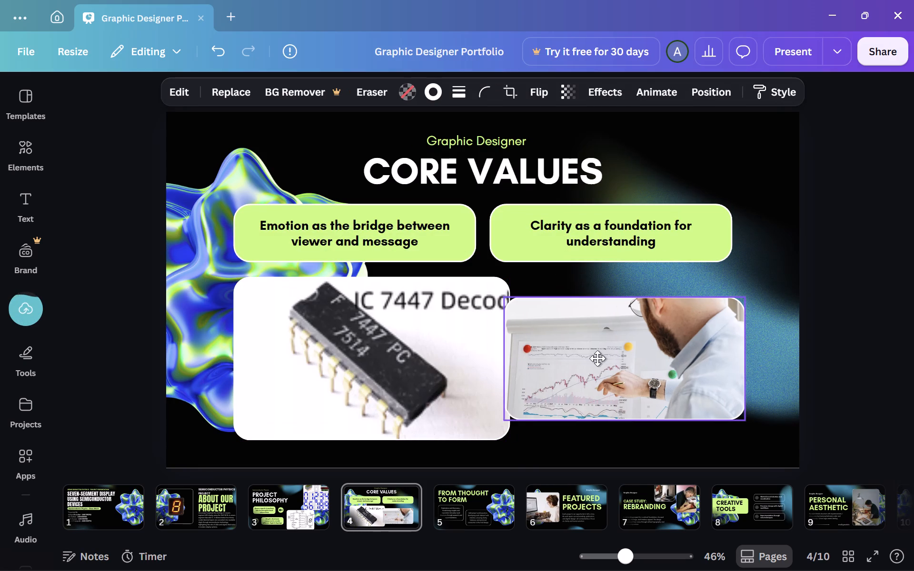
{"action": "left_click_drag", "start_coordinate": [597, 358], "coordinate": [589, 358]}
{"action": "left_click", "coordinate": [828, 318]}
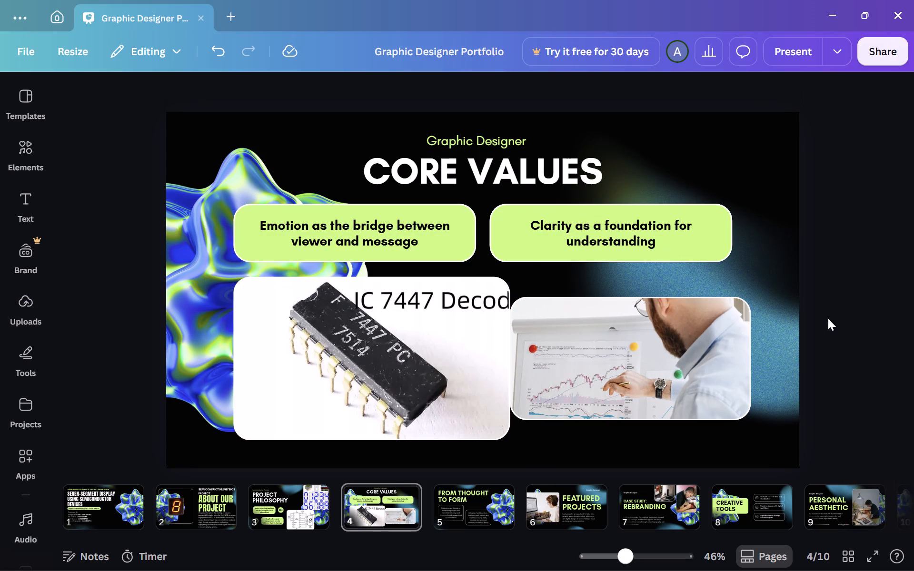
Reposition the chip image within its frame so the whole "IC 7447 Decoder" caption fits.
{"action": "double_click", "coordinate": [419, 350]}
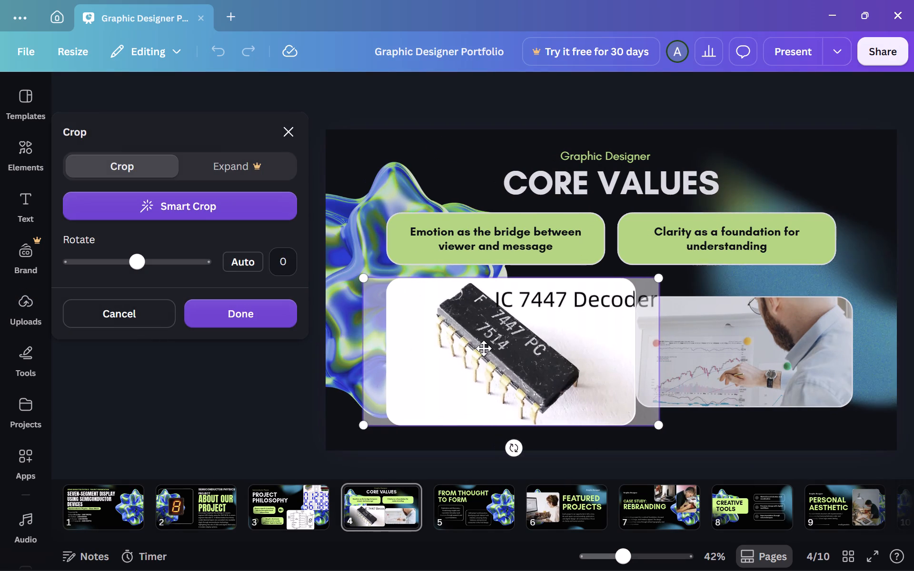
{"action": "left_click_drag", "start_coordinate": [484, 348], "coordinate": [440, 354]}
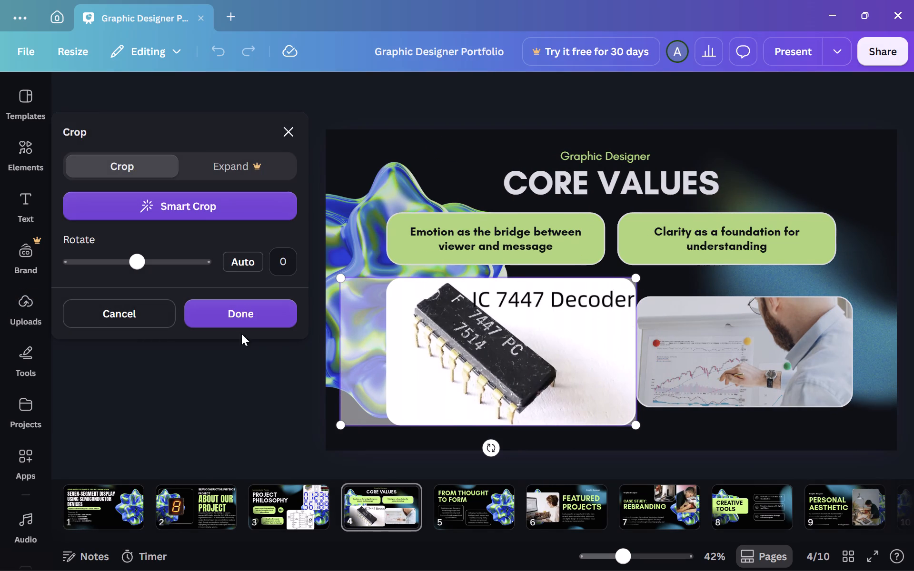
{"action": "left_click", "coordinate": [235, 314]}
{"action": "left_click", "coordinate": [822, 304]}
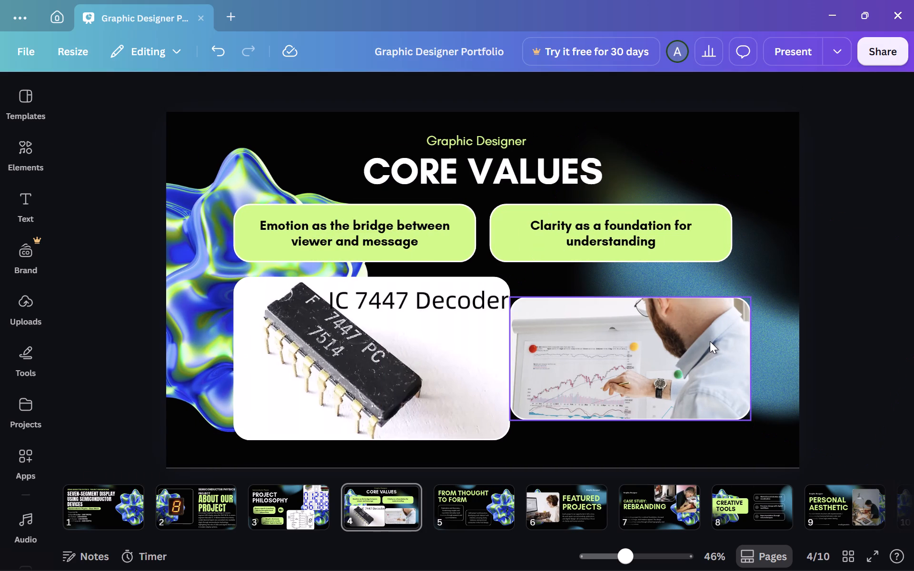
Switch to Brave and search images for "a common anode seven segment LED display ilumminated with 8 digits".
{"action": "key", "text": "alt+Tab"}
{"action": "left_click", "coordinate": [492, 123]}
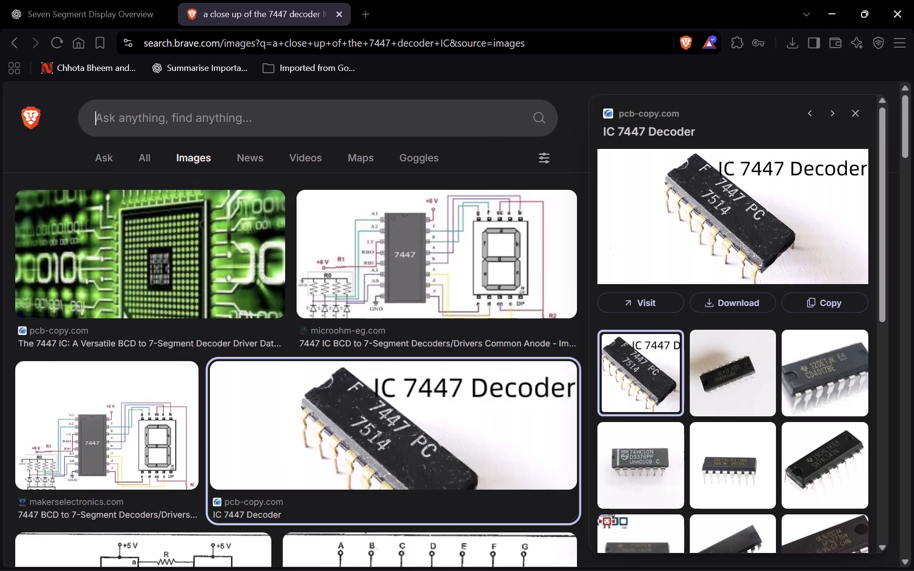
{"action": "type", "text": "a common anode"}
{"action": "key", "text": "space"}
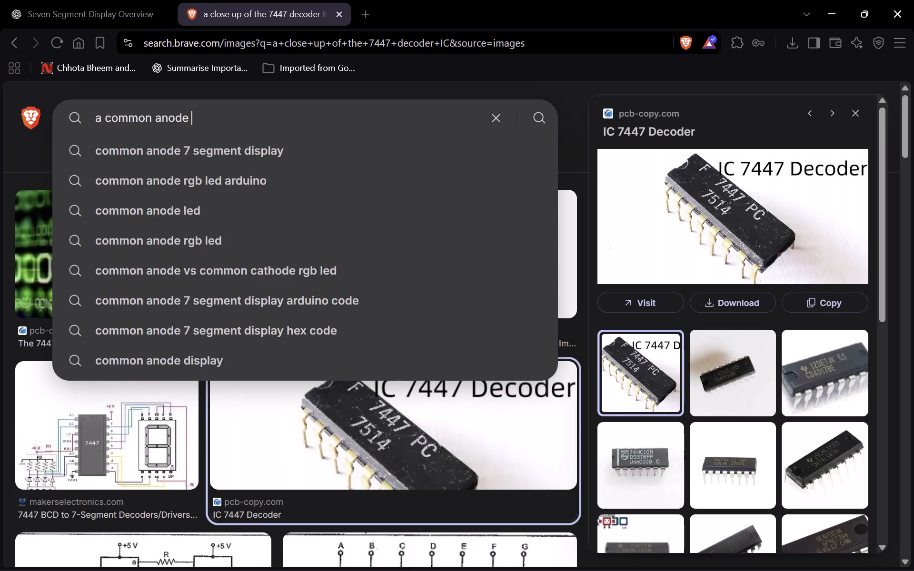
{"action": "type", "text": "seven sege"}
{"action": "key", "text": "BackSpace"}
{"action": "type", "text": "ment"}
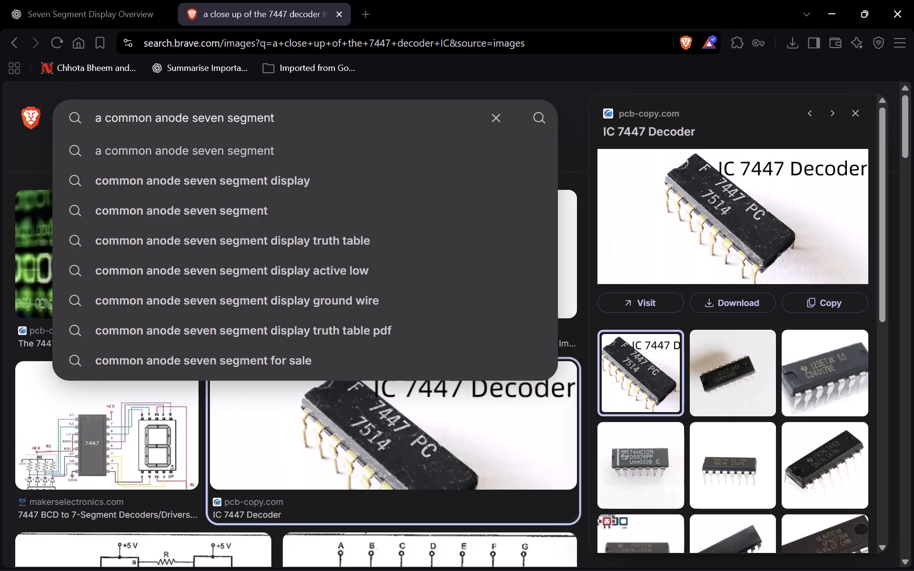
{"action": "key", "text": "space"}
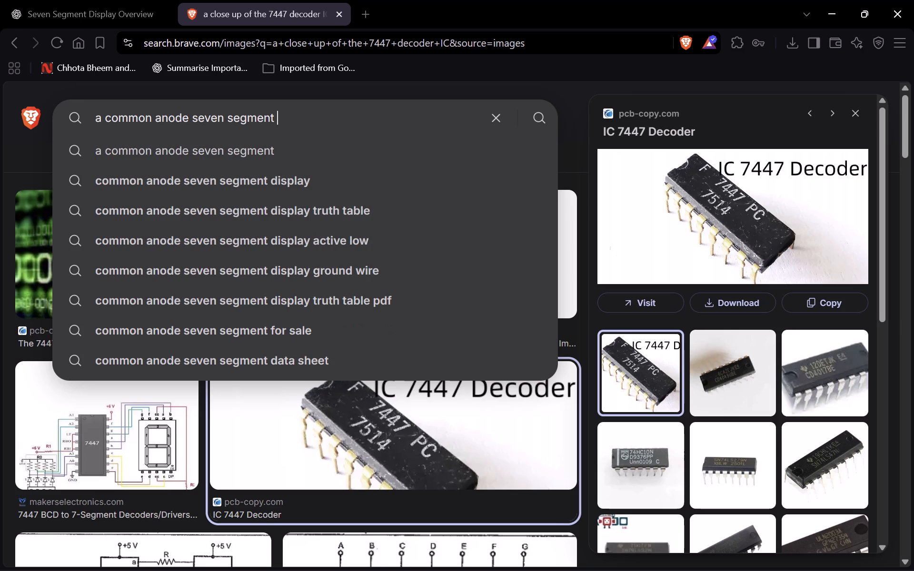
{"action": "type", "text": "LED si"}
{"action": "key", "text": "BackSpace"}
{"action": "key", "text": "BackSpace"}
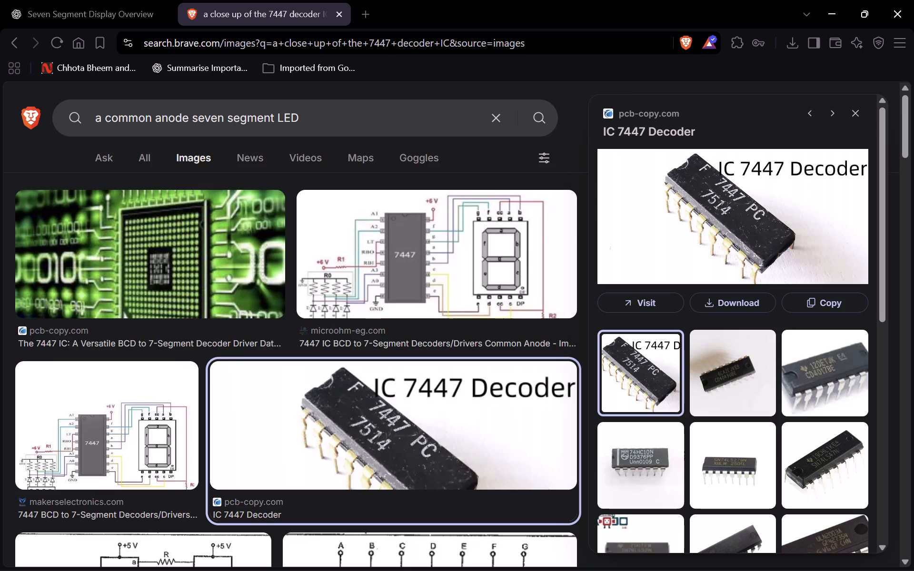
{"action": "type", "text": "display i"}
{"action": "key", "text": "space"}
{"action": "key", "text": "BackSpace"}
{"action": "type", "text": "lumminated with 8 dgi"}
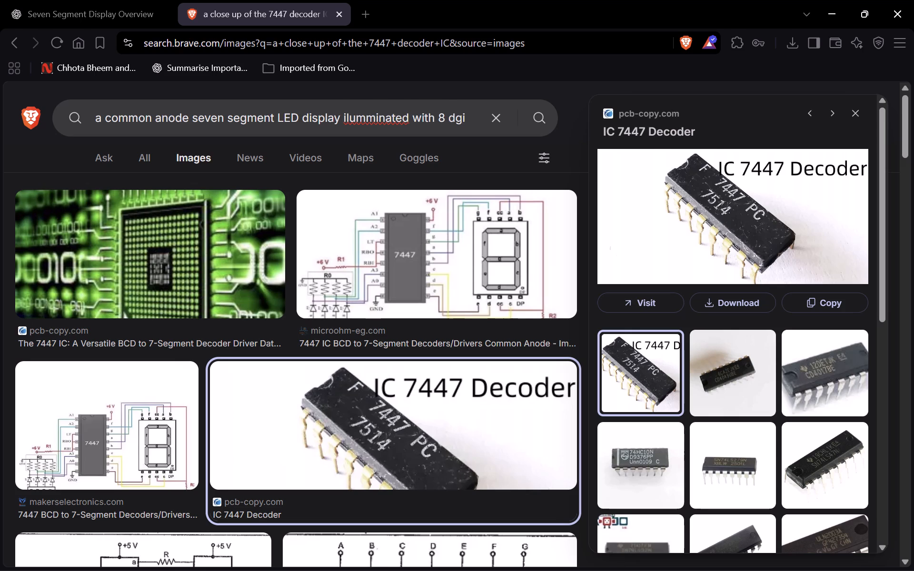
{"action": "key", "text": "BackSpace"}
{"action": "key", "text": "BackSpace"}
{"action": "type", "text": "igits"}
{"action": "key", "text": "Return"}
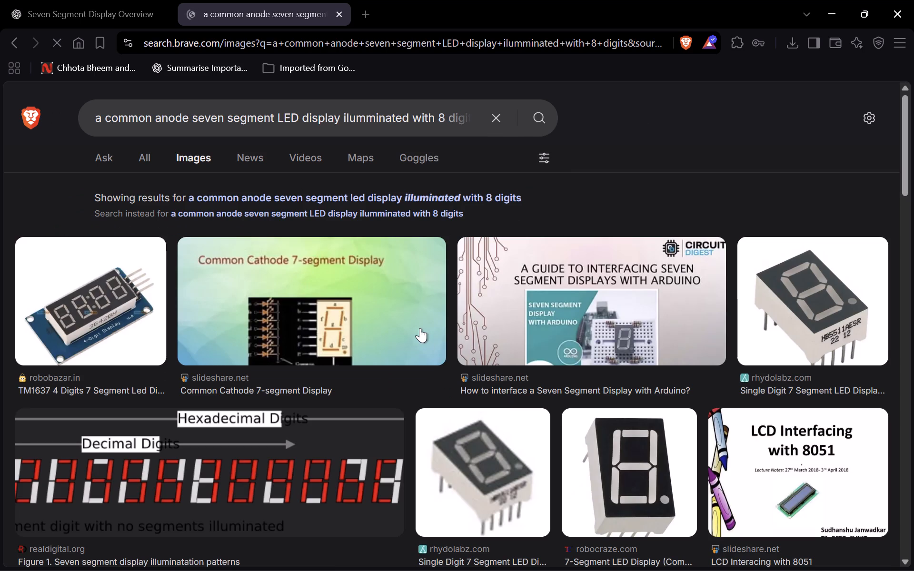
Look through the image results for a suitable illuminated seven-segment display picture.
{"action": "scroll", "coordinate": [420, 328], "scroll_direction": "down", "scroll_amount": 1}
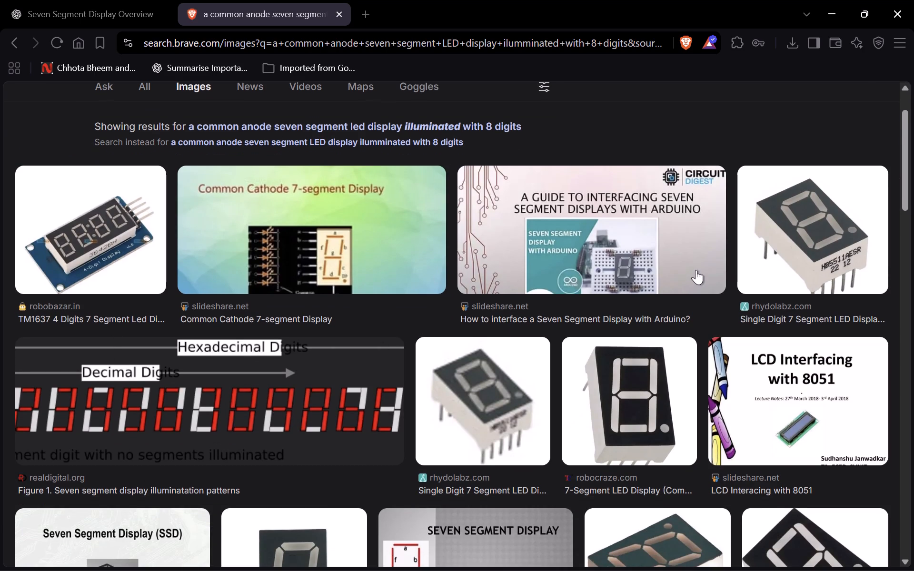
{"action": "scroll", "coordinate": [696, 270], "scroll_direction": "down", "scroll_amount": 4}
{"action": "scroll", "coordinate": [514, 302], "scroll_direction": "down", "scroll_amount": 6}
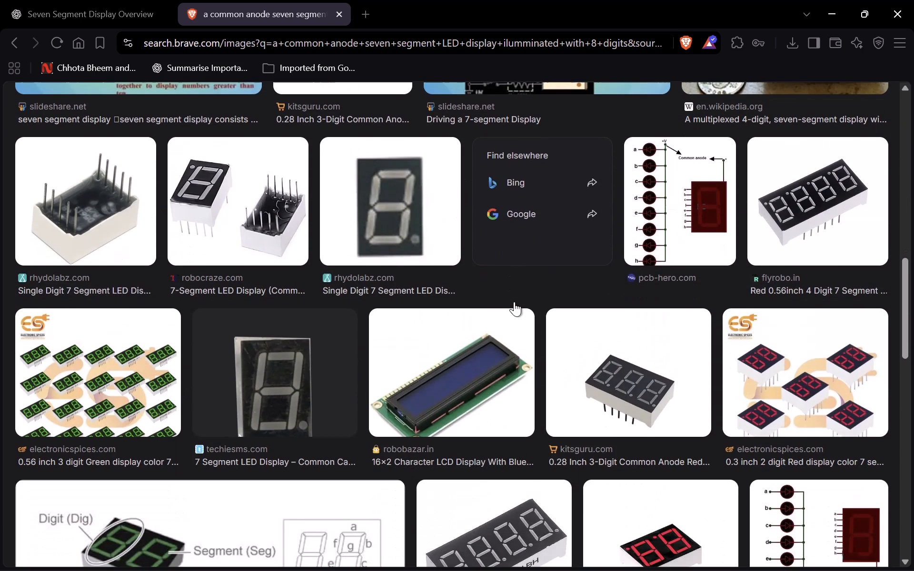
{"action": "scroll", "coordinate": [514, 302], "scroll_direction": "down", "scroll_amount": 2}
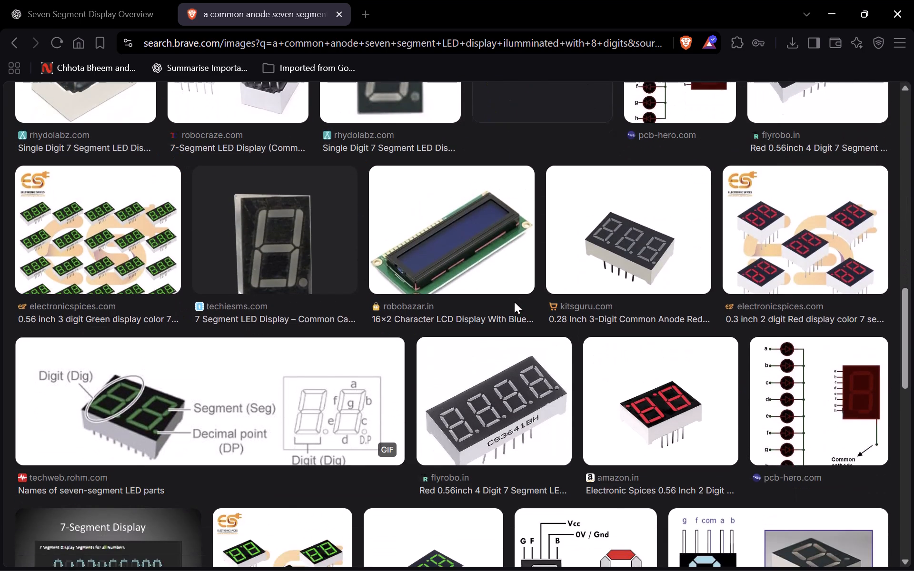
{"action": "scroll", "coordinate": [514, 302], "scroll_direction": "down", "scroll_amount": 1}
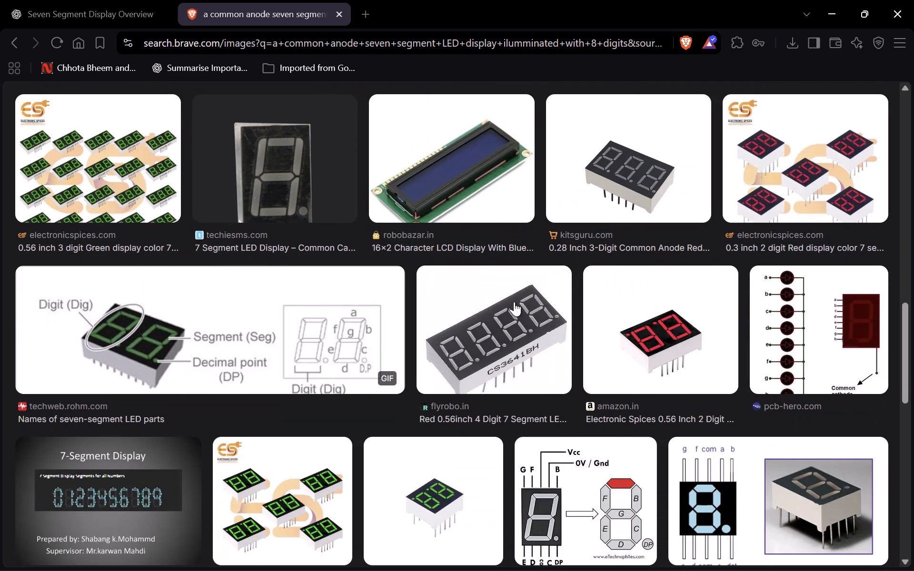
{"action": "scroll", "coordinate": [514, 302], "scroll_direction": "up", "scroll_amount": 6}
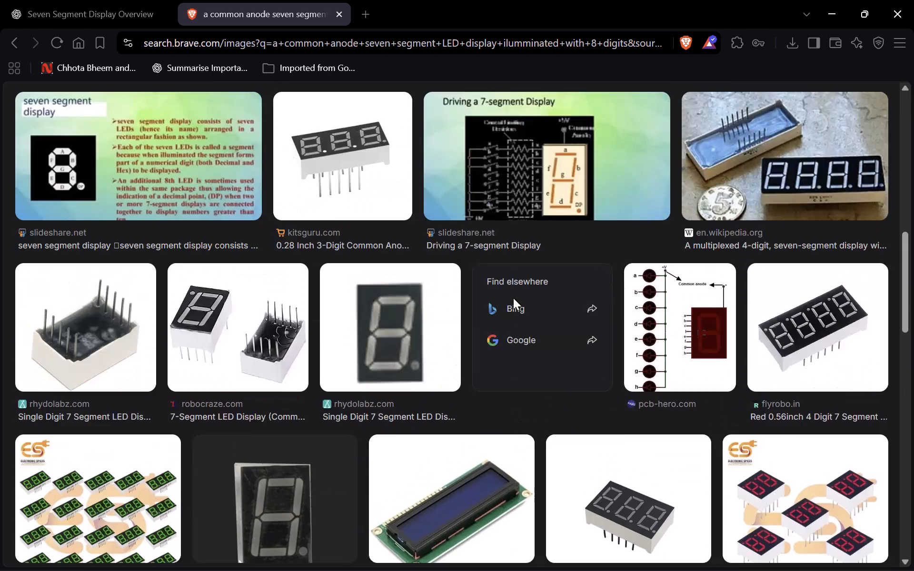
{"action": "scroll", "coordinate": [513, 298], "scroll_direction": "up", "scroll_amount": 8}
{"action": "scroll", "coordinate": [473, 294], "scroll_direction": "up", "scroll_amount": 2}
{"action": "scroll", "coordinate": [230, 243], "scroll_direction": "down", "scroll_amount": 2}
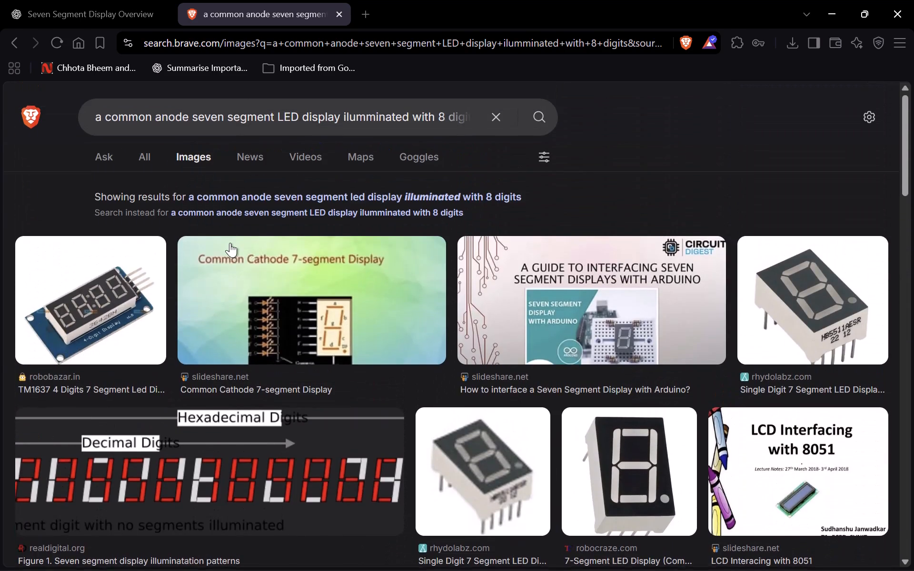
{"action": "scroll", "coordinate": [230, 243], "scroll_direction": "down", "scroll_amount": 7}
{"action": "scroll", "coordinate": [325, 273], "scroll_direction": "down", "scroll_amount": 9}
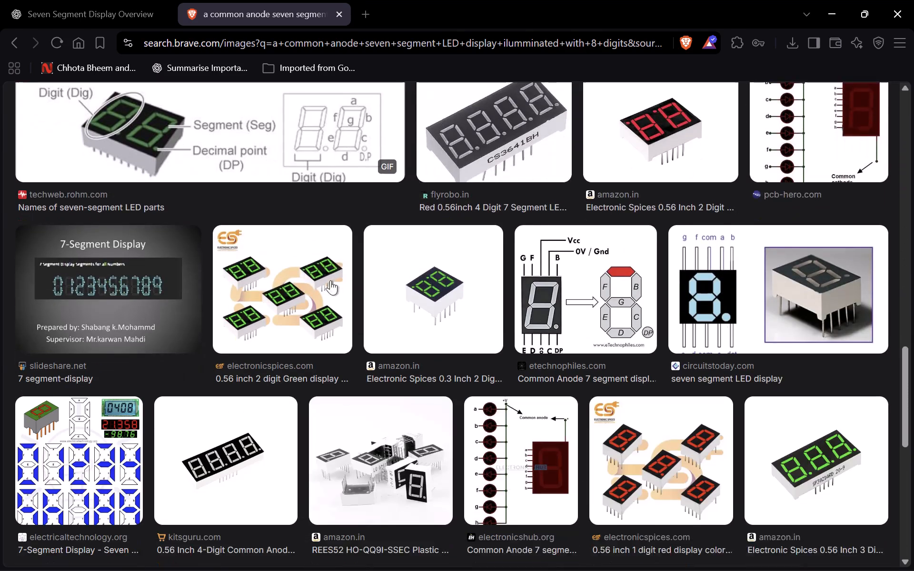
{"action": "scroll", "coordinate": [330, 280], "scroll_direction": "down", "scroll_amount": 2}
Copy the image of the green illuminated three-digit seven-segment display from the search results.
{"action": "left_click", "coordinate": [825, 242]}
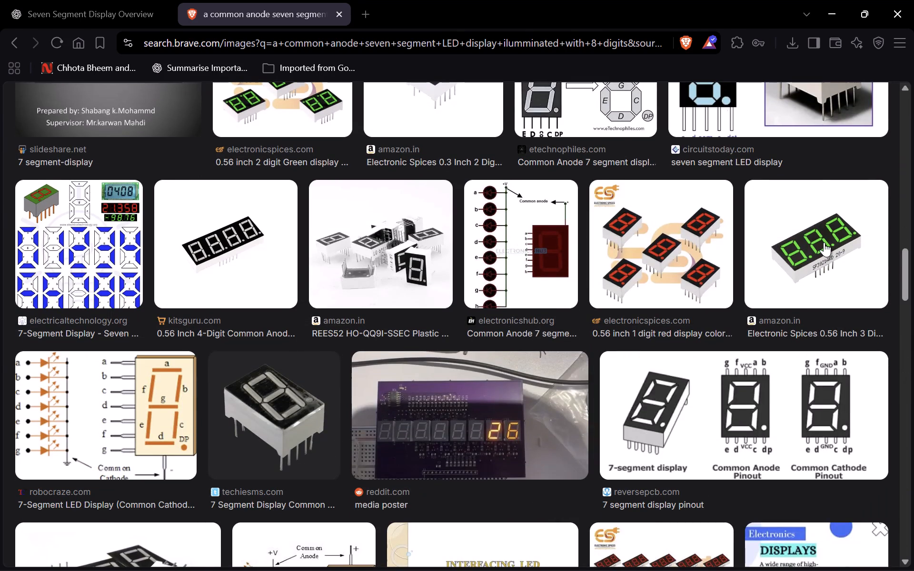
{"action": "right_click", "coordinate": [779, 256]}
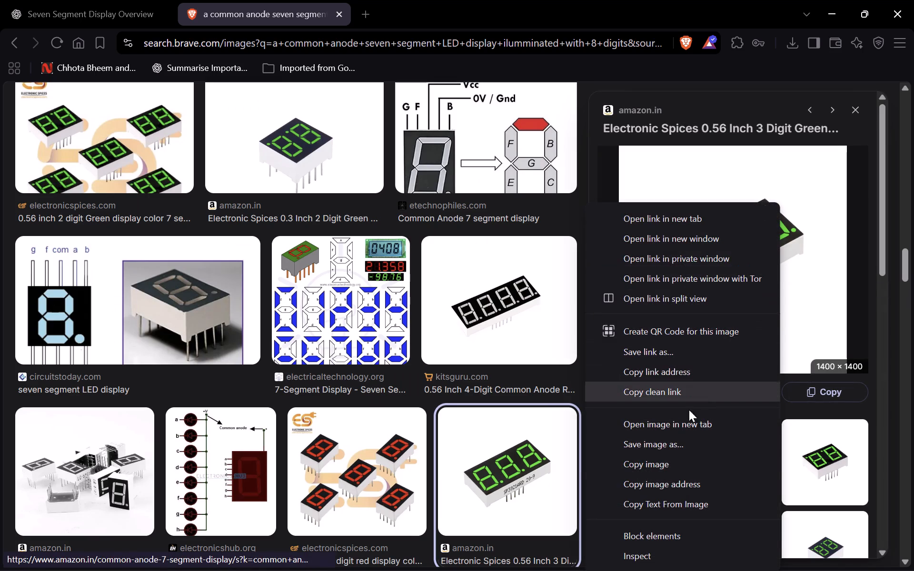
{"action": "left_click", "coordinate": [679, 466]}
Switch to Canva and replace the chart photo in slide 4's smaller frame with the copied green display image.
{"action": "key", "text": "alt+Tab"}
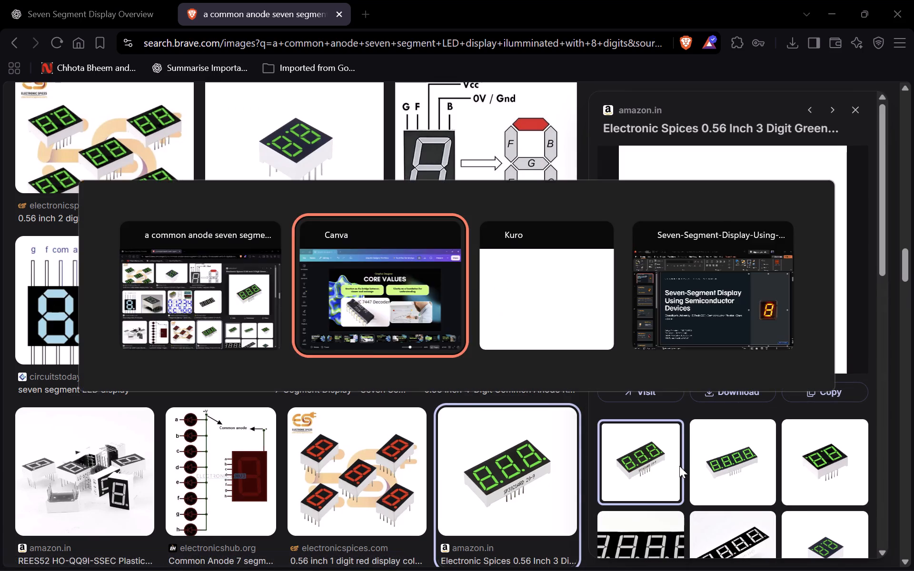
{"action": "left_click", "coordinate": [633, 372]}
{"action": "key", "text": "Delete"}
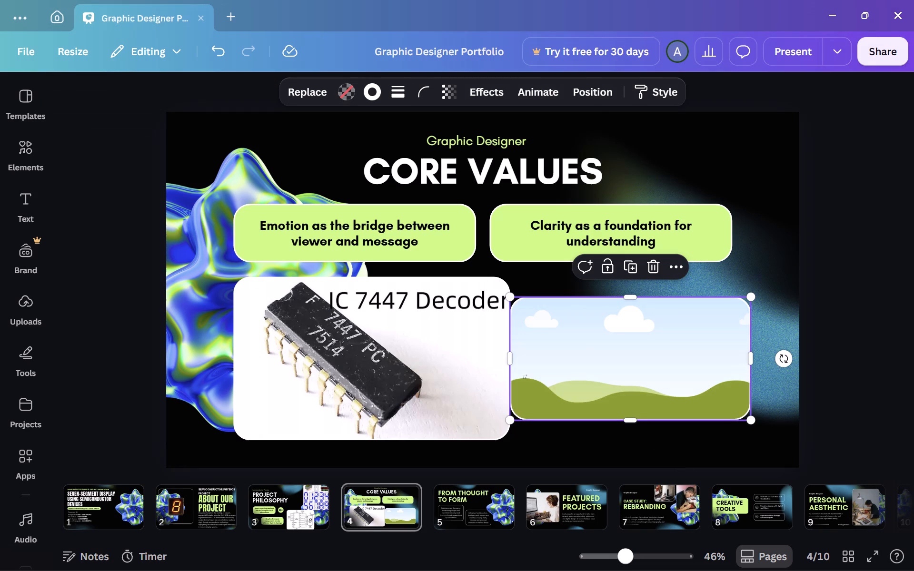
{"action": "key", "text": "ctrl+v"}
{"action": "left_click_drag", "start_coordinate": [485, 303], "coordinate": [562, 333]}
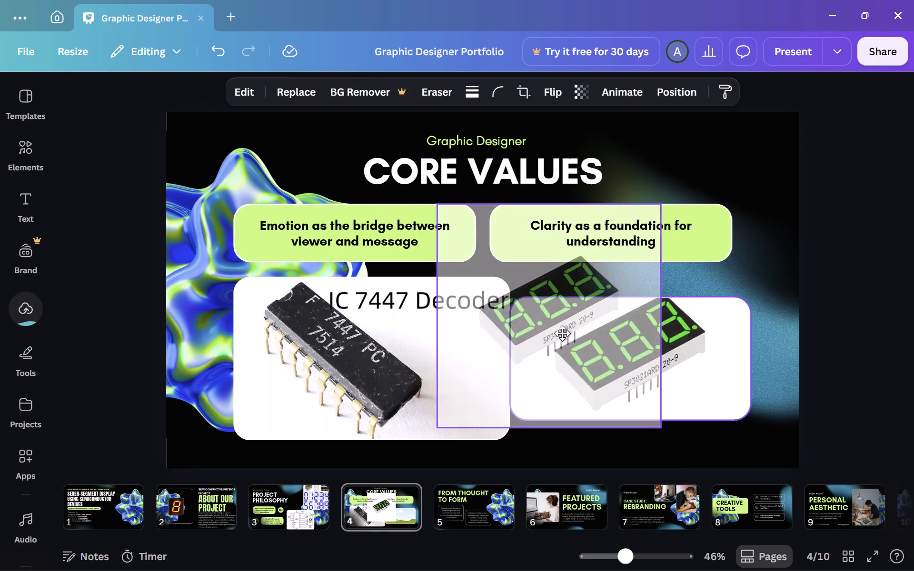
{"action": "left_click_drag", "start_coordinate": [562, 333], "coordinate": [582, 344]}
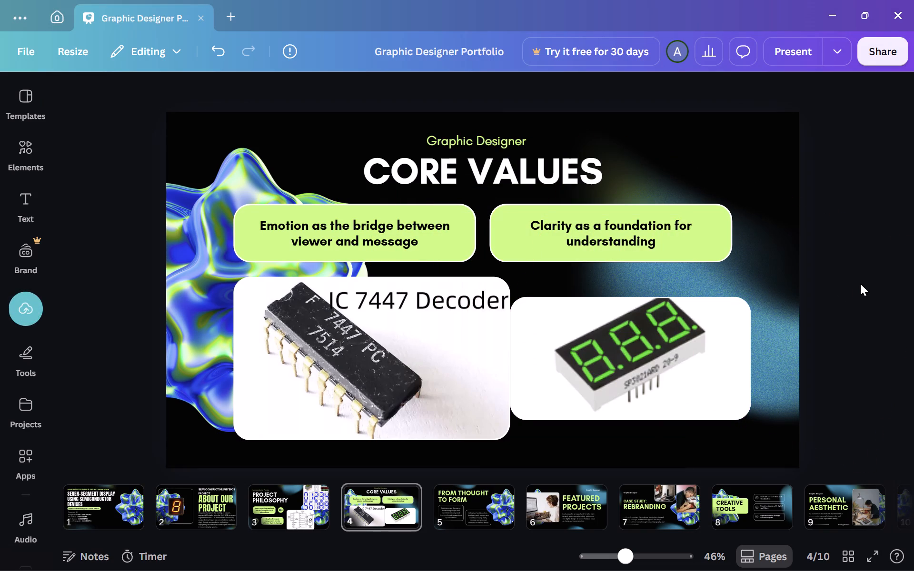
Replace the "Emotion as the bridge between viewer and message" text with "Accuracy in binary-to-decimal conversion".
{"action": "double_click", "coordinate": [422, 234]}
{"action": "key", "text": "ctrl+a"}
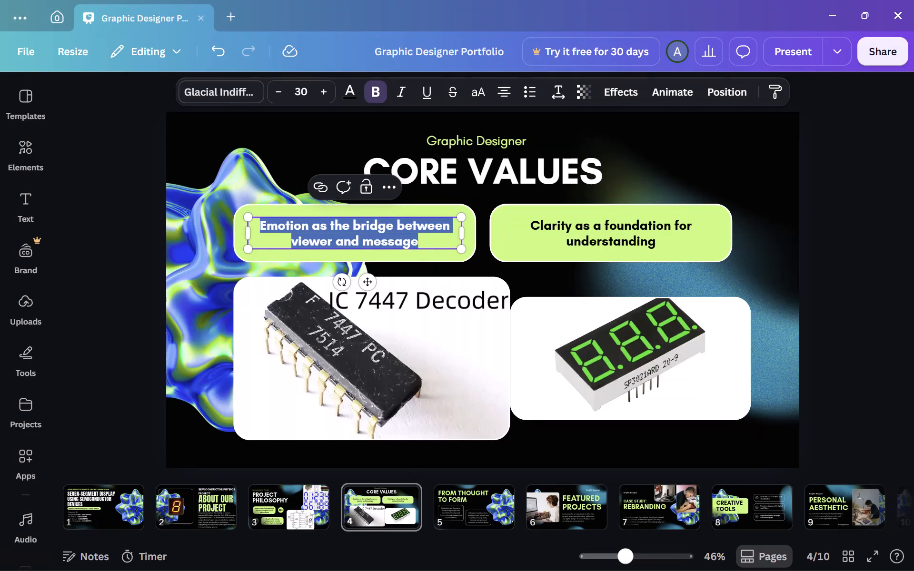
{"action": "key", "text": "BackSpace"}
{"action": "type", "text": "Accuracy in binary-to"}
{"action": "type", "text": "-deco"}
{"action": "key", "text": "BackSpace"}
{"action": "type", "text": "imal"}
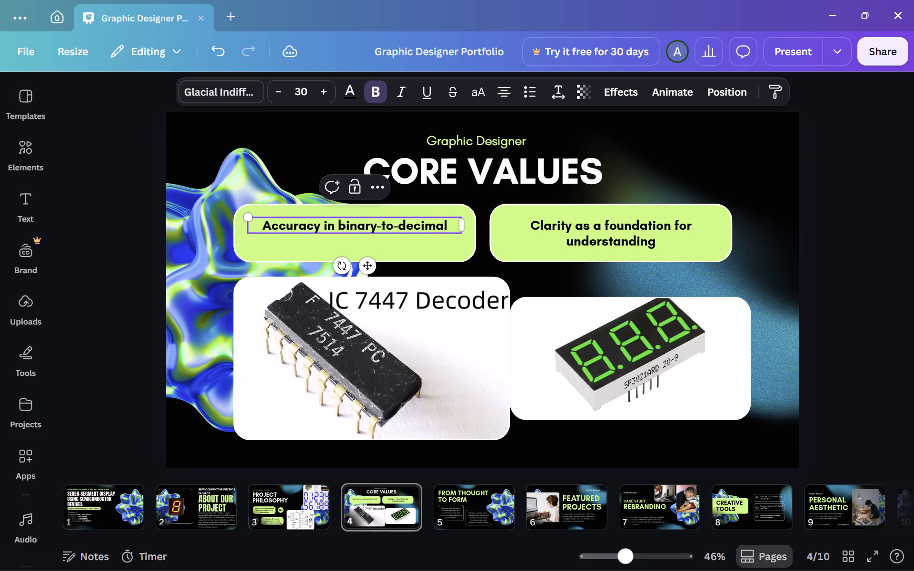
{"action": "key", "text": "space"}
{"action": "type", "text": "x"}
{"action": "key", "text": "BackSpace"}
{"action": "type", "text": "conversion"}
Replace the "Clarity as a foundation for understanding" text with "Simplicity in digital display technology".
{"action": "left_click", "coordinate": [590, 231]}
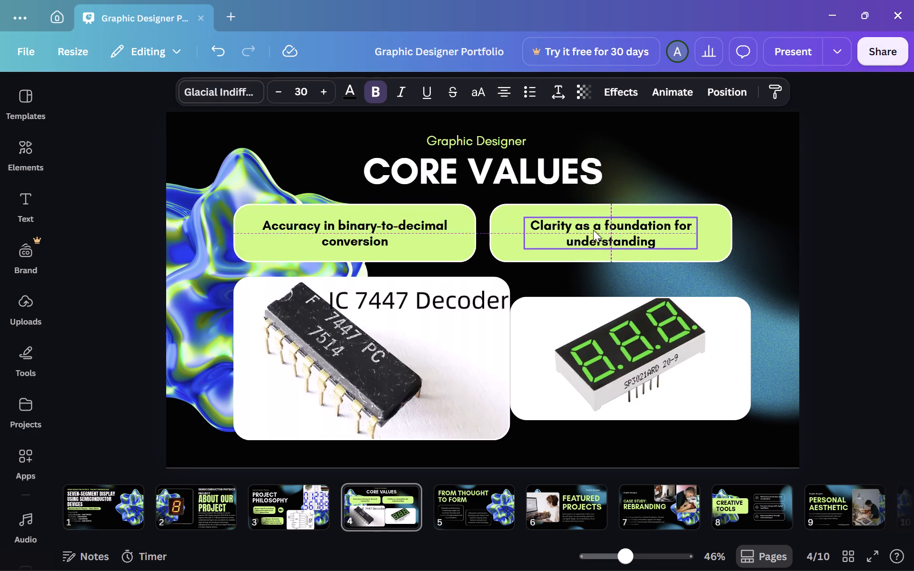
{"action": "left_click", "coordinate": [593, 230]}
{"action": "key", "text": "ctrl+a"}
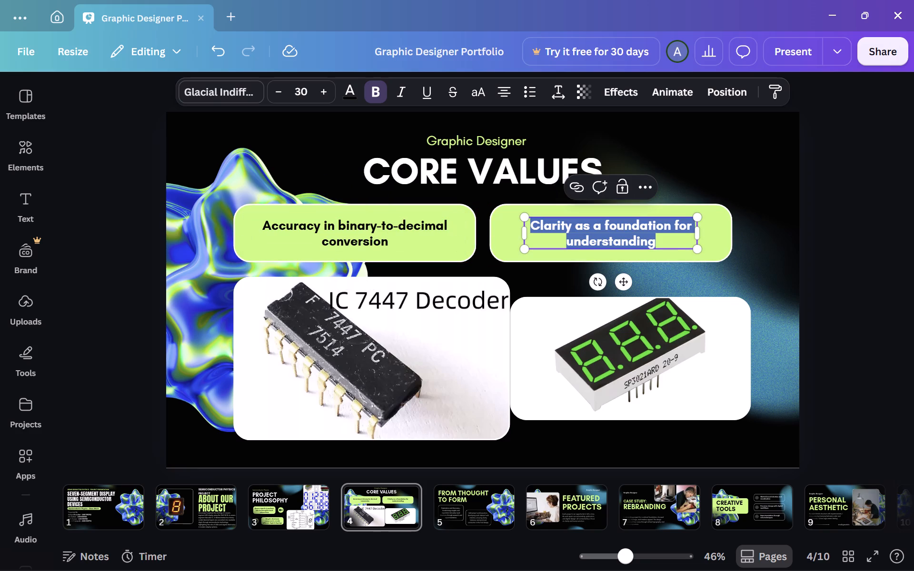
{"action": "key", "text": "BackSpace"}
{"action": "key", "text": "shift+a"}
{"action": "key", "text": "shift+BackSpace"}
{"action": "type", "text": "Simplii"}
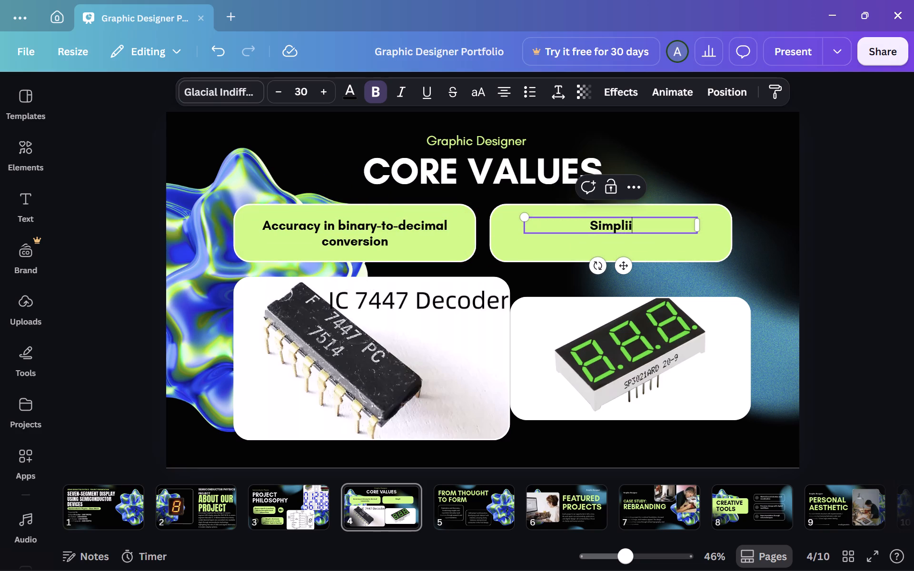
{"action": "key", "text": "BackSpace"}
{"action": "type", "text": "city"}
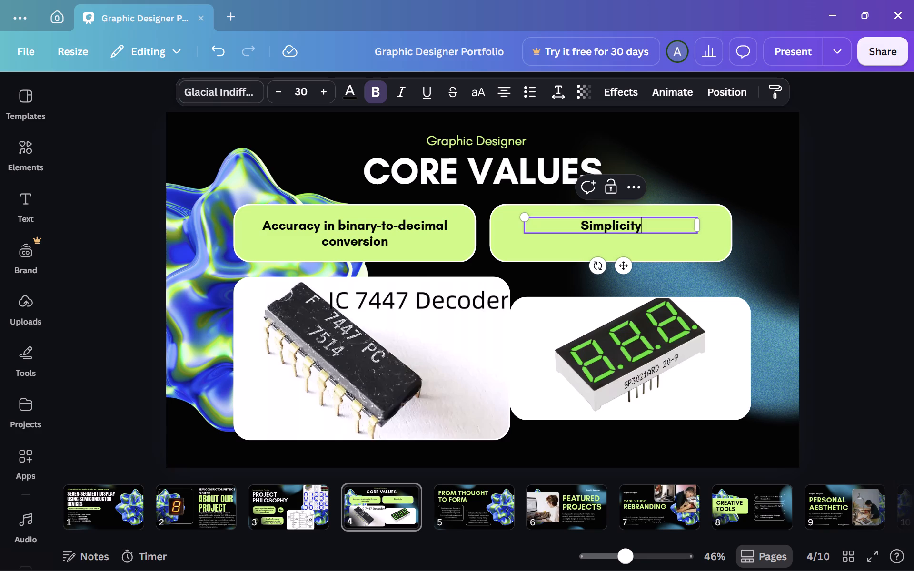
{"action": "key", "text": "space"}
{"action": "type", "text": "in digita"}
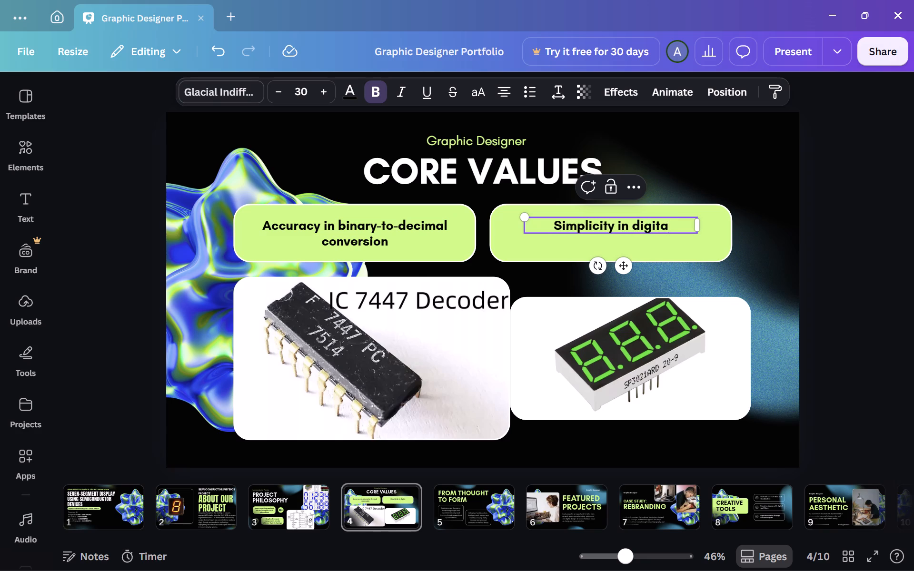
{"action": "type", "text": "l display"}
{"action": "key", "text": "space"}
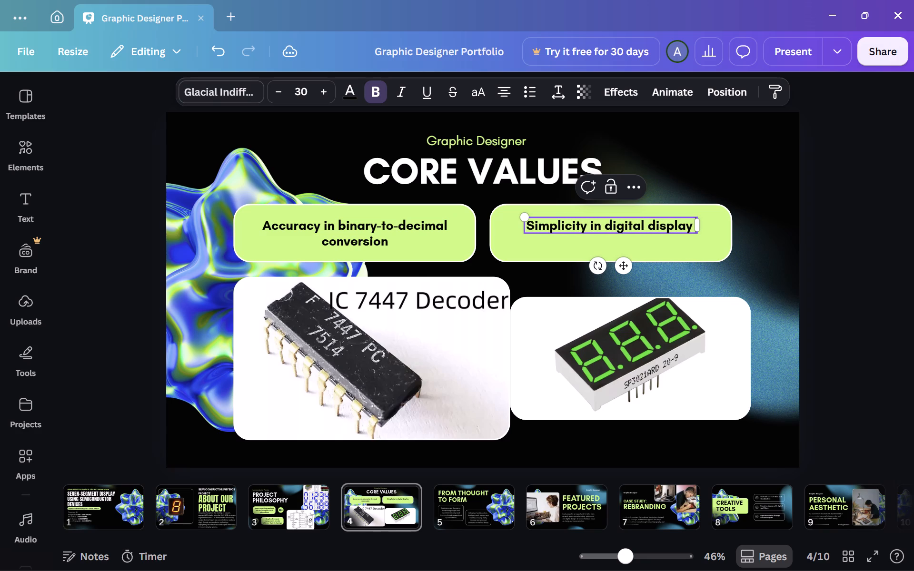
{"action": "type", "text": "technology"}
{"action": "key", "text": "Escape"}
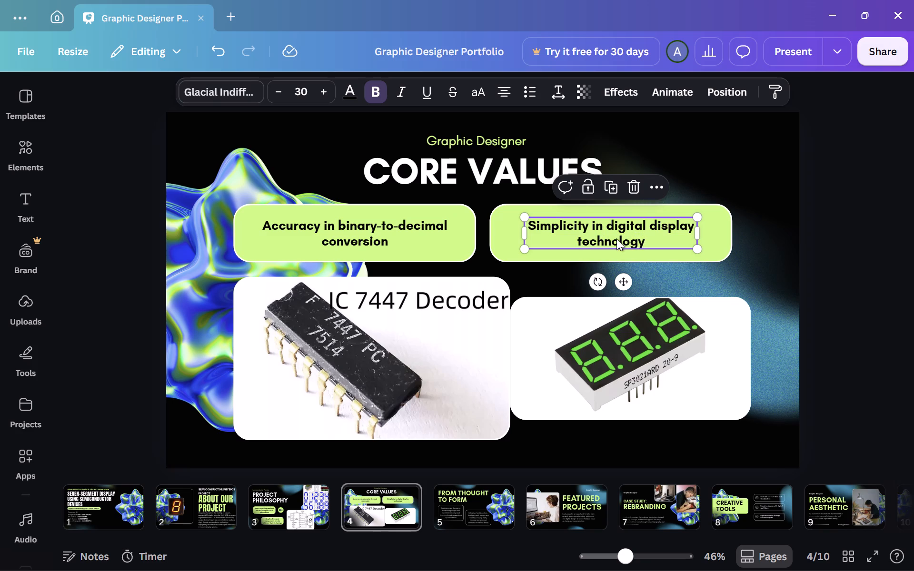
{"action": "left_click", "coordinate": [876, 232]}
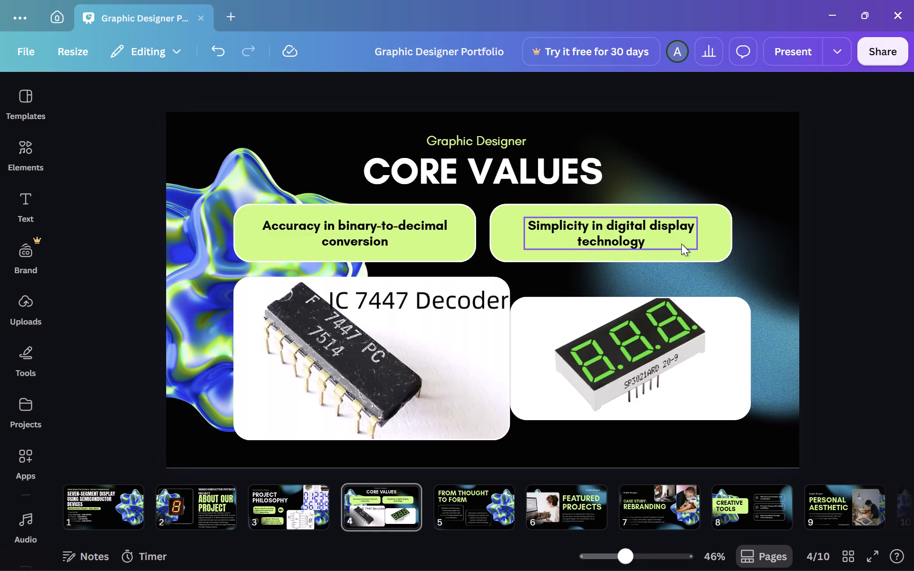
Move the green display image down and left so its bottom aligns with the chip image and it overlaps the chip image's edge.
{"action": "left_click_drag", "start_coordinate": [713, 376], "coordinate": [694, 397]}
{"action": "left_click", "coordinate": [835, 334]}
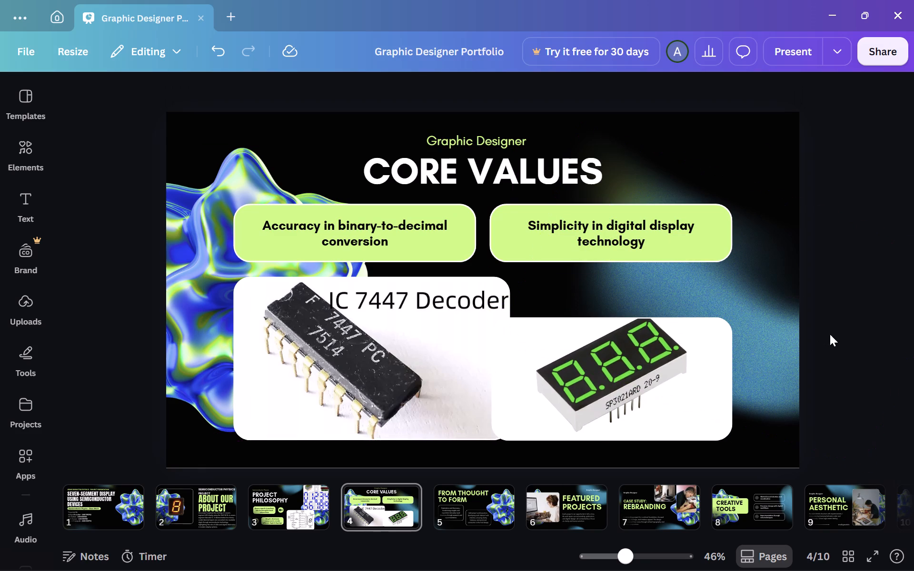
{"action": "left_click", "coordinate": [717, 377]}
{"action": "key", "text": "Left"}
{"action": "key", "text": "Left"}
{"action": "key", "text": "Left"}
{"action": "key", "text": "Left"}
{"action": "key", "text": "Left"}
{"action": "key", "text": "Left"}
{"action": "key", "text": "Left"}
{"action": "key", "text": "Left"}
{"action": "key", "text": "Left"}
{"action": "key", "text": "Left"}
{"action": "key", "text": "Left"}
{"action": "key", "text": "Left"}
{"action": "key", "text": "Left"}
{"action": "key", "text": "Left"}
{"action": "key", "text": "Left"}
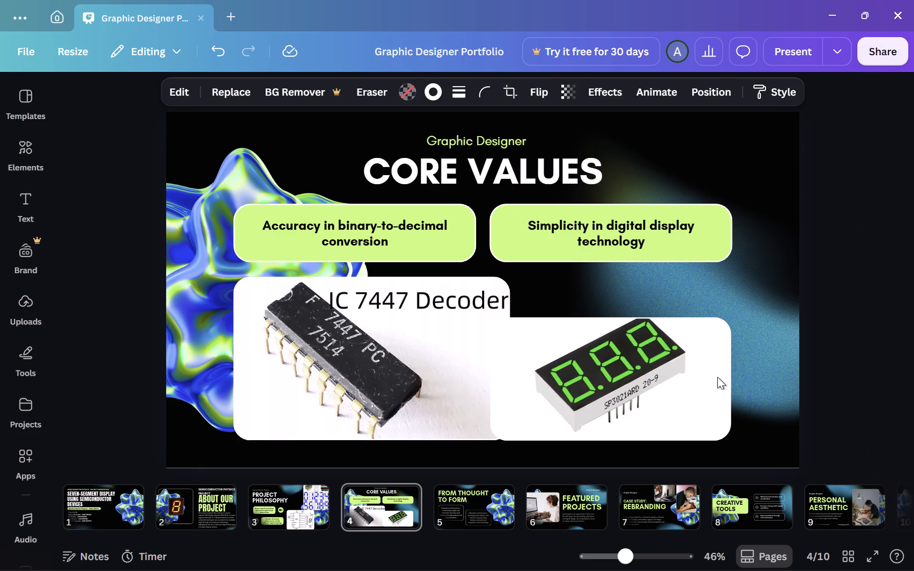
{"action": "key", "text": "Left"}
{"action": "key", "text": "Left"}
{"action": "key", "text": "Left"}
{"action": "key", "text": "Left"}
{"action": "key", "text": "Left"}
{"action": "key", "text": "Left"}
{"action": "key", "text": "Left"}
{"action": "key", "text": "Left"}
{"action": "key", "text": "Left"}
{"action": "key", "text": "Left"}
{"action": "key", "text": "Left"}
{"action": "key", "text": "Left"}
{"action": "key", "text": "Left"}
{"action": "key", "text": "Left"}
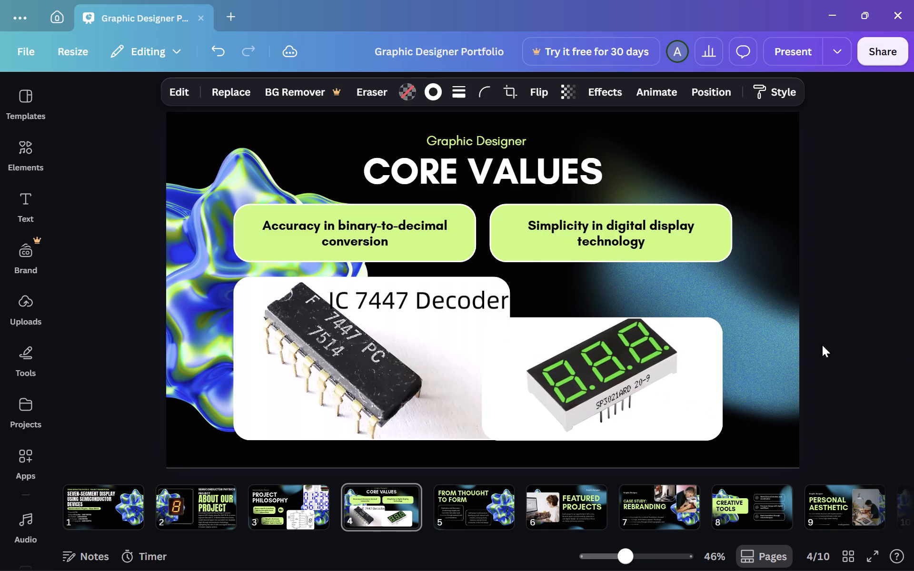
{"action": "left_click", "coordinate": [868, 345]}
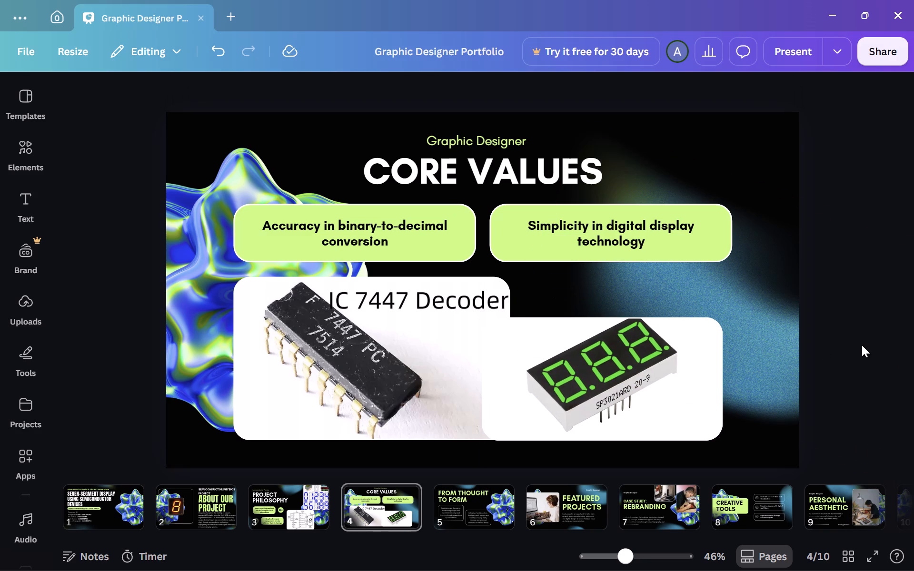
Replace slide 4's "CORE VALUES" heading with "project principles", widen it to fit one line, and reposition it near the slide's centre.
{"action": "double_click", "coordinate": [530, 171]}
{"action": "key", "text": "BackSpace"}
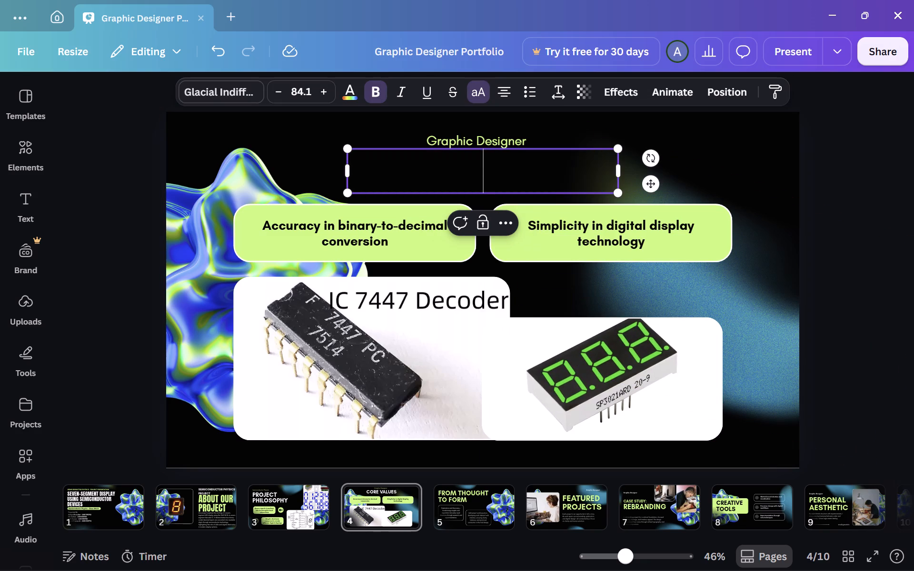
{"action": "type", "text": "project principles"}
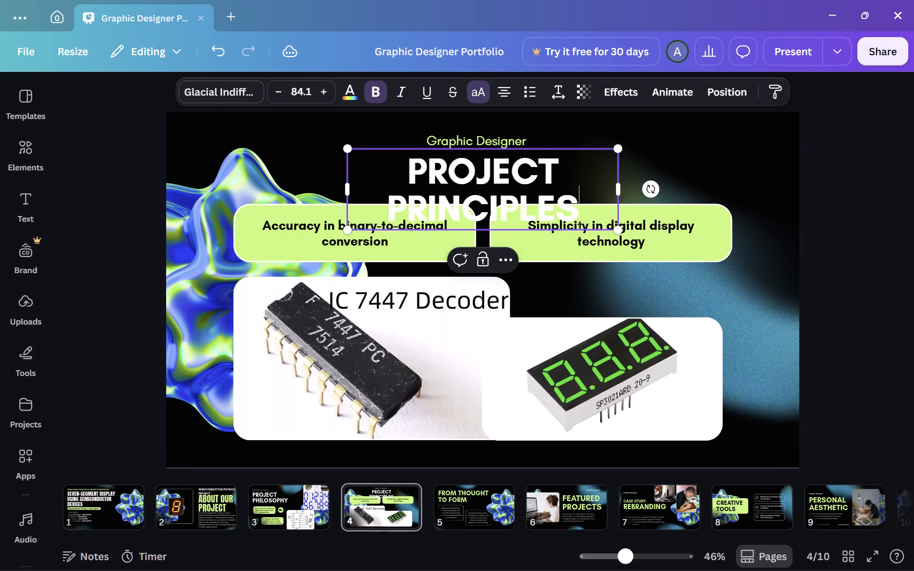
{"action": "left_click_drag", "start_coordinate": [621, 192], "coordinate": [727, 181]}
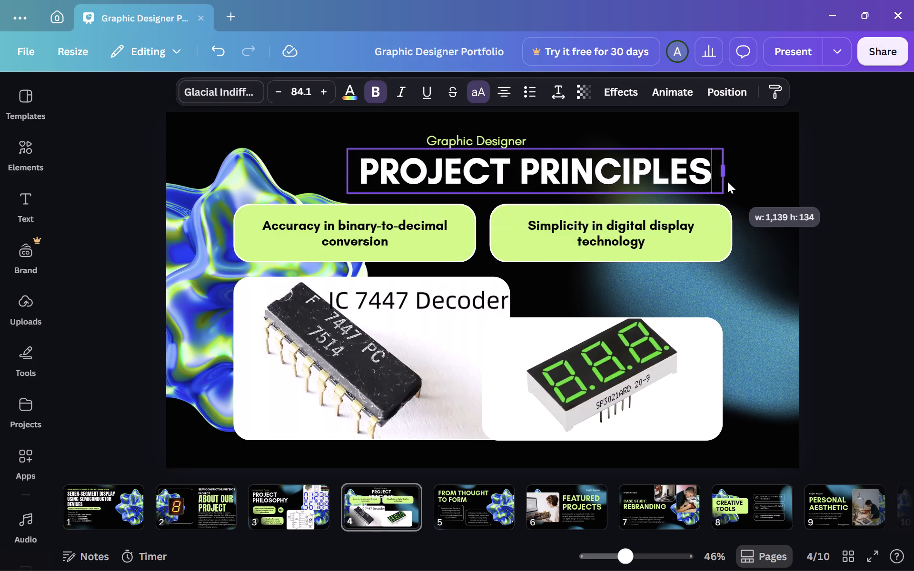
{"action": "left_click_drag", "start_coordinate": [727, 181], "coordinate": [723, 182]}
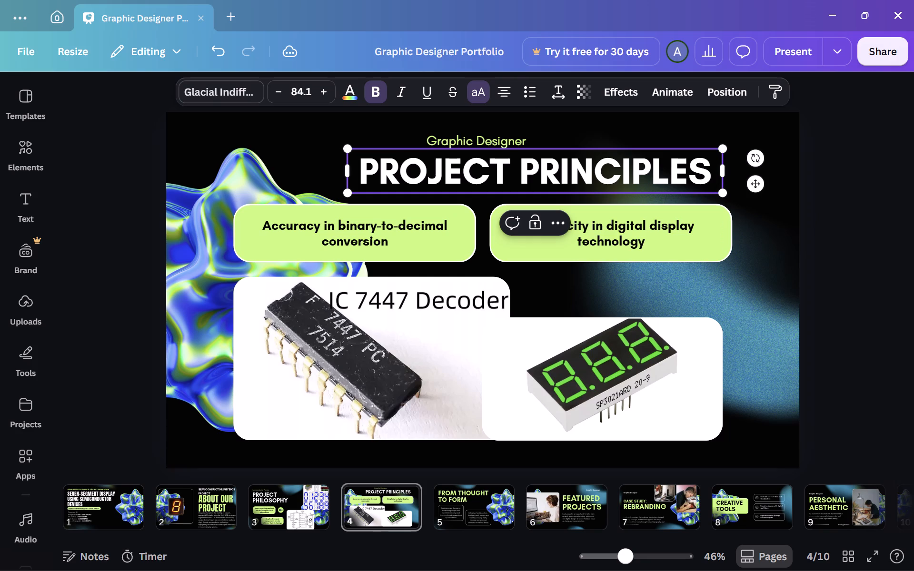
{"action": "left_click_drag", "start_coordinate": [579, 193], "coordinate": [570, 193]}
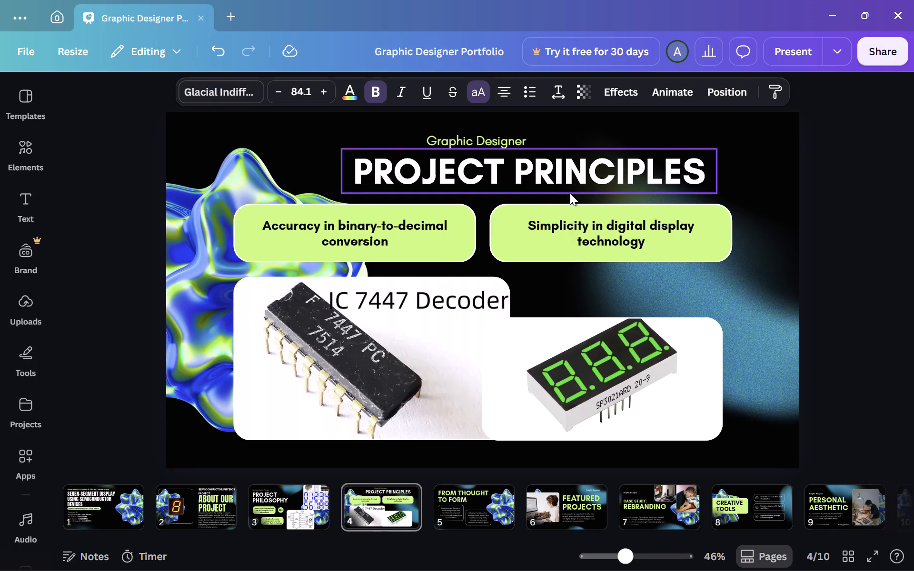
{"action": "left_click_drag", "start_coordinate": [570, 193], "coordinate": [538, 197]}
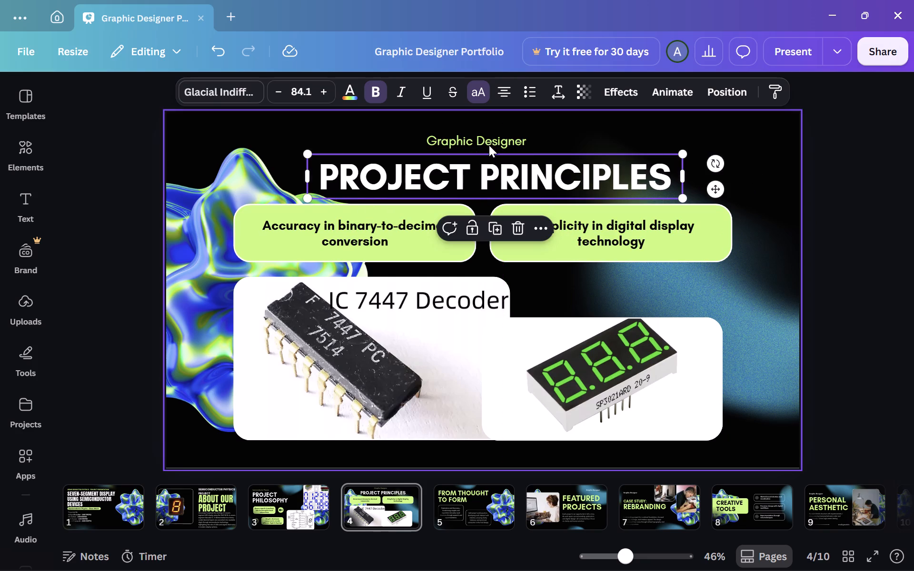
Replace the "Graphic Designer" label above the heading with "Semiconductor Physics" and widen its text box to fit one line.
{"action": "double_click", "coordinate": [489, 145]}
{"action": "key", "text": "BackSpace"}
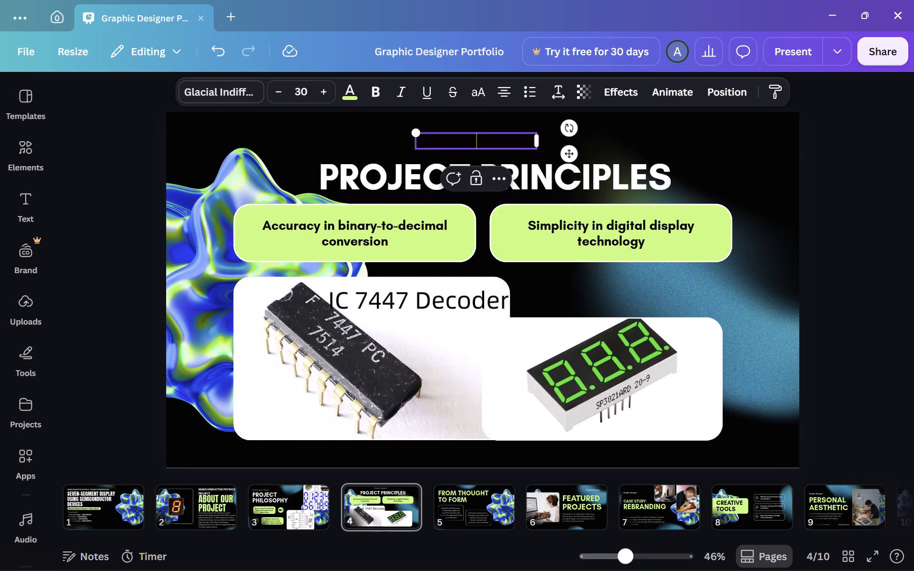
{"action": "key", "text": "shift+s"}
{"action": "type", "text": "emiconductor Physics"}
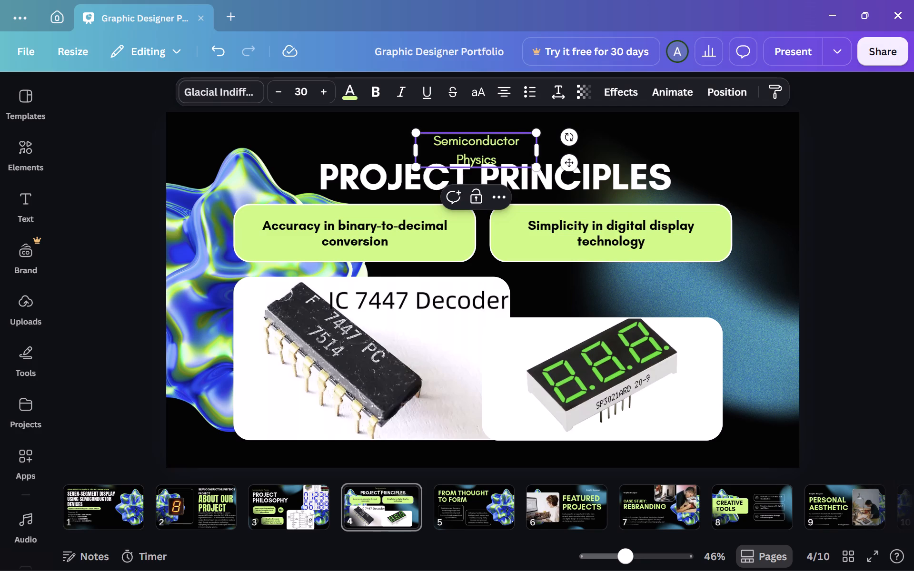
{"action": "left_click_drag", "start_coordinate": [539, 153], "coordinate": [565, 152]}
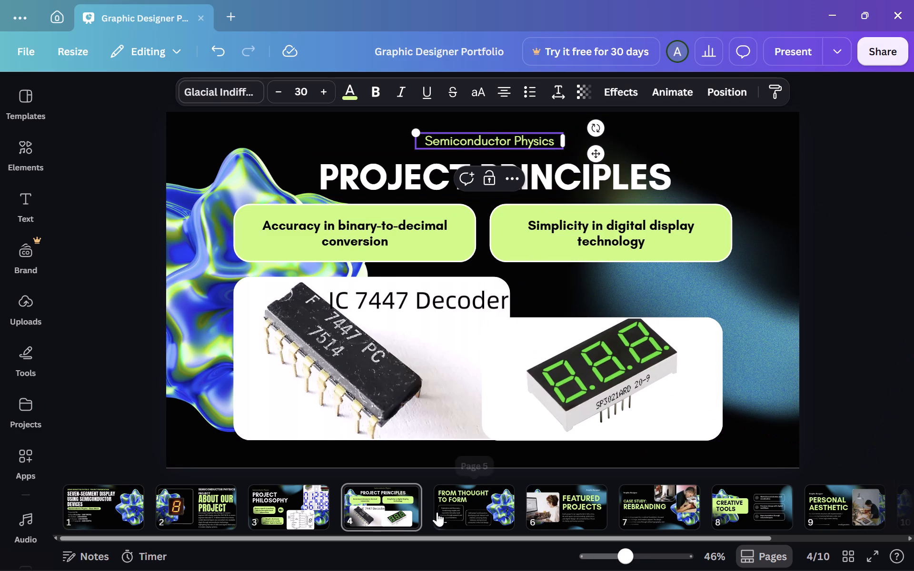
Look through the remaining template slides up to slide 10, and return to slide 4.
{"action": "left_click", "coordinate": [437, 512]}
{"action": "left_click", "coordinate": [587, 505]}
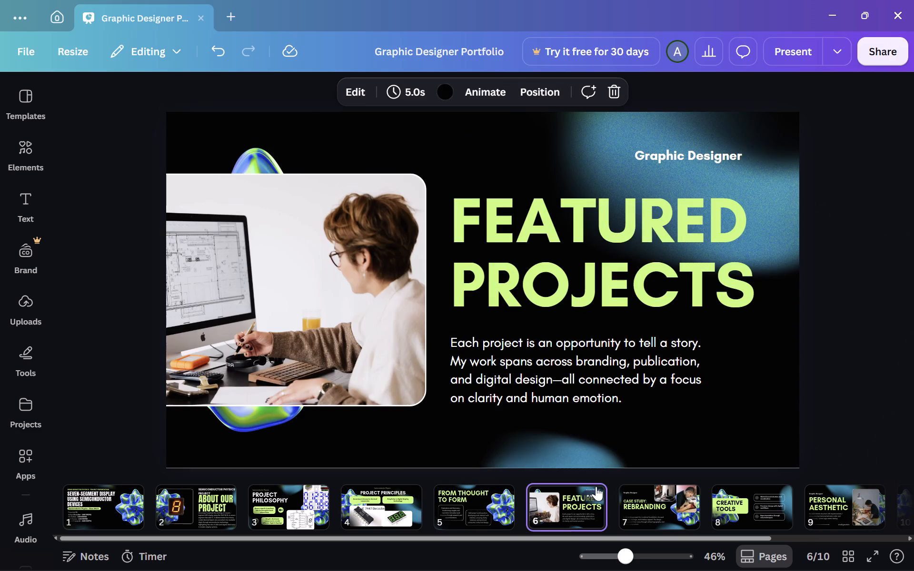
{"action": "key", "text": "Right"}
{"action": "key", "text": "Right"}
{"action": "key", "text": "Right"}
{"action": "key", "text": "Right"}
{"action": "key", "text": "Right"}
{"action": "key", "text": "Right"}
{"action": "key", "text": "Right"}
{"action": "key", "text": "Right"}
{"action": "key", "text": "Right"}
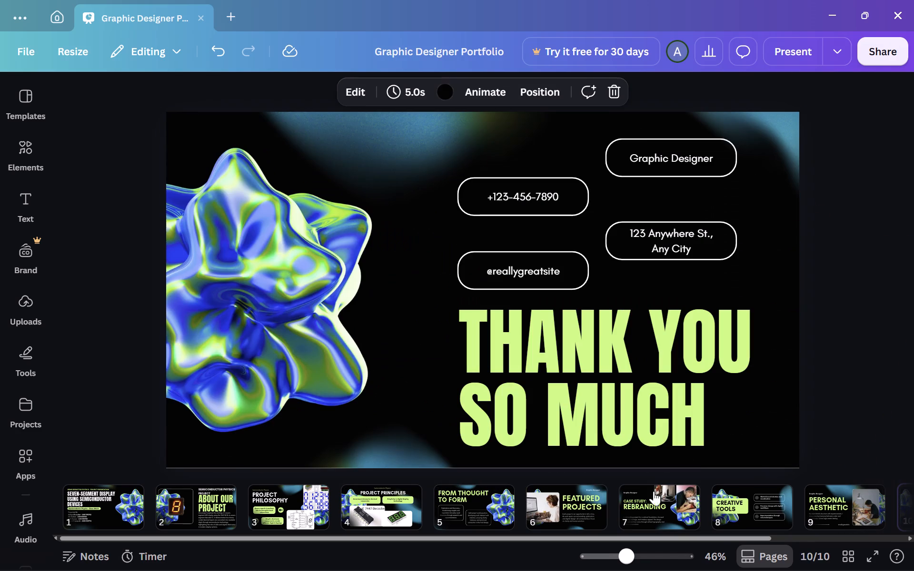
{"action": "scroll", "coordinate": [794, 443], "scroll_direction": "down", "scroll_amount": 1}
{"action": "scroll", "coordinate": [876, 422], "scroll_direction": "down", "scroll_amount": 2}
{"action": "scroll", "coordinate": [876, 422], "scroll_direction": "up", "scroll_amount": 1}
{"action": "scroll", "coordinate": [875, 508], "scroll_direction": "up", "scroll_amount": 2}
{"action": "left_click", "coordinate": [842, 512]}
{"action": "key", "text": "Left"}
{"action": "key", "text": "Left"}
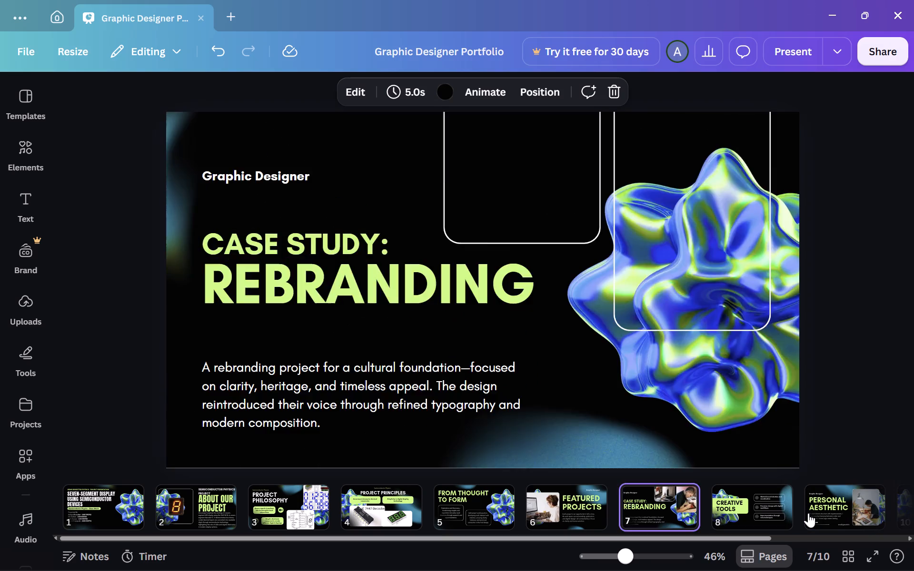
{"action": "key", "text": "Left"}
{"action": "key", "text": "Left"}
{"action": "key", "text": "Left"}
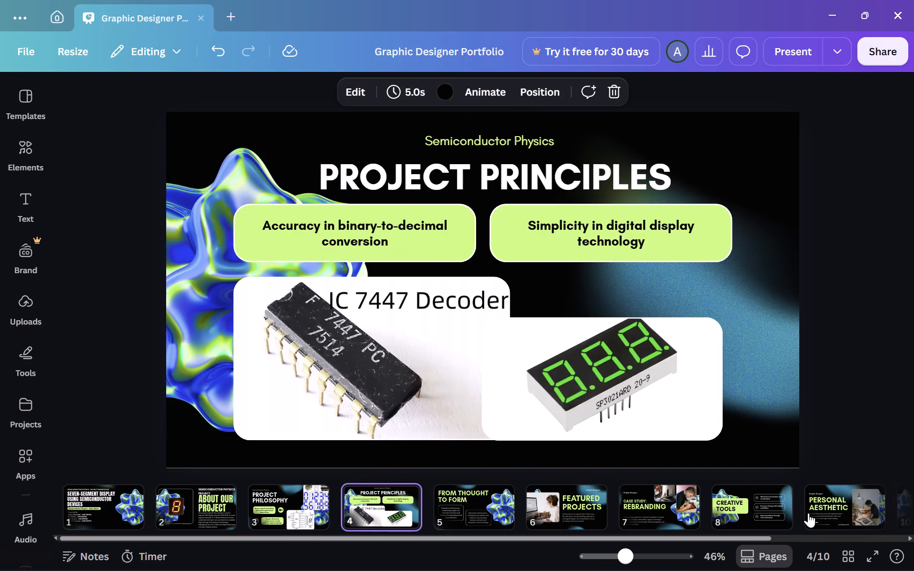
Look through slides 1 to 8 of the deck, ending on slide 5.
{"action": "key", "text": "Left"}
{"action": "key", "text": "Left"}
{"action": "key", "text": "Left"}
{"action": "key", "text": "Right"}
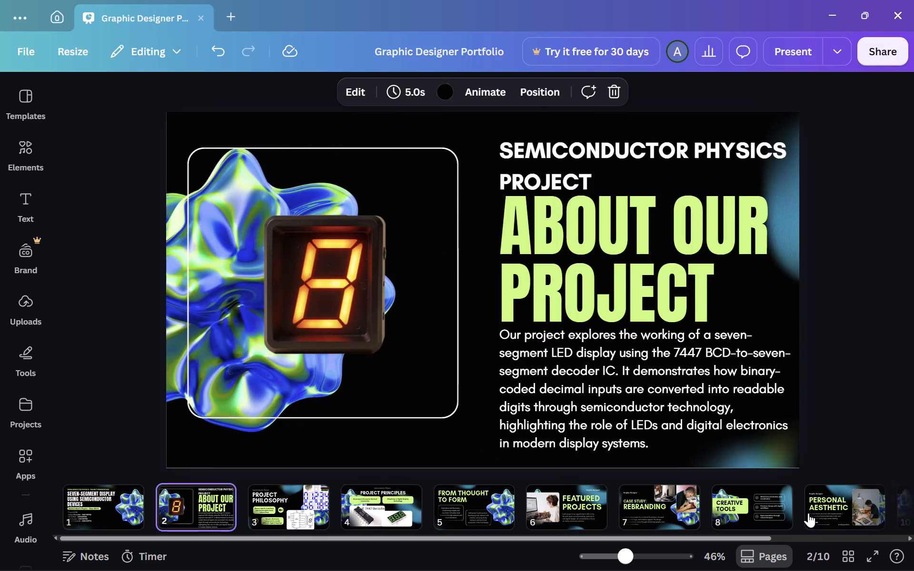
{"action": "key", "text": "Right"}
{"action": "key", "text": "Right"}
{"action": "key", "text": "Right"}
{"action": "key", "text": "Right"}
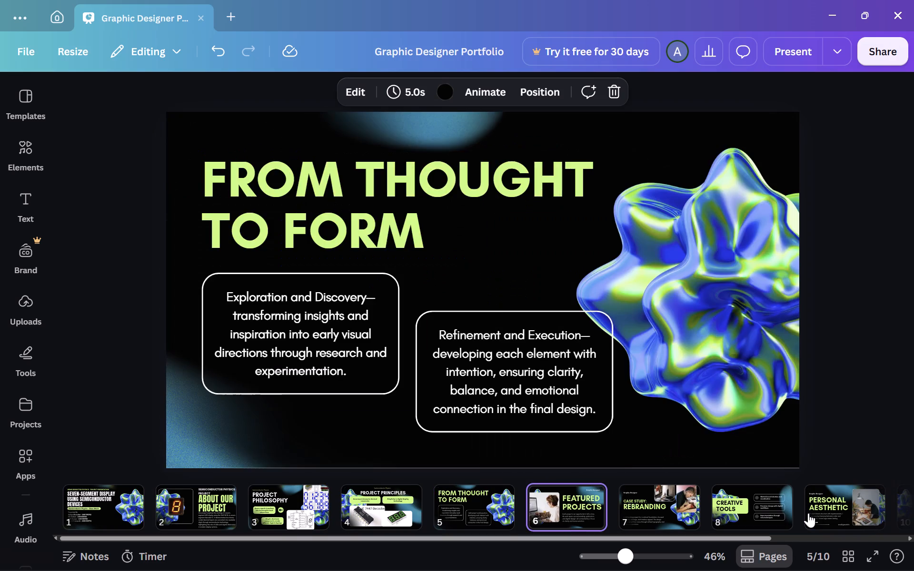
{"action": "key", "text": "Right"}
{"action": "key", "text": "Right"}
{"action": "key", "text": "Left"}
{"action": "key", "text": "Left"}
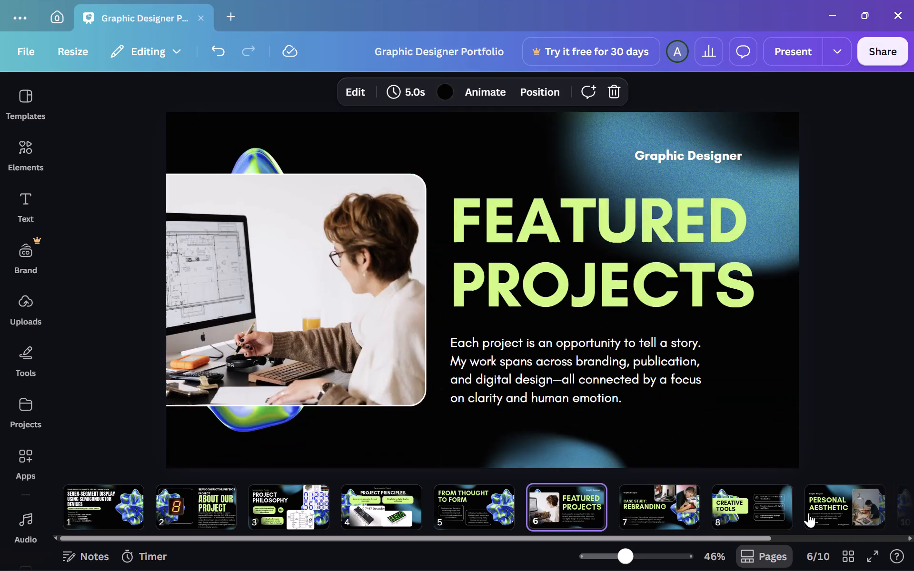
{"action": "key", "text": "Left"}
{"action": "key", "text": "Left"}
{"action": "key", "text": "Right"}
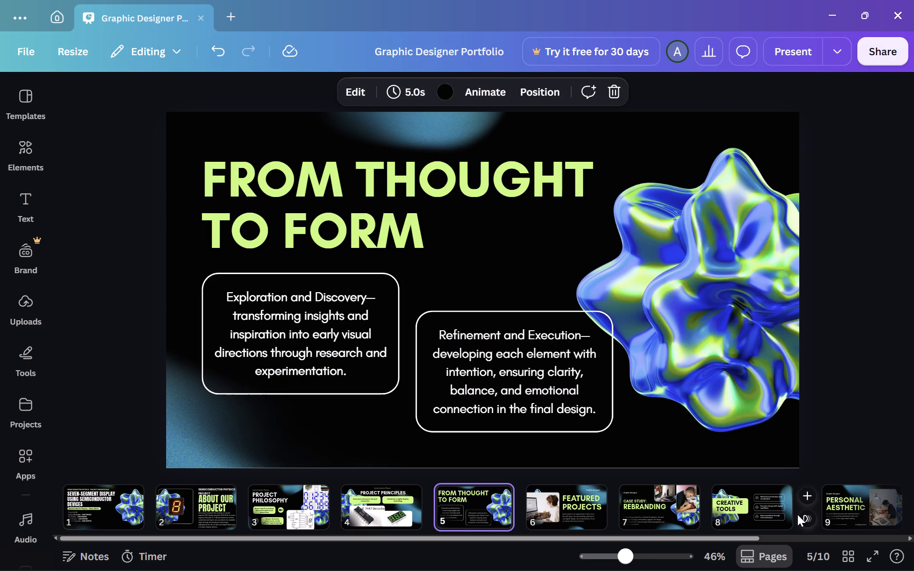
Change slide 5's heading "FROM THOUGHT TO FORM" to "From binary to display".
{"action": "double_click", "coordinate": [455, 193]}
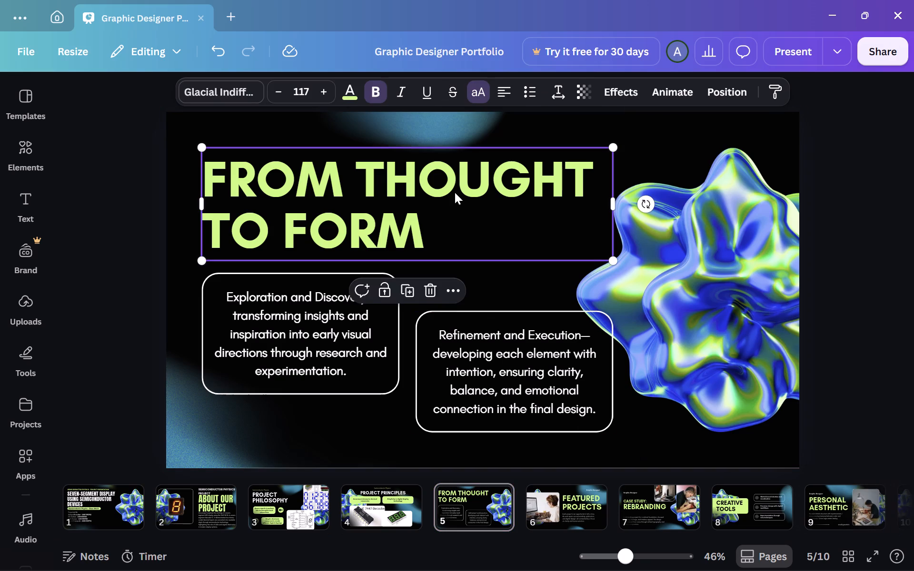
{"action": "key", "text": "Down"}
{"action": "key", "text": "BackSpace"}
{"action": "key", "text": "BackSpace"}
{"action": "key", "text": "BackSpace"}
{"action": "key", "text": "BackSpace"}
{"action": "key", "text": "BackSpace"}
{"action": "key", "text": "BackSpace"}
{"action": "key", "text": "BackSpace"}
{"action": "key", "text": "BackSpace"}
{"action": "key", "text": "BackSpace"}
{"action": "key", "text": "BackSpace"}
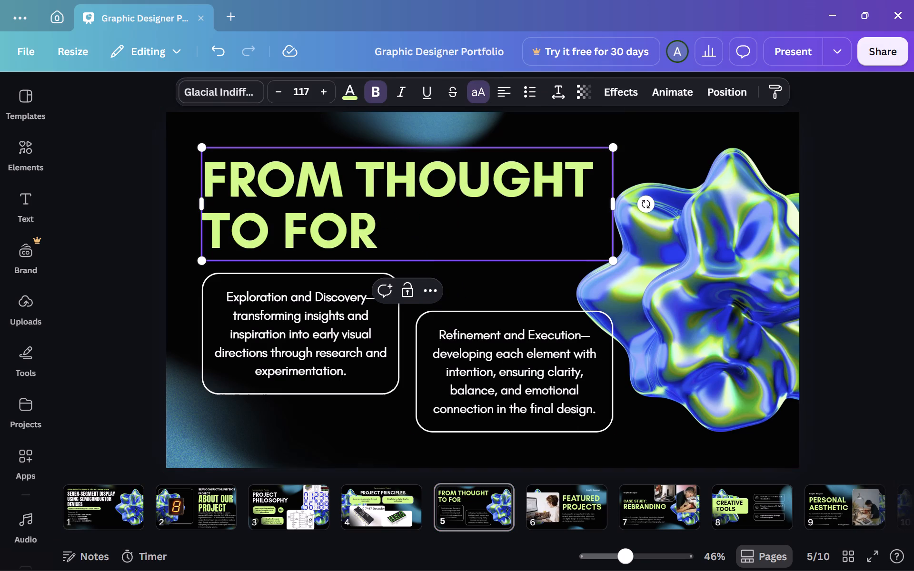
{"action": "key", "text": "BackSpace"}
{"action": "key", "text": "BackSpace"}
{"action": "key", "text": "BackSpace"}
{"action": "key", "text": "BackSpace"}
{"action": "key", "text": "BackSpace"}
{"action": "key", "text": "BackSpace"}
{"action": "key", "text": "BackSpace"}
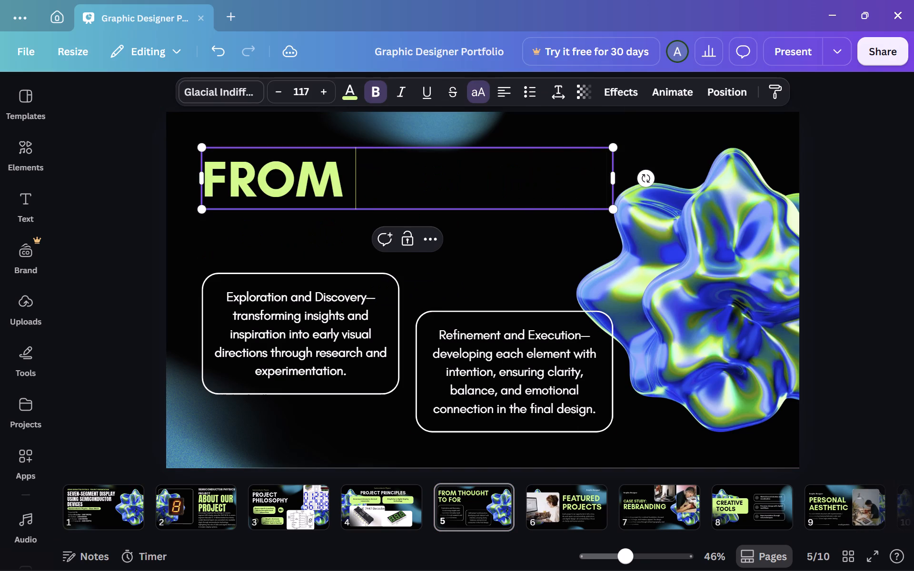
{"action": "type", "text": "binary t"}
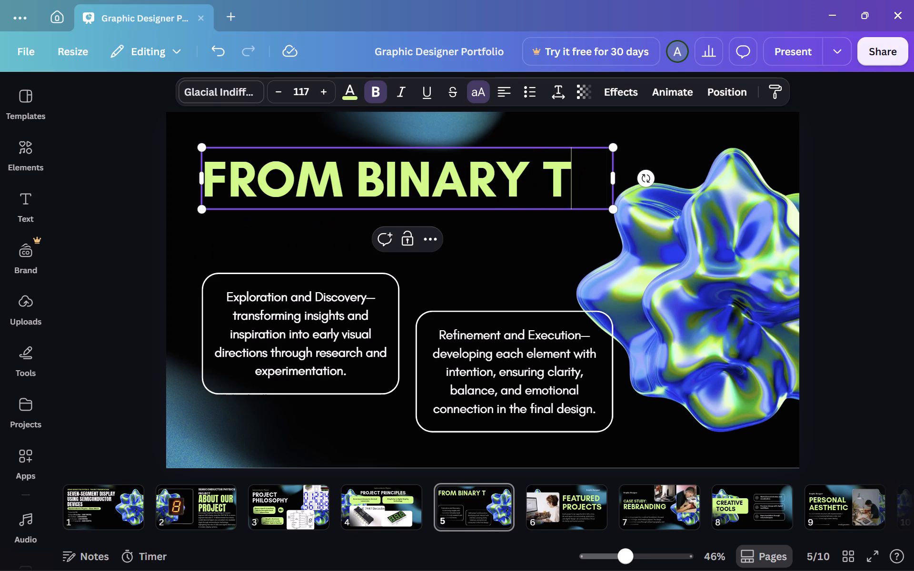
{"action": "type", "text": "o display"}
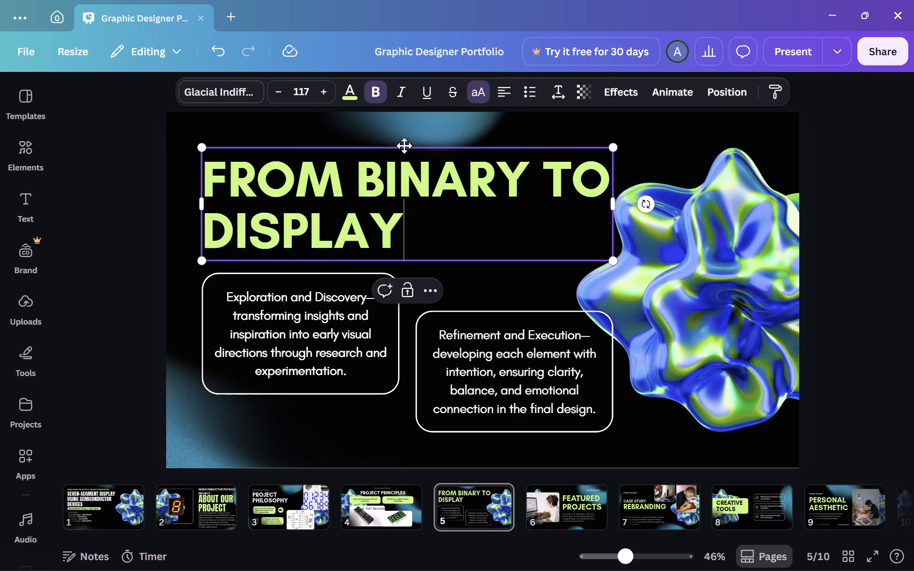
Replace the "Exploration and Discovery" box text on slide 5 with "BCD Input - Digital Signal" followed by a line break.
{"action": "double_click", "coordinate": [315, 291]}
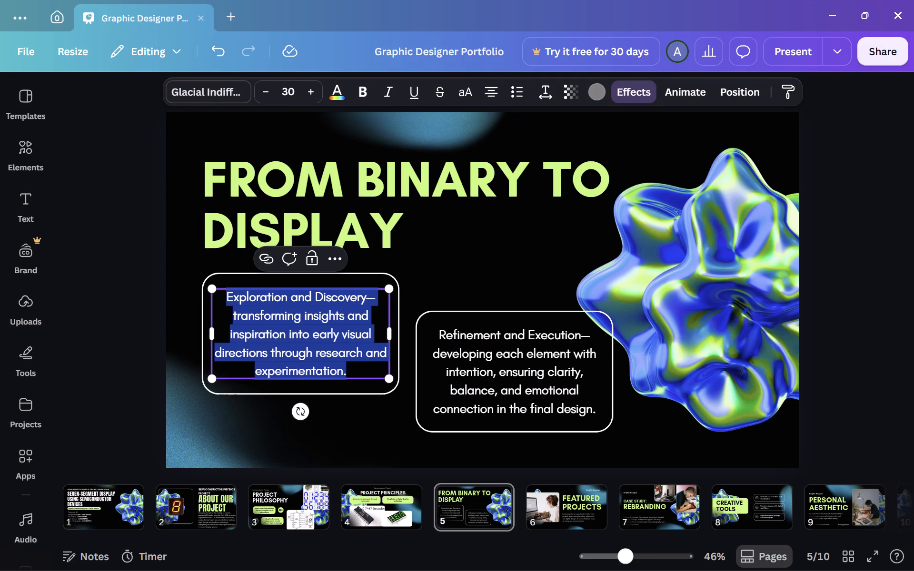
{"action": "key", "text": "BackSpace"}
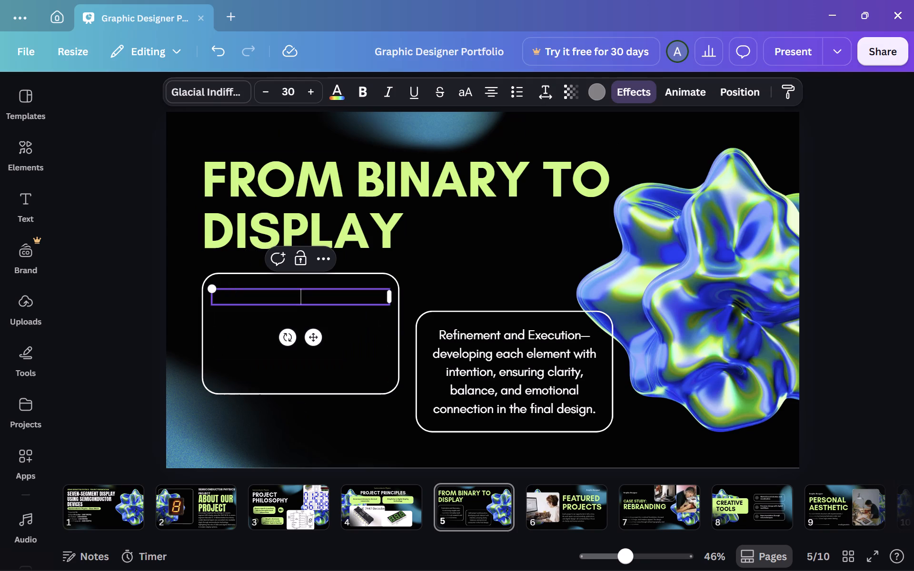
{"action": "type", "text": "BCD"}
{"action": "key", "text": "space"}
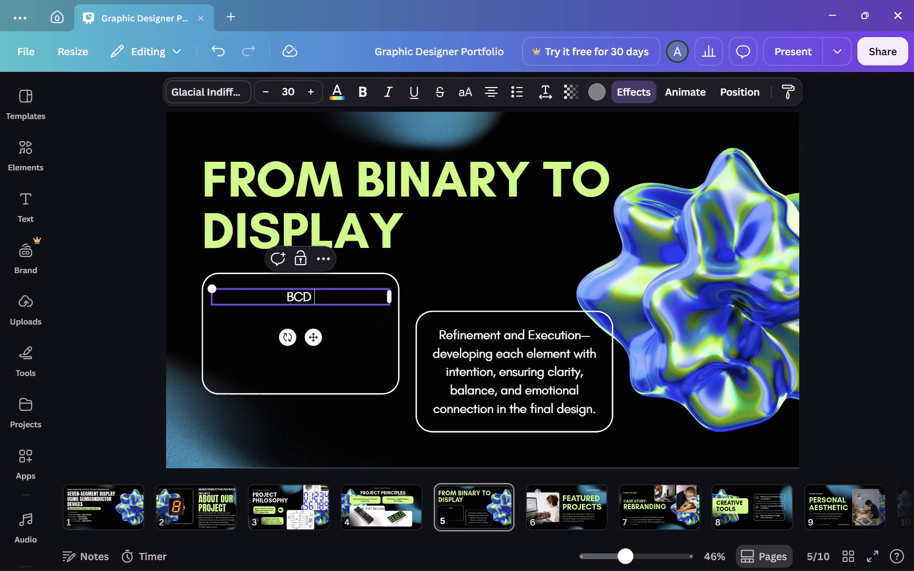
{"action": "type", "text": "INP"}
{"action": "key", "text": "shift+BackSpace"}
{"action": "key", "text": "BackSpace"}
{"action": "type", "text": "nput"}
{"action": "type", "text": "-"}
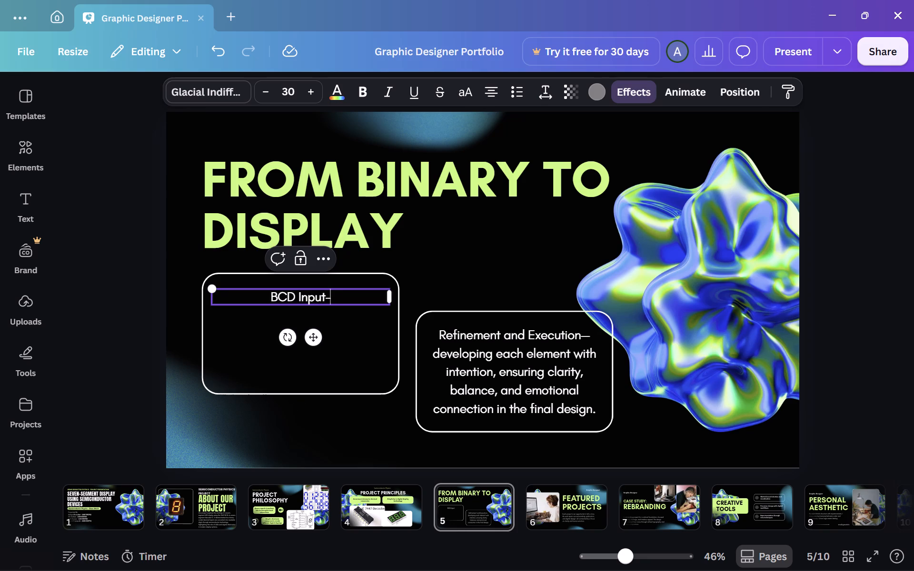
{"action": "key", "text": "space"}
{"action": "key", "text": "BackSpace"}
{"action": "key", "text": "BackSpace"}
{"action": "key", "text": "space"}
{"action": "type", "text": "-"}
{"action": "key", "text": "space"}
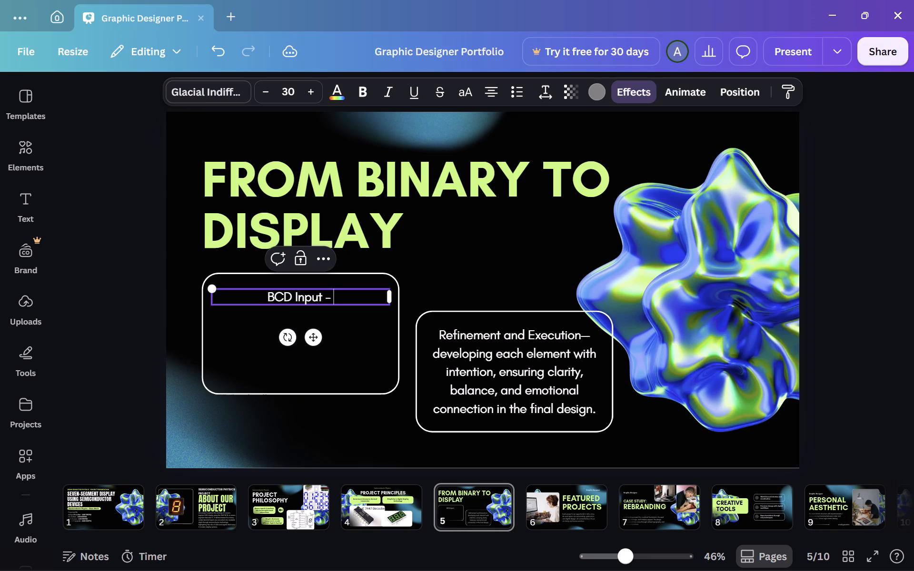
{"action": "type", "text": "Digital Signa"}
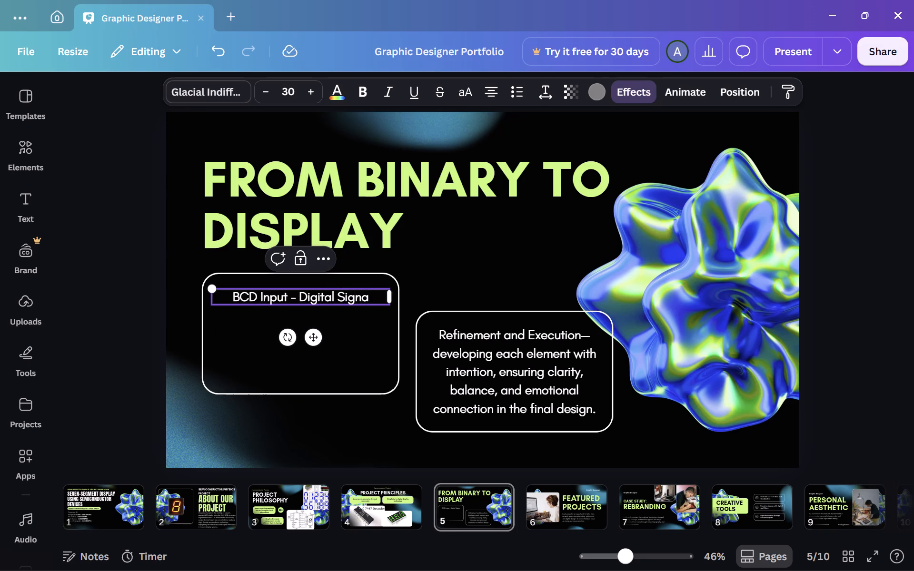
{"action": "key", "text": "l"}
{"action": "key", "text": "Return"}
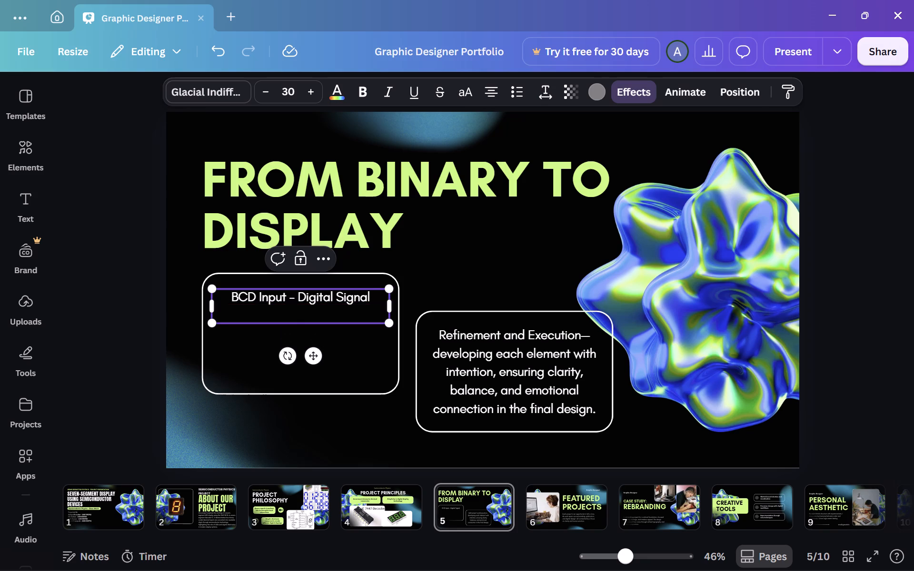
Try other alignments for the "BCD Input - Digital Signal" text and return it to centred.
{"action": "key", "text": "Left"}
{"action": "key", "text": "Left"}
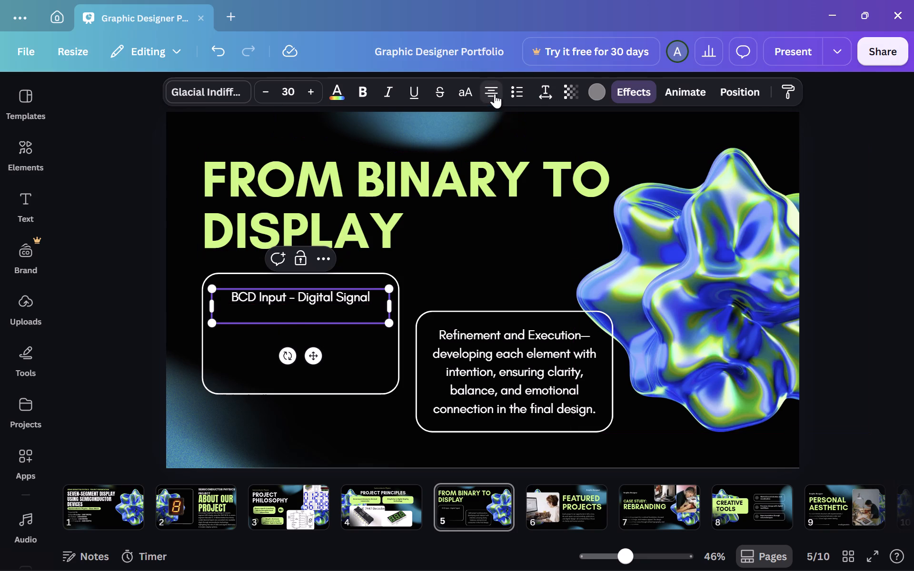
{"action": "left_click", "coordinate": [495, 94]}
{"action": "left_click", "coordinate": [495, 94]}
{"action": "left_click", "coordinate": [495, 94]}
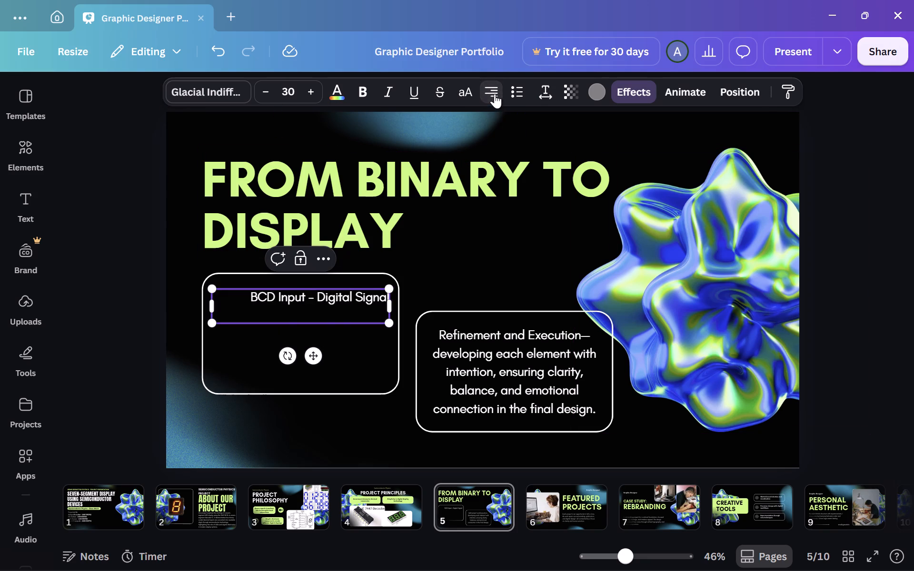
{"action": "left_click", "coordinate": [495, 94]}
Enter "Four binary" on the second line beneath "BCD Input - Digital Signal".
{"action": "left_click", "coordinate": [318, 314]}
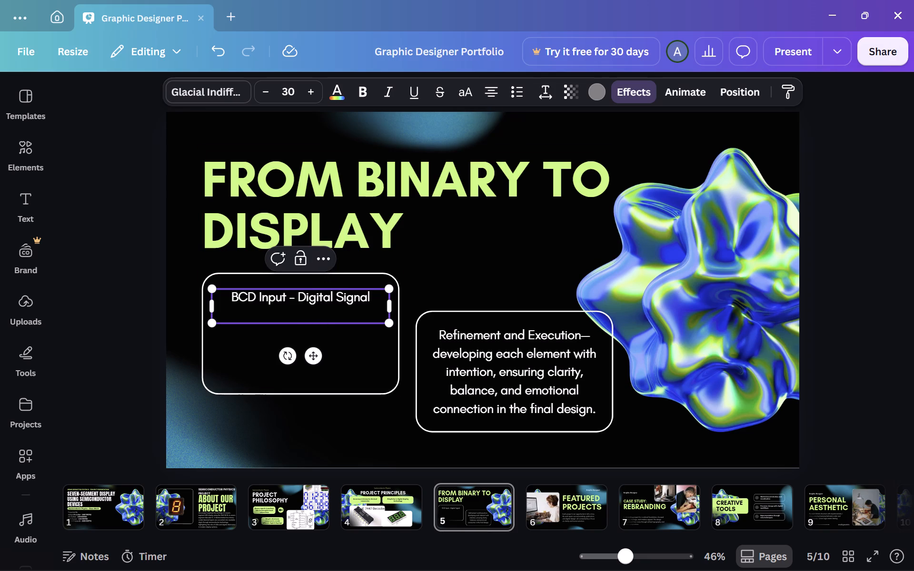
{"action": "type", "text": "Four binary"}
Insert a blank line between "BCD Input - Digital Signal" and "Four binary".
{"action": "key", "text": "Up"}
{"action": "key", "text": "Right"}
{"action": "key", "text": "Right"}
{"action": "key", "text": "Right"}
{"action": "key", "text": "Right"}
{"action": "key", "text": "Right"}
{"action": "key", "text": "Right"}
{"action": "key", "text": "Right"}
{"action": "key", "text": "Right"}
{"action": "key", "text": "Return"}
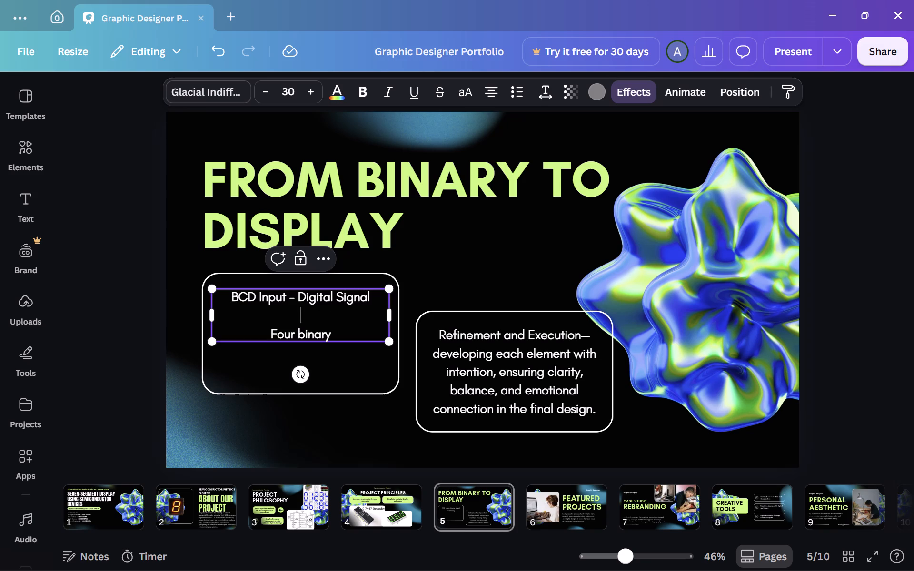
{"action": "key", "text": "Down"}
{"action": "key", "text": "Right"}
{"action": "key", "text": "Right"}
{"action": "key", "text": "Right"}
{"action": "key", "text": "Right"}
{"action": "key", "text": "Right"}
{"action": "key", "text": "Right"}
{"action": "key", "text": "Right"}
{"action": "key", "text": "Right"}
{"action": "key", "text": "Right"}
Insert a blank line above "BCD Input - Digital Signal" in the box.
{"action": "key", "text": "Up"}
{"action": "key", "text": "Up"}
{"action": "key", "text": "Up"}
{"action": "key", "text": "Left"}
{"action": "key", "text": "Return"}
{"action": "key", "text": "Down"}
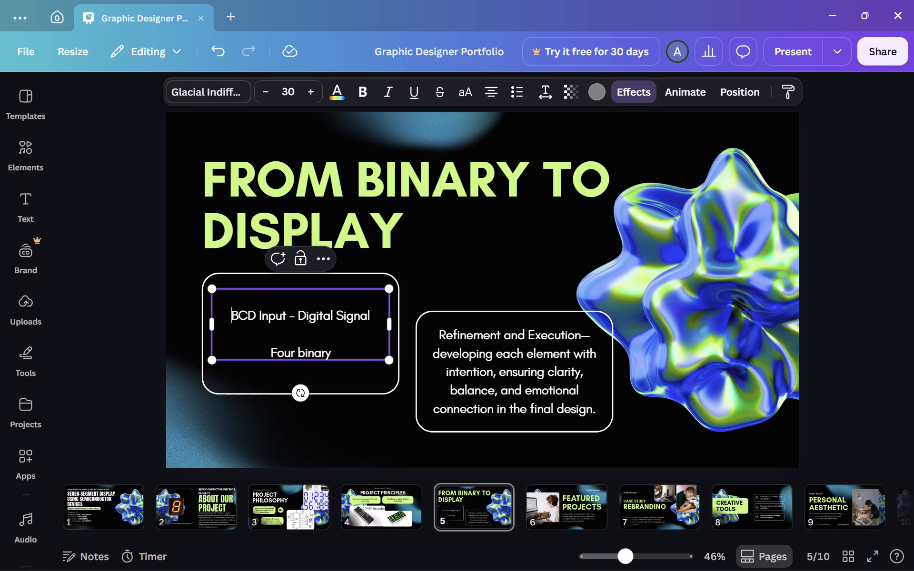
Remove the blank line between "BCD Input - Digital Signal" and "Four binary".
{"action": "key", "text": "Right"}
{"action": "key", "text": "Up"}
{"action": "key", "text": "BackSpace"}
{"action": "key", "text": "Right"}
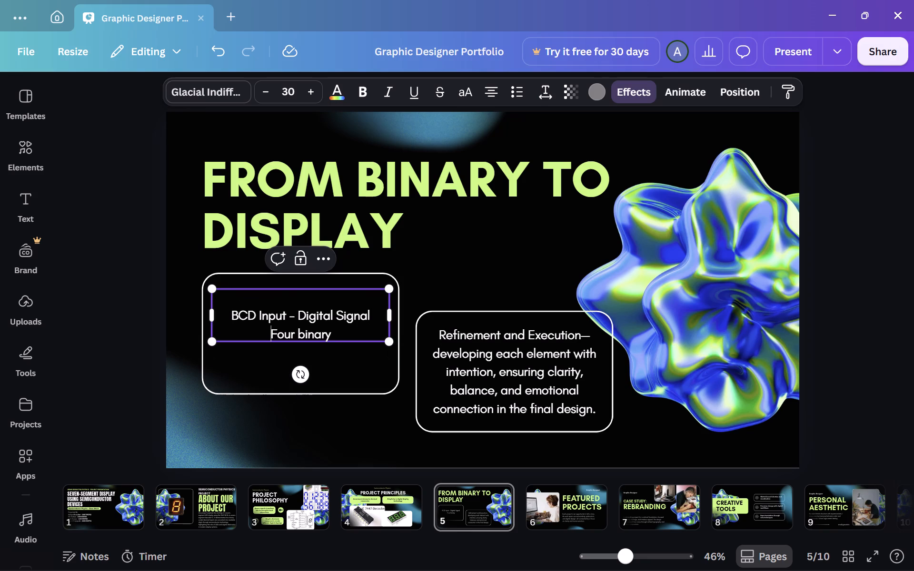
Complete the "Four binary" sentence with "input bits represents a decimal digit from 0 to 9.".
{"action": "key", "text": "Left"}
{"action": "key", "text": "Down"}
{"action": "key", "text": "space"}
{"action": "type", "text": "input bits rep"}
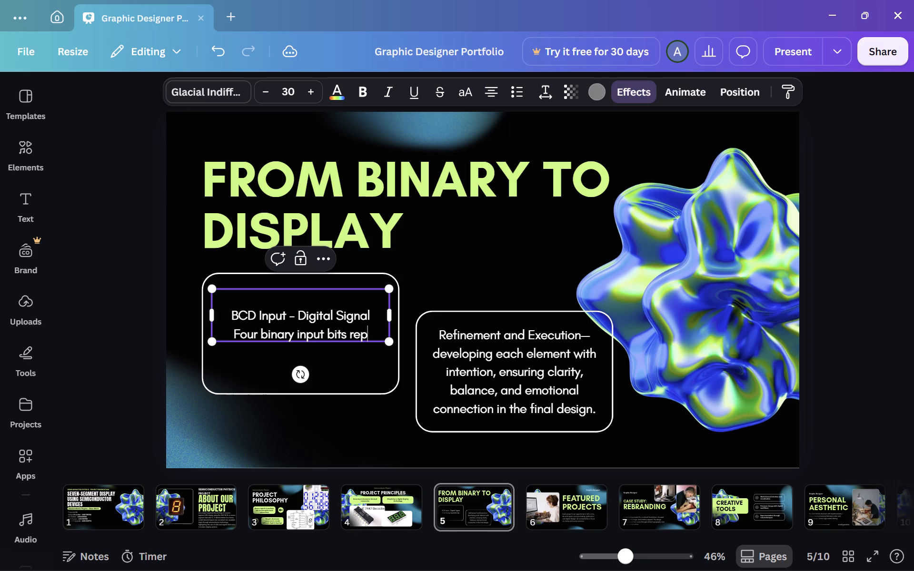
{"action": "type", "text": "resents a decimal digit from 0"}
{"action": "key", "text": "space"}
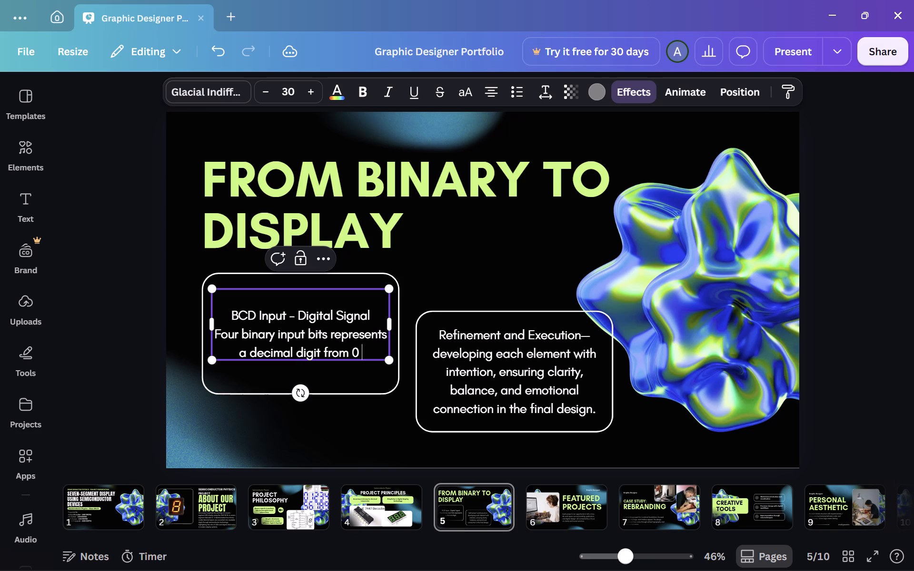
{"action": "type", "text": "to 0"}
{"action": "key", "text": "BackSpace"}
{"action": "key", "text": "0"}
{"action": "key", "text": "BackSpace"}
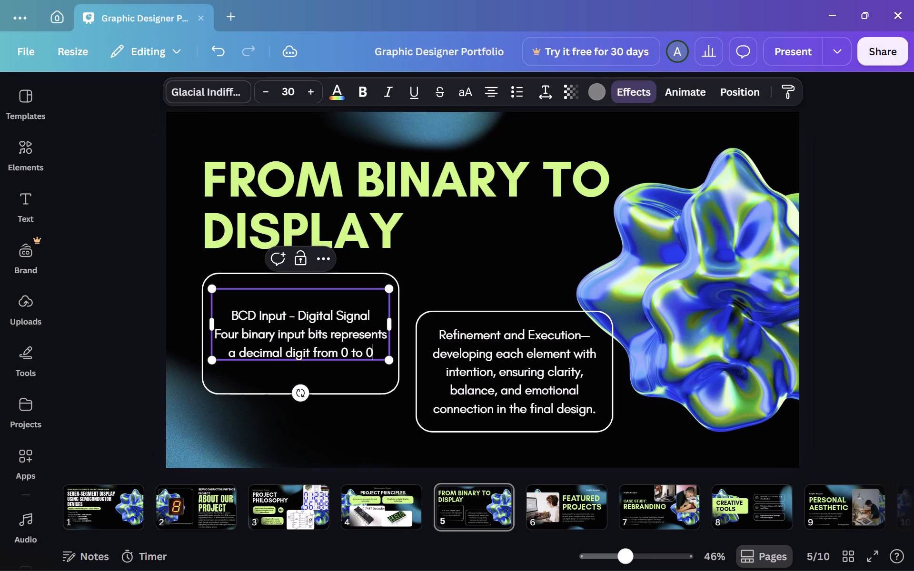
{"action": "key", "text": "9"}
{"action": "type", "text": "."}
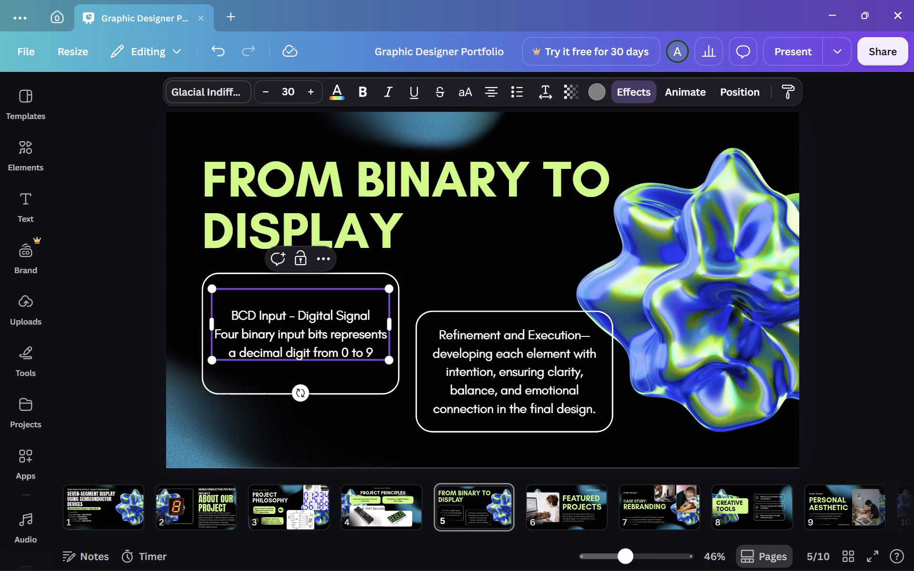
Add the sentence "These signals are provided to the 7447 decoder IC" after "0 to 9." in the BCD Input box.
{"action": "key", "text": "space"}
{"action": "type", "text": "These signal"}
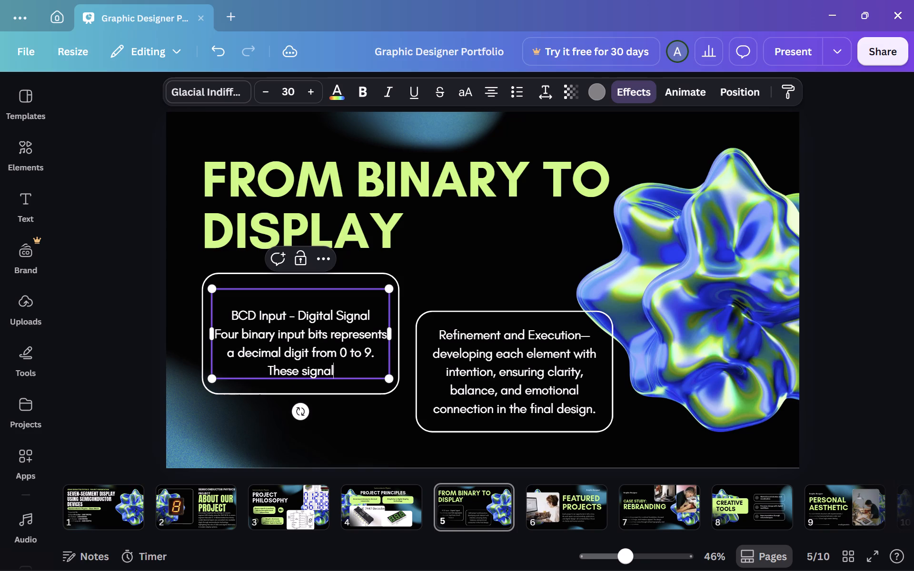
{"action": "type", "text": "s are produced"}
{"action": "key", "text": "space"}
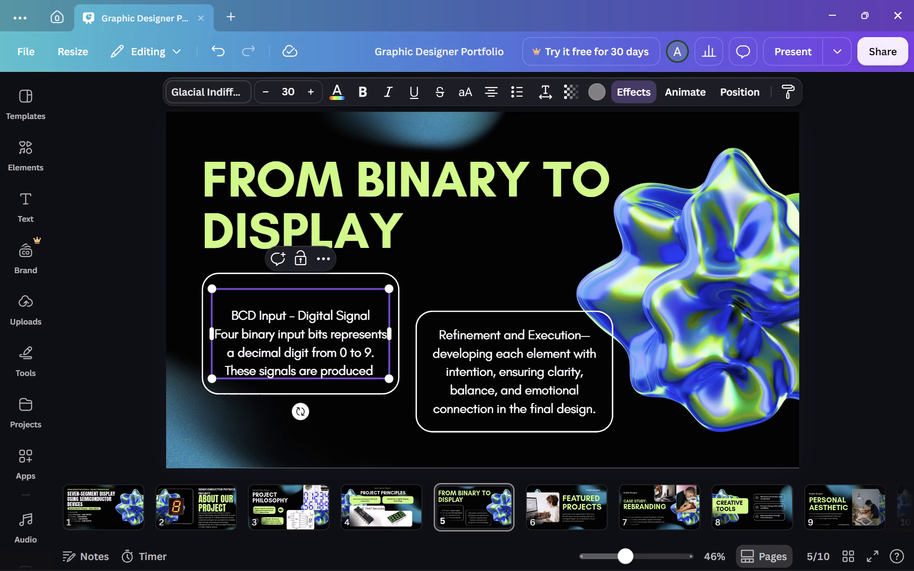
{"action": "key", "text": "BackSpace"}
{"action": "key", "text": "BackSpace"}
{"action": "key", "text": "BackSpace"}
{"action": "key", "text": "BackSpace"}
{"action": "key", "text": "BackSpace"}
{"action": "key", "text": "BackSpace"}
{"action": "type", "text": "vided to the 7447"}
{"action": "key", "text": "space"}
{"action": "type", "text": "decoder IC"}
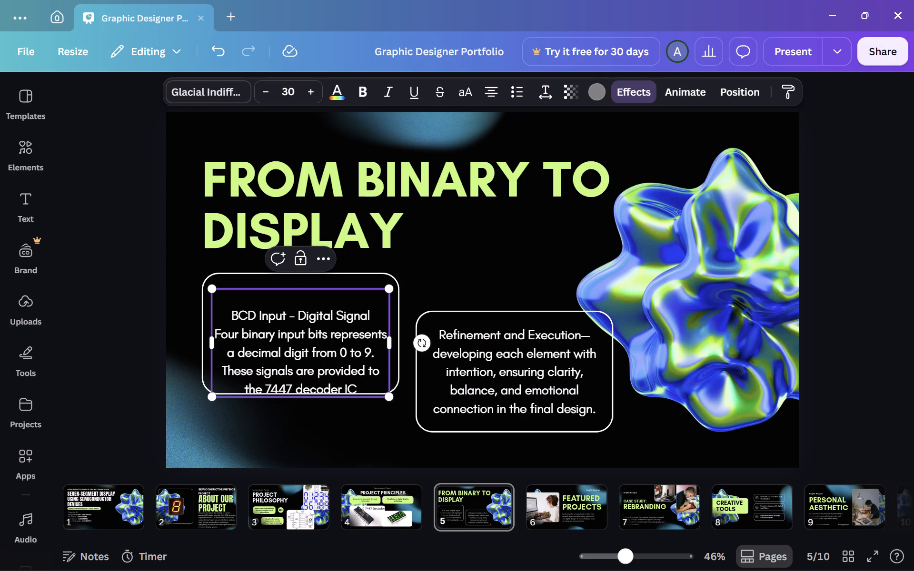
Remove the blank line above "BCD Input - Digital Signal" in the first box.
{"action": "left_click", "coordinate": [293, 296]}
{"action": "key", "text": "BackSpace"}
{"action": "key", "text": "BackSpace"}
{"action": "key", "text": "BackSpace"}
{"action": "key", "text": "BackSpace"}
{"action": "left_click", "coordinate": [233, 318]}
{"action": "key", "text": "BackSpace"}
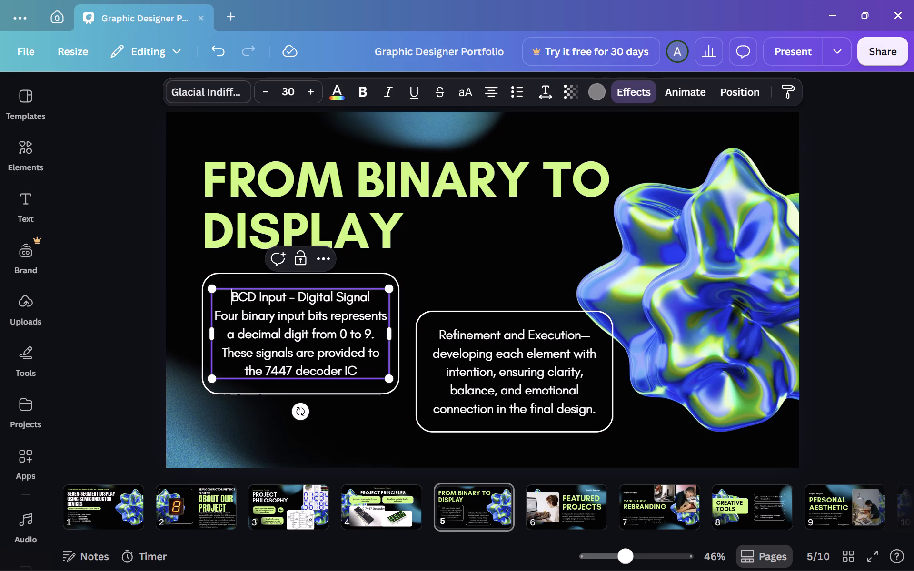
Colour only the "BCD Input - Digital Signal" line dark green (#3d8000).
{"action": "left_click_drag", "start_coordinate": [370, 298], "coordinate": [228, 302]}
{"action": "left_click", "coordinate": [332, 91]}
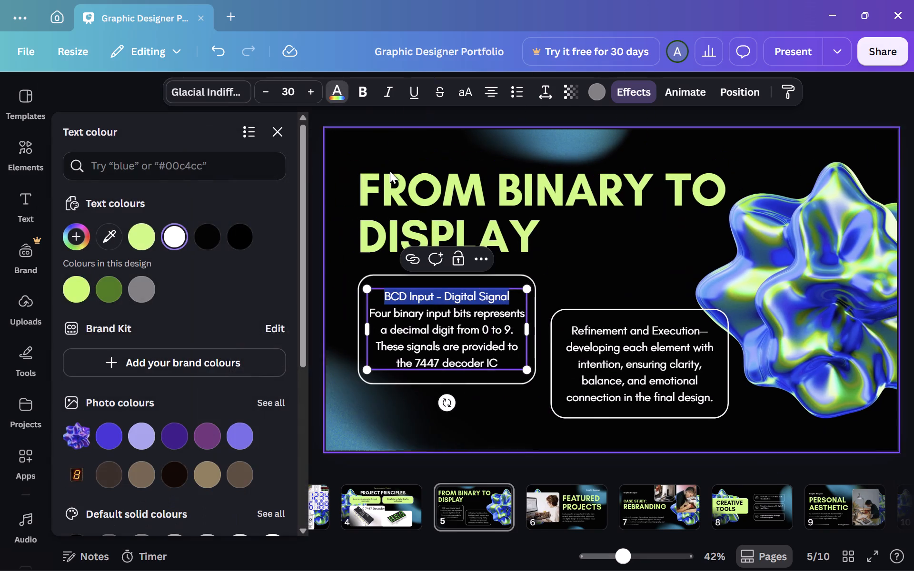
{"action": "left_click", "coordinate": [116, 286]}
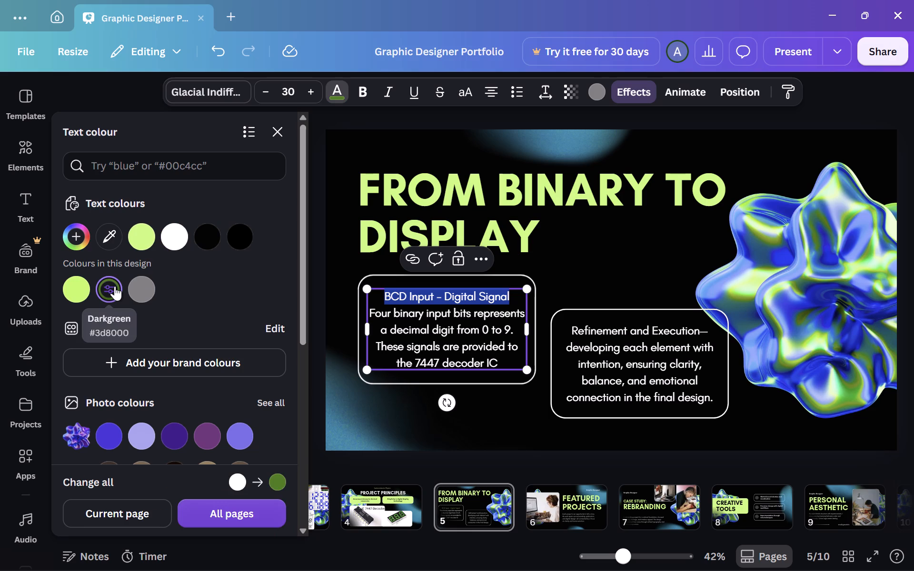
{"action": "left_click", "coordinate": [136, 508]}
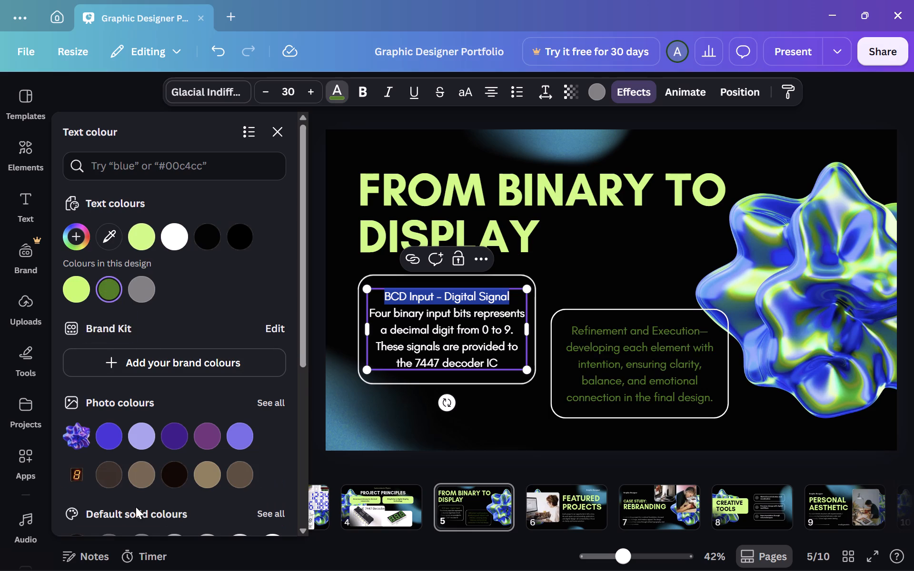
{"action": "key", "text": "ctrl+z"}
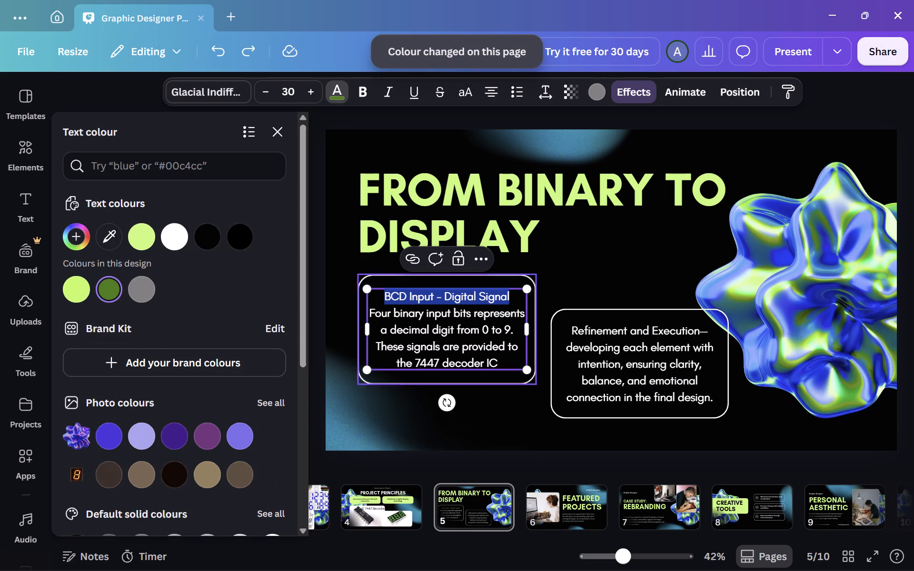
{"action": "left_click", "coordinate": [401, 294]}
{"action": "key", "text": "Escape"}
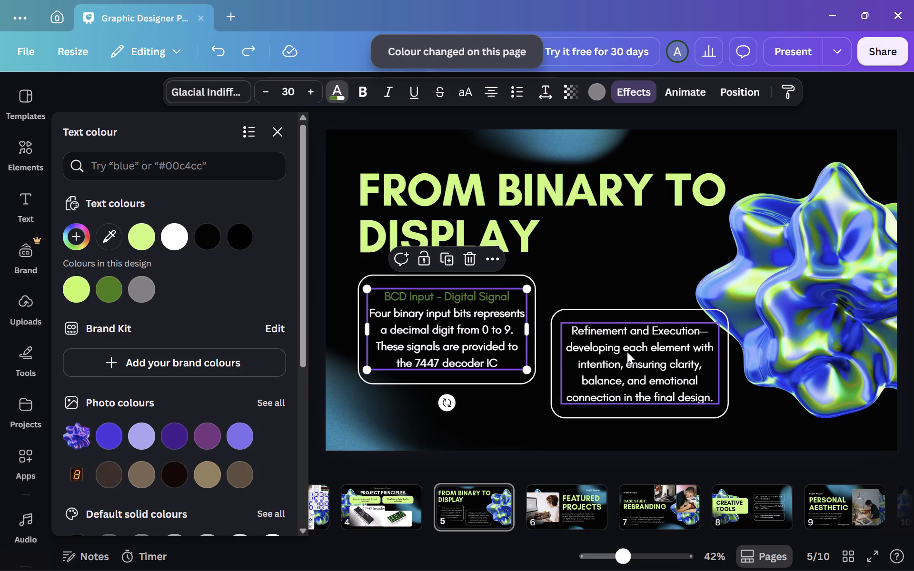
{"action": "left_click", "coordinate": [426, 122]}
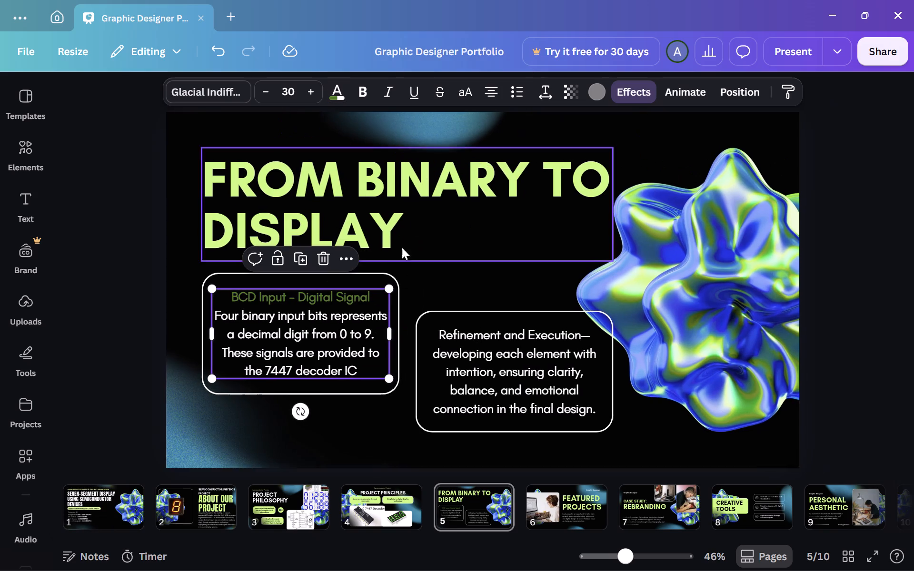
Replace the "Refinement and Execution" placeholder text in the second box with "Decoding and Display - Visual Output".
{"action": "left_click", "coordinate": [499, 346]}
{"action": "left_click", "coordinate": [499, 346]}
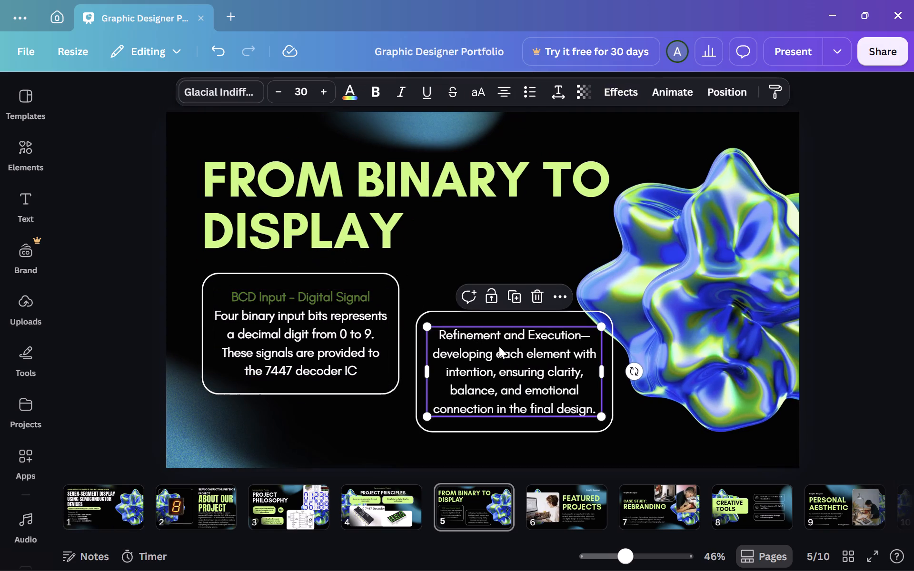
{"action": "key", "text": "ctrl+a"}
{"action": "key", "text": "BackSpace"}
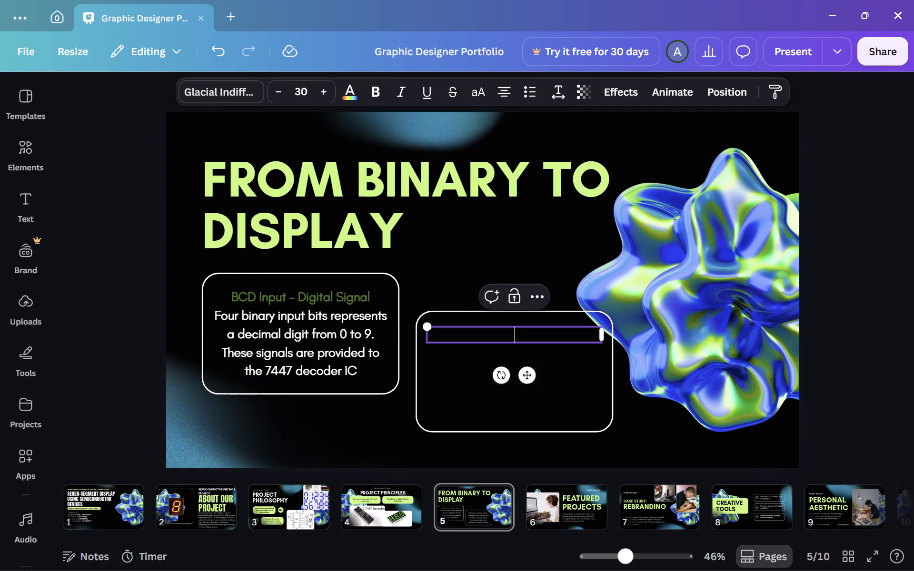
{"action": "type", "text": "Decodin"}
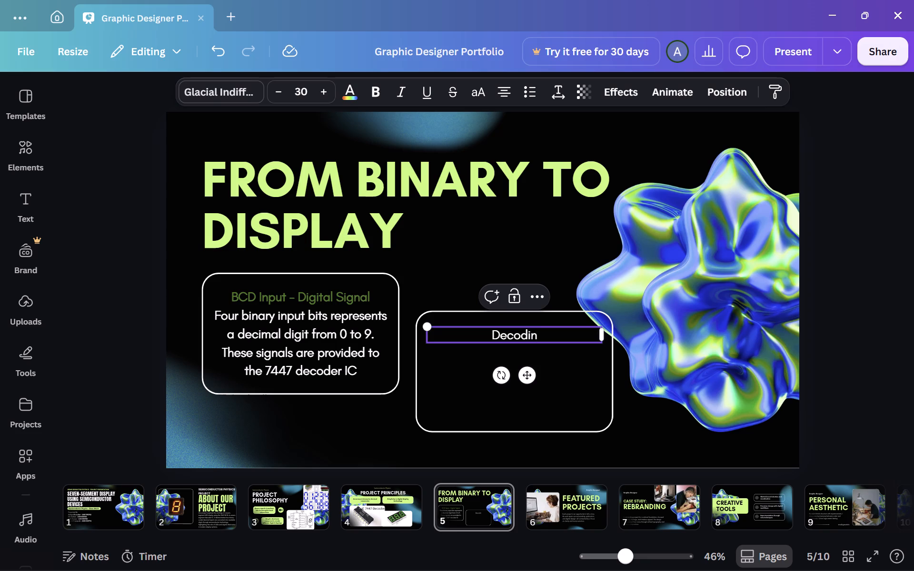
{"action": "type", "text": "g"}
{"action": "key", "text": "space"}
{"action": "type", "text": "and Display -"}
{"action": "key", "text": "space"}
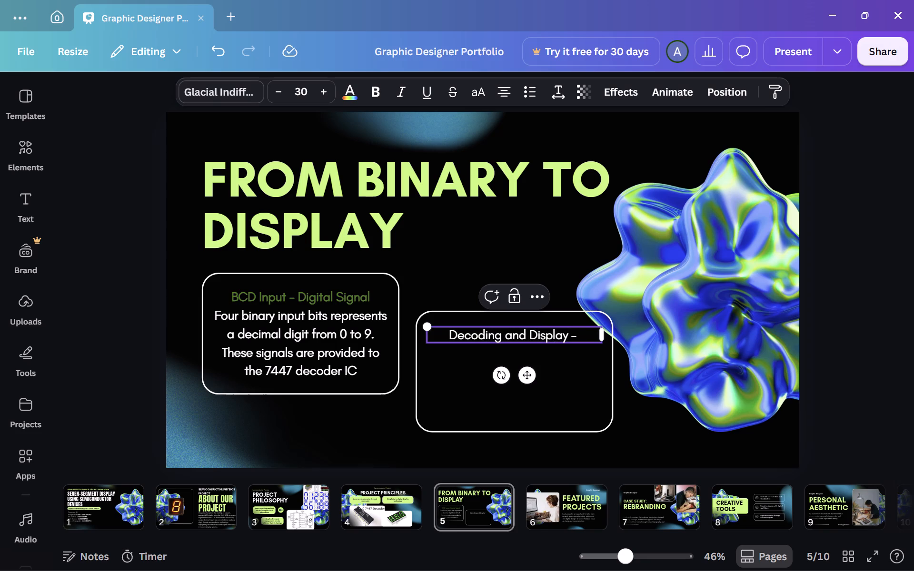
{"action": "type", "text": "Visual OUtput"}
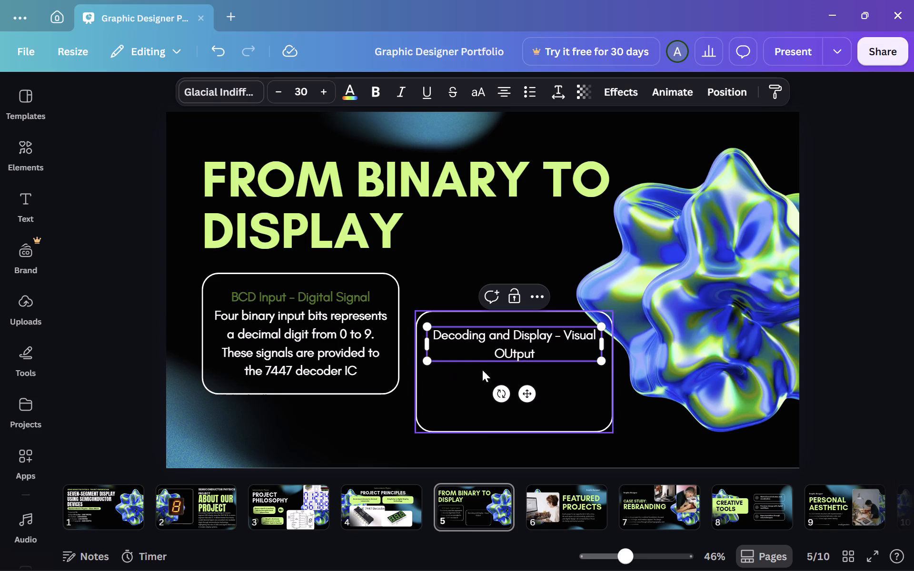
{"action": "left_click", "coordinate": [513, 358]}
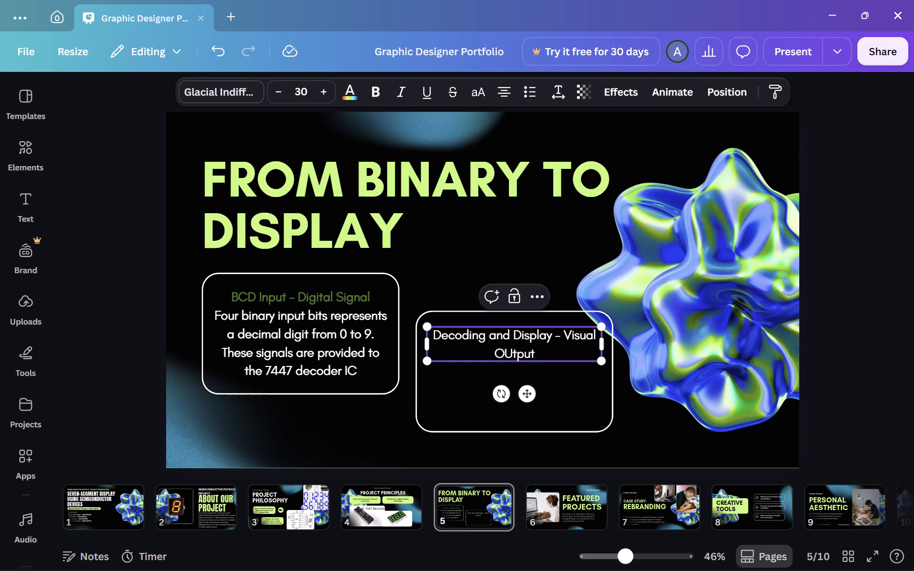
{"action": "key", "text": "BackSpace"}
{"action": "key", "text": "u"}
Widen the "Decoding and Display" text box and its rounded frame so the heading fits on one line inside the frame.
{"action": "left_click_drag", "start_coordinate": [603, 346], "coordinate": [645, 343]}
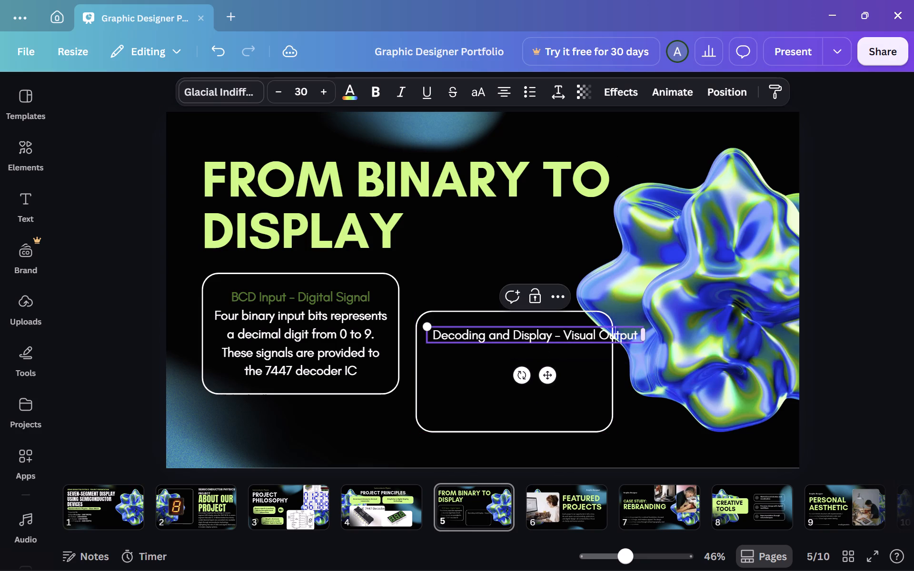
{"action": "left_click_drag", "start_coordinate": [549, 378], "coordinate": [533, 378]}
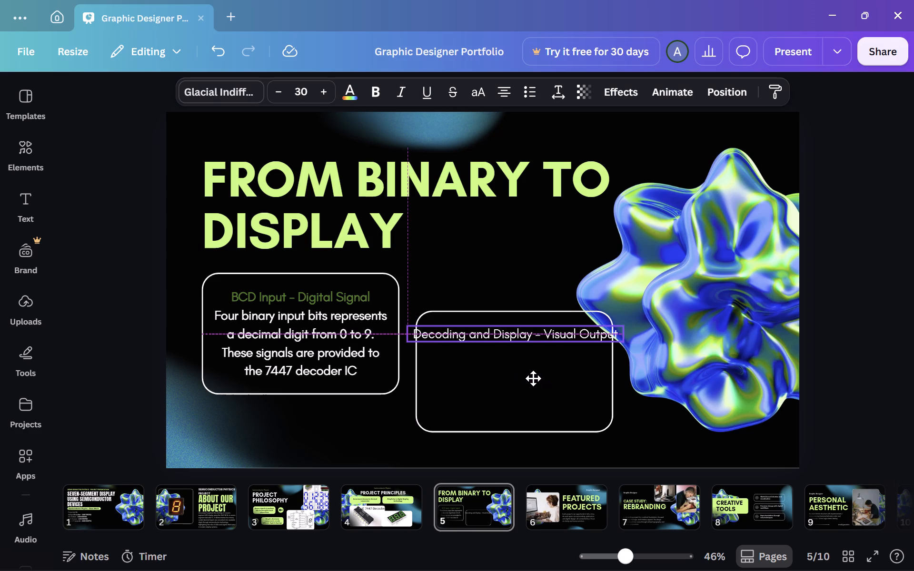
{"action": "left_click", "coordinate": [610, 381]}
{"action": "left_click_drag", "start_coordinate": [613, 378], "coordinate": [626, 378]}
{"action": "left_click_drag", "start_coordinate": [623, 378], "coordinate": [635, 377]}
{"action": "left_click", "coordinate": [590, 335]}
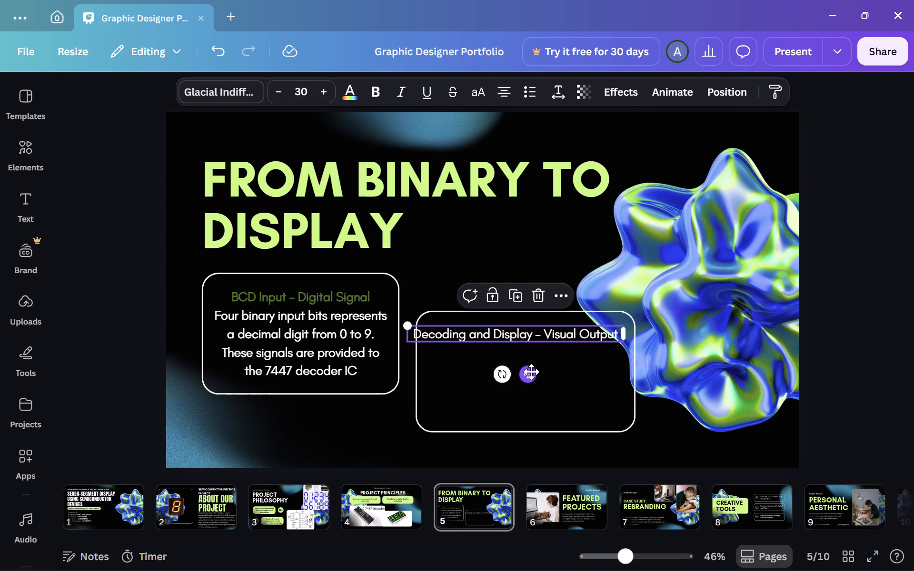
{"action": "left_click_drag", "start_coordinate": [531, 373], "coordinate": [543, 371]}
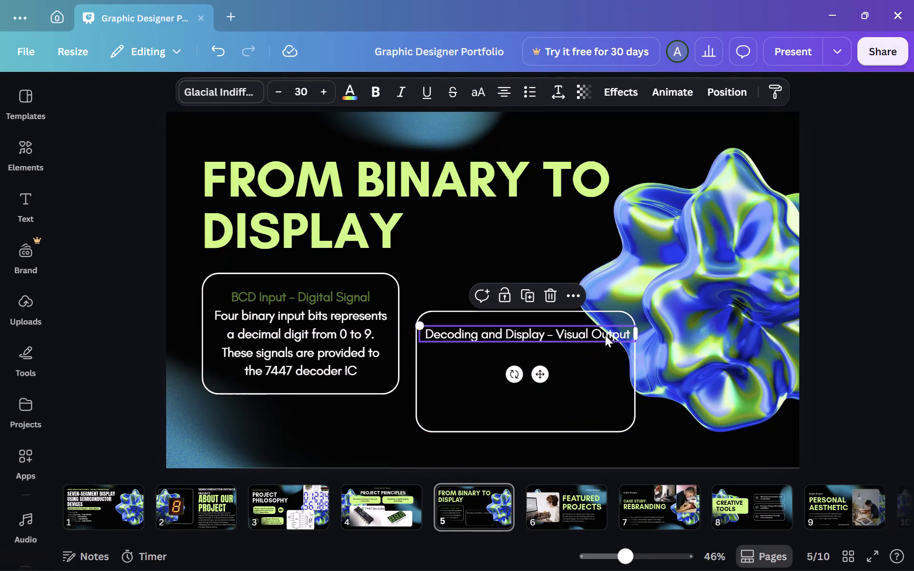
Add a new line under the "Decoding and Display" heading reading "The 7447 IC converts the BCD input into seven control signals".
{"action": "double_click", "coordinate": [605, 334]}
{"action": "left_click", "coordinate": [621, 335]}
{"action": "key", "text": "Right"}
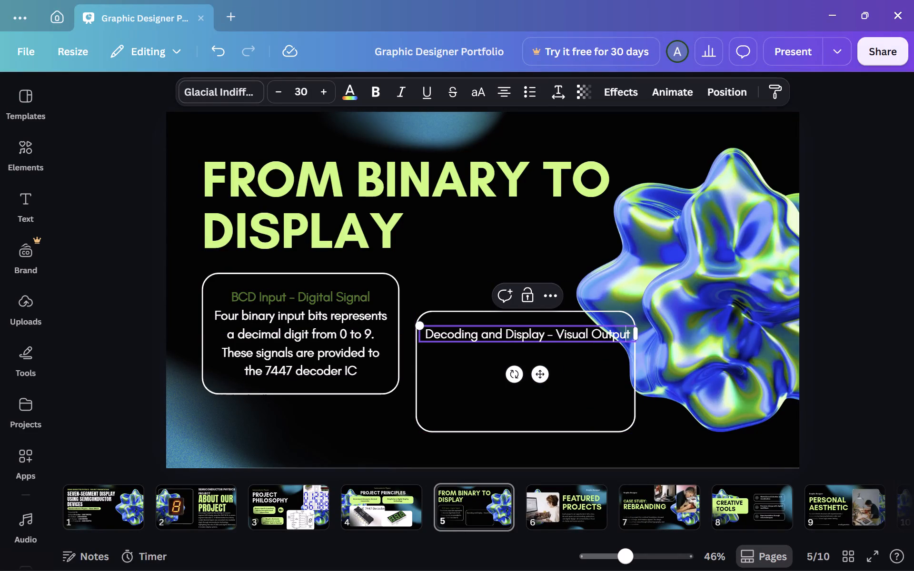
{"action": "key", "text": "Right"}
{"action": "key", "text": "Return"}
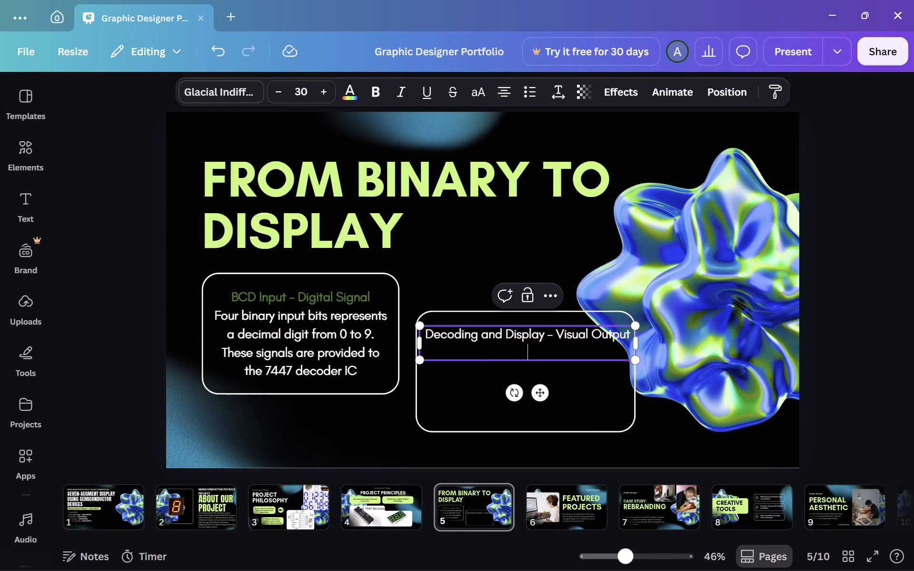
{"action": "type", "text": "The 7447 IC"}
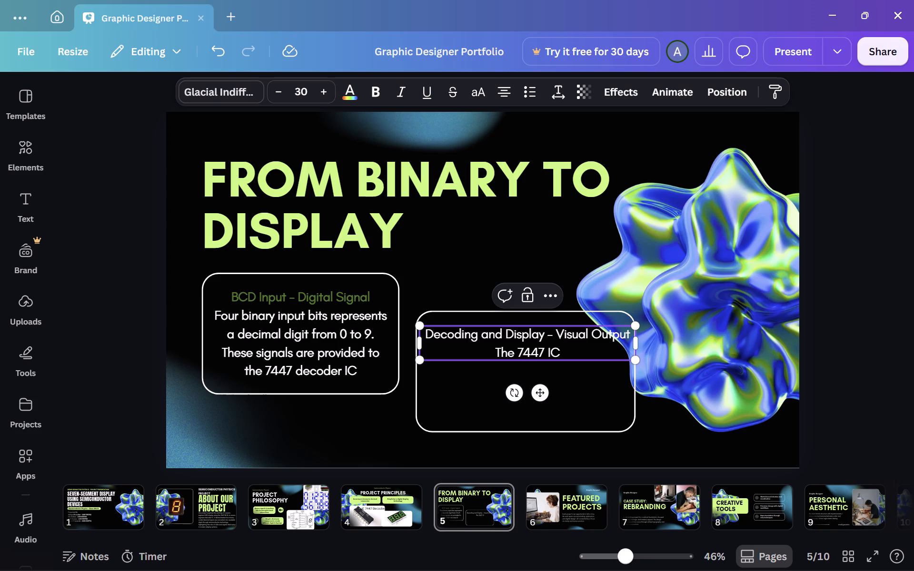
{"action": "key", "text": "space"}
{"action": "type", "text": "converts the BCD input into seven co"}
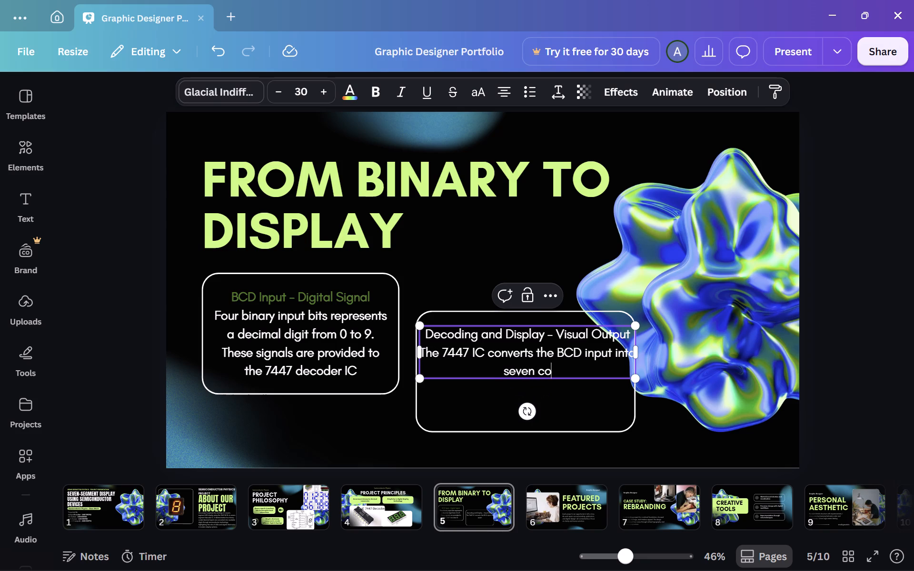
{"action": "type", "text": "ntrol signals"}
Continue the sentence with ", illuminating the appropriate LED segments to display the corresponding decimal digit".
{"action": "type", "text": ", illuminating"}
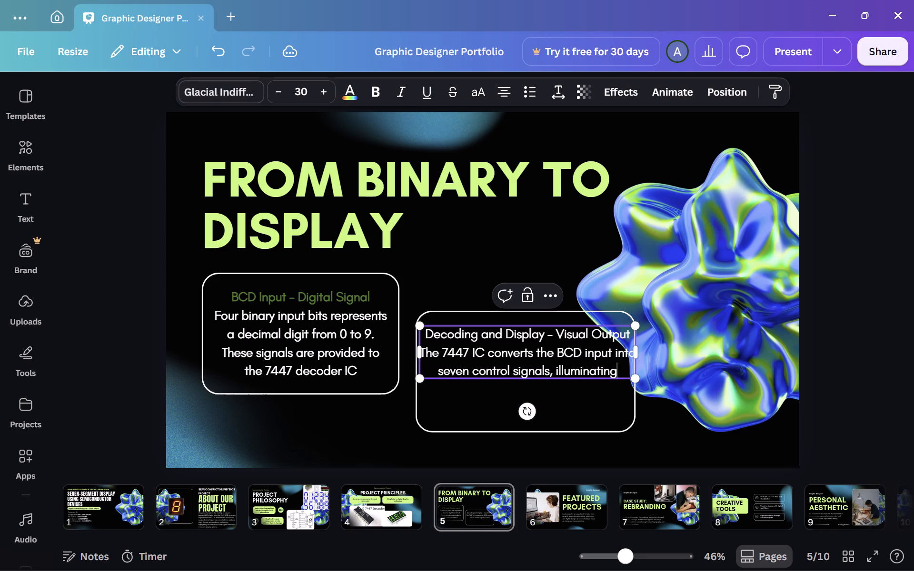
{"action": "key", "text": "space"}
{"action": "type", "text": "the appo"}
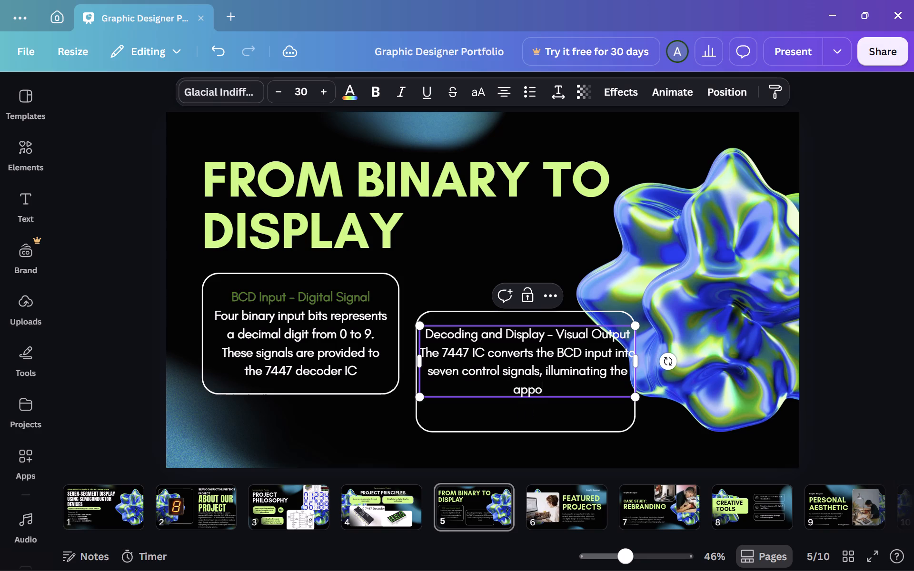
{"action": "key", "text": "BackSpace"}
{"action": "type", "text": "rp"}
{"action": "key", "text": "BackSpace"}
{"action": "type", "text": "op"}
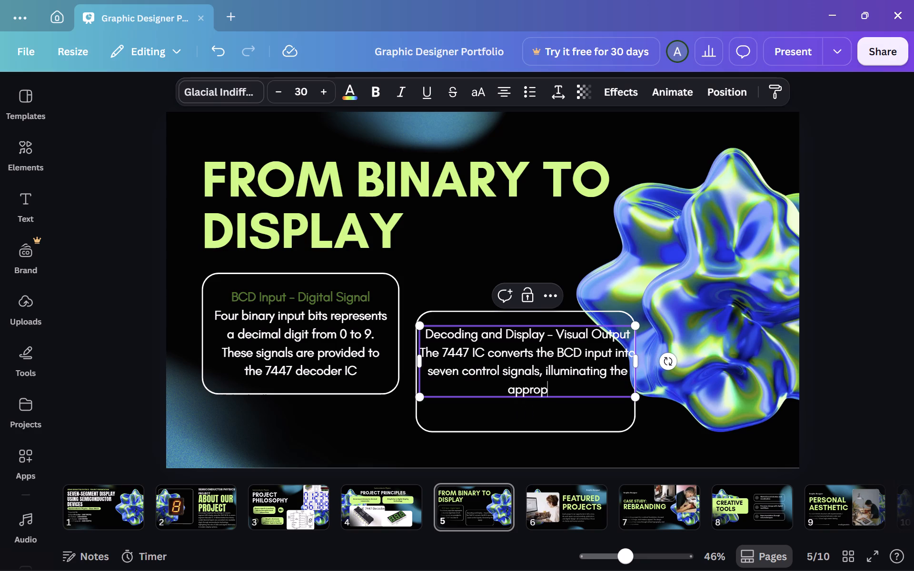
{"action": "type", "text": "riate"}
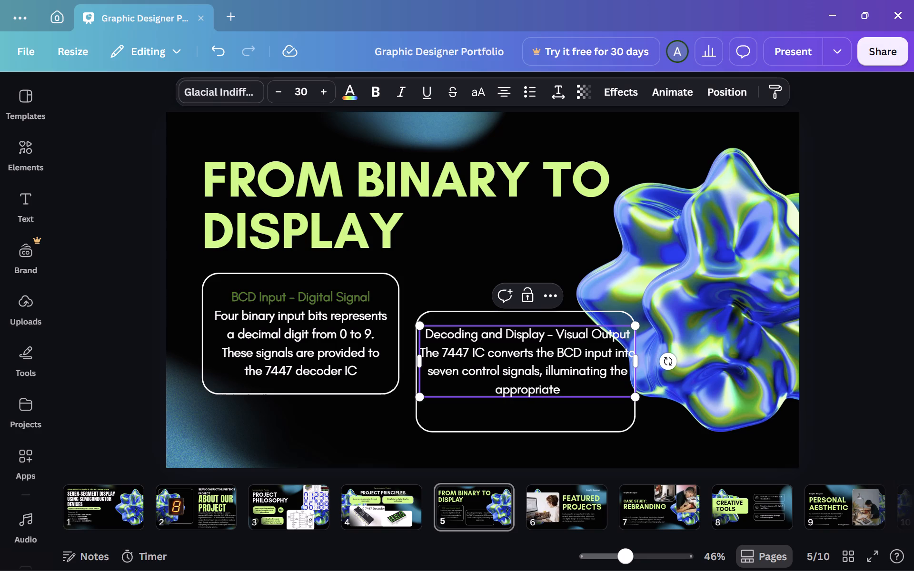
{"action": "key", "text": "space"}
{"action": "type", "text": "LED segments to display the"}
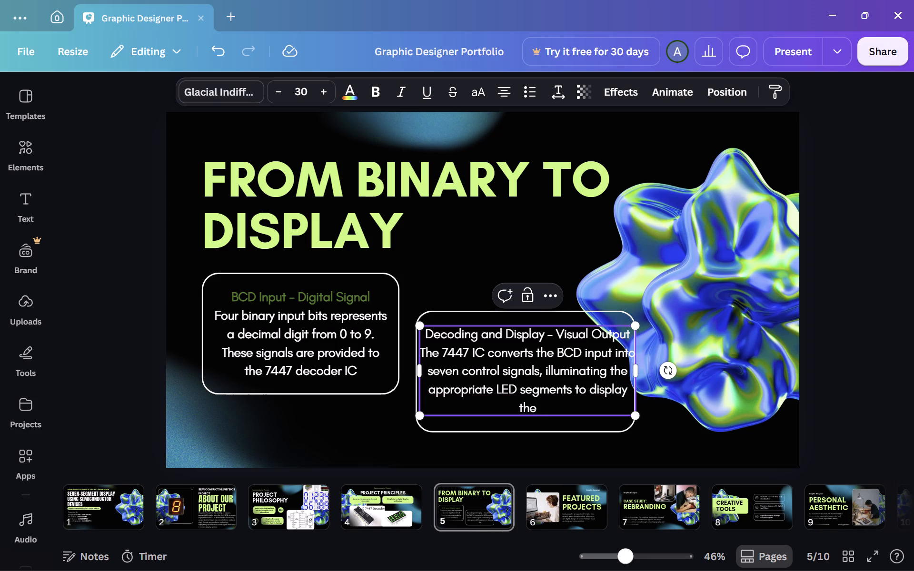
{"action": "key", "text": "space"}
{"action": "type", "text": "corresponding"}
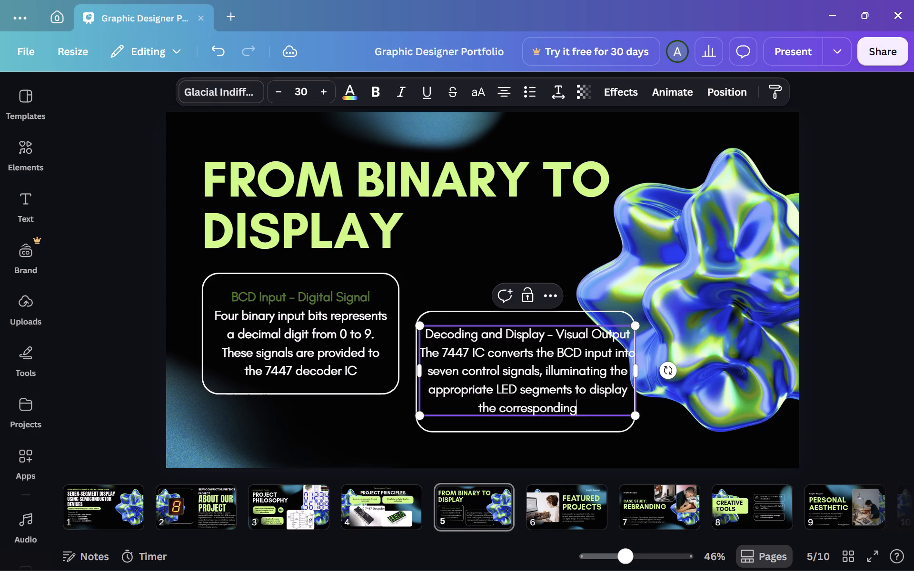
{"action": "key", "text": "space"}
{"action": "type", "text": "decimal digit"}
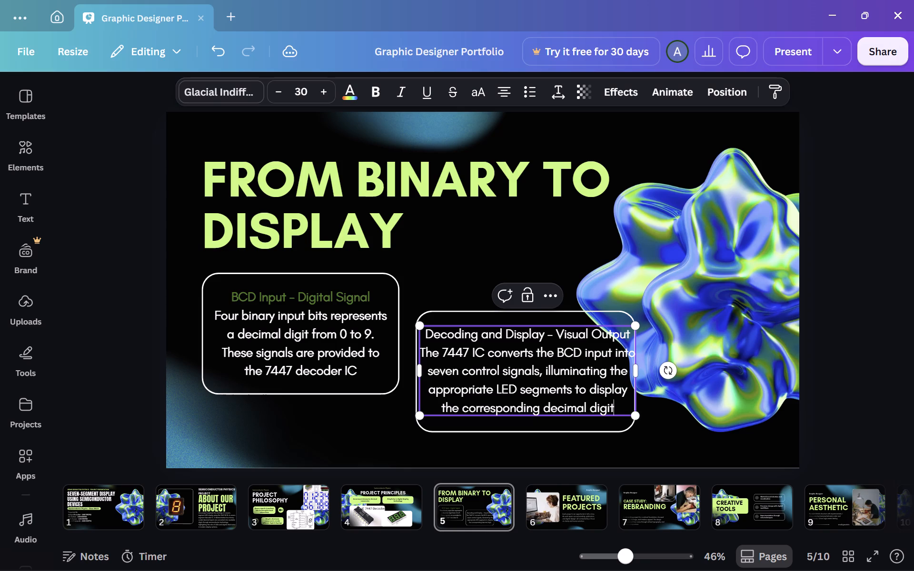
Colour the "Decoding and Display - Visual Output" heading the same dark green as the BCD Input heading.
{"action": "left_click_drag", "start_coordinate": [426, 336], "coordinate": [627, 341]}
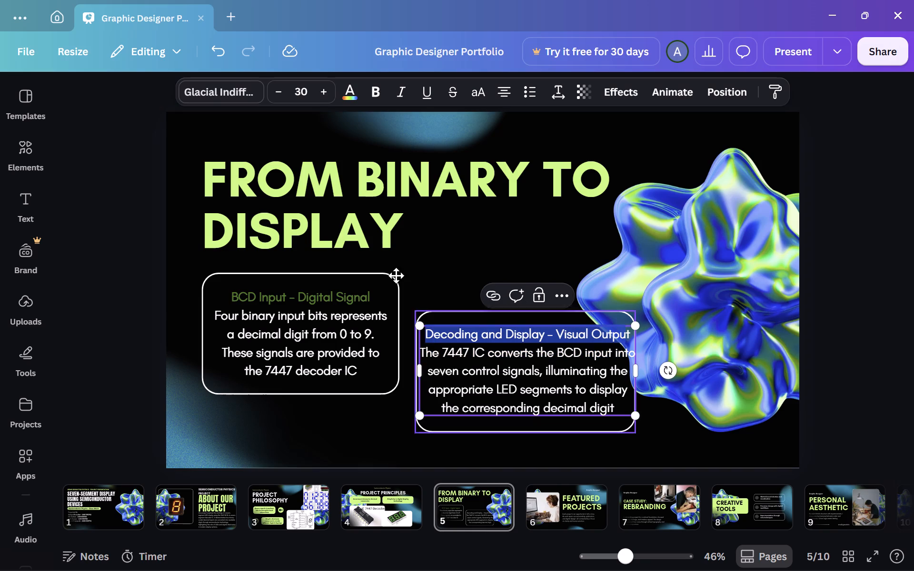
{"action": "left_click", "coordinate": [349, 88]}
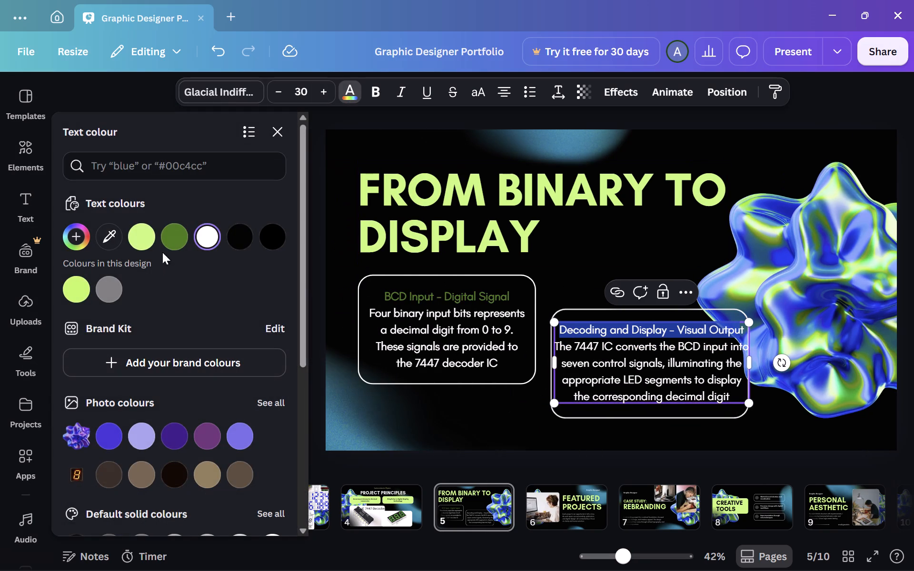
{"action": "left_click", "coordinate": [168, 237]}
{"action": "key", "text": "Escape"}
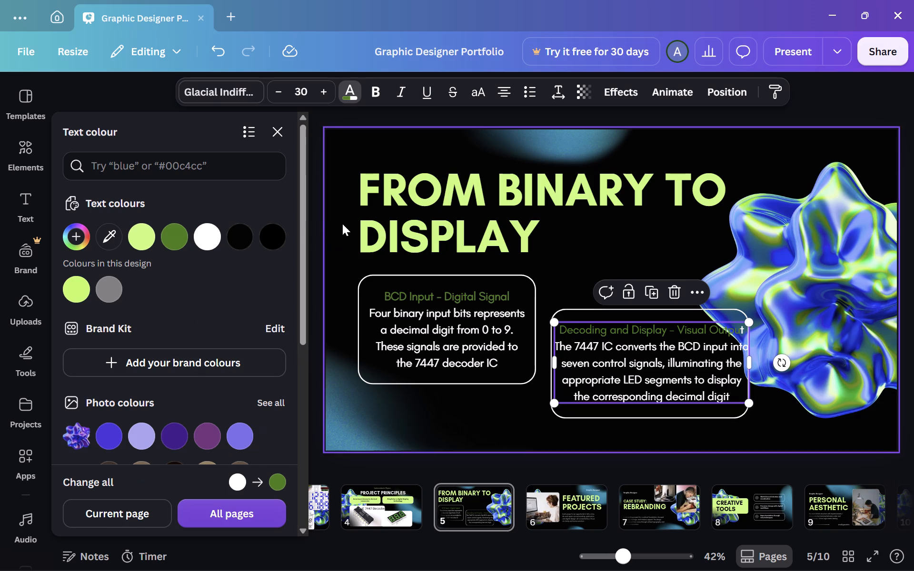
Copy the "Semiconductor Physics" label from slide 4 and return to slide 6.
{"action": "left_click", "coordinate": [277, 129]}
{"action": "left_click", "coordinate": [76, 303]}
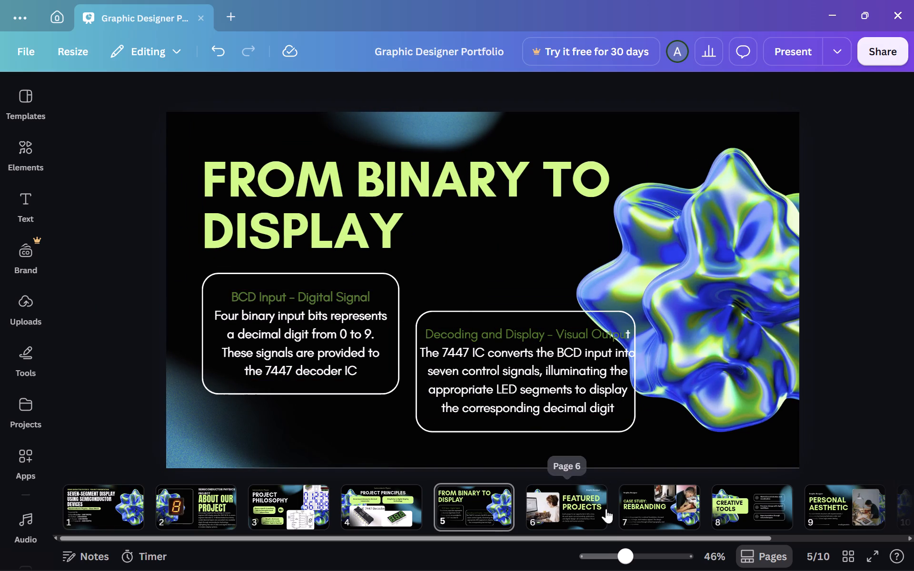
{"action": "left_click", "coordinate": [570, 501]}
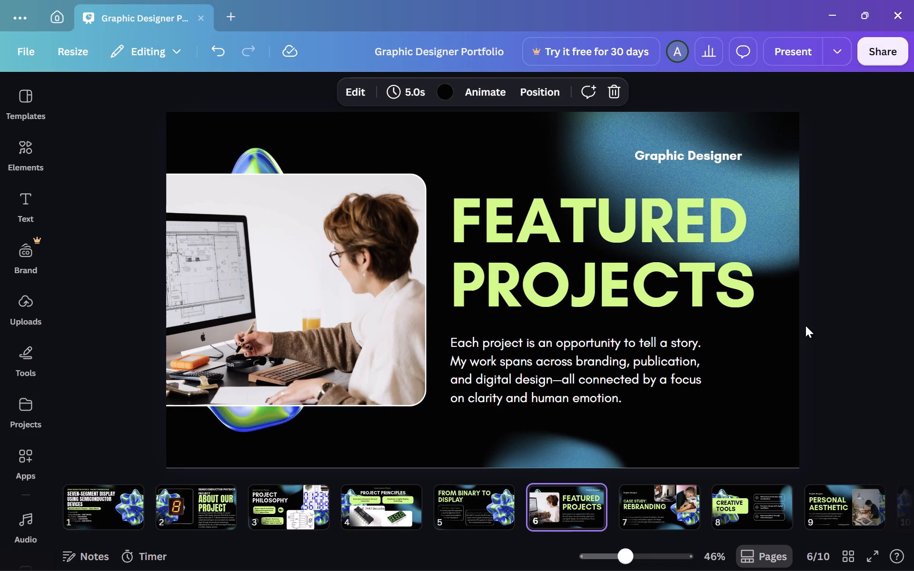
{"action": "key", "text": "Left"}
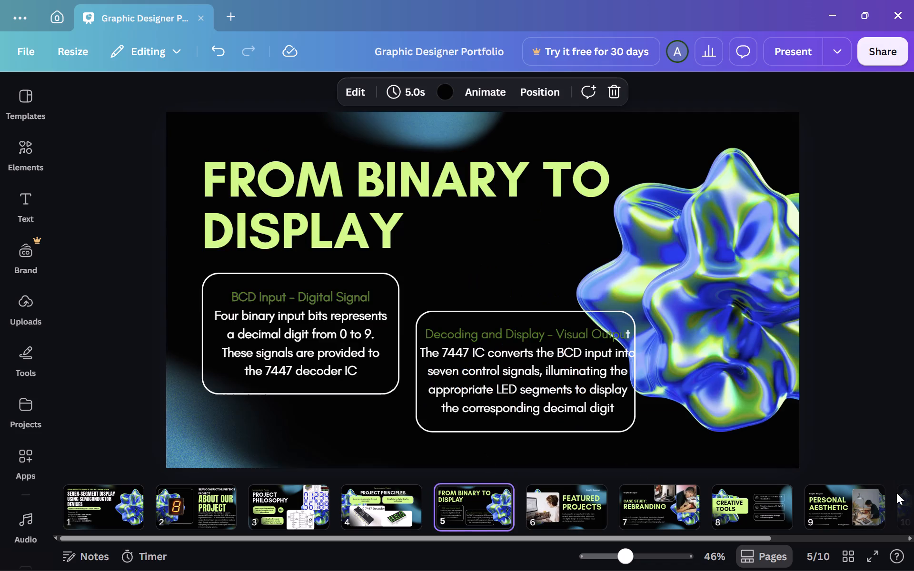
{"action": "key", "text": "Left"}
{"action": "left_click", "coordinate": [533, 138]}
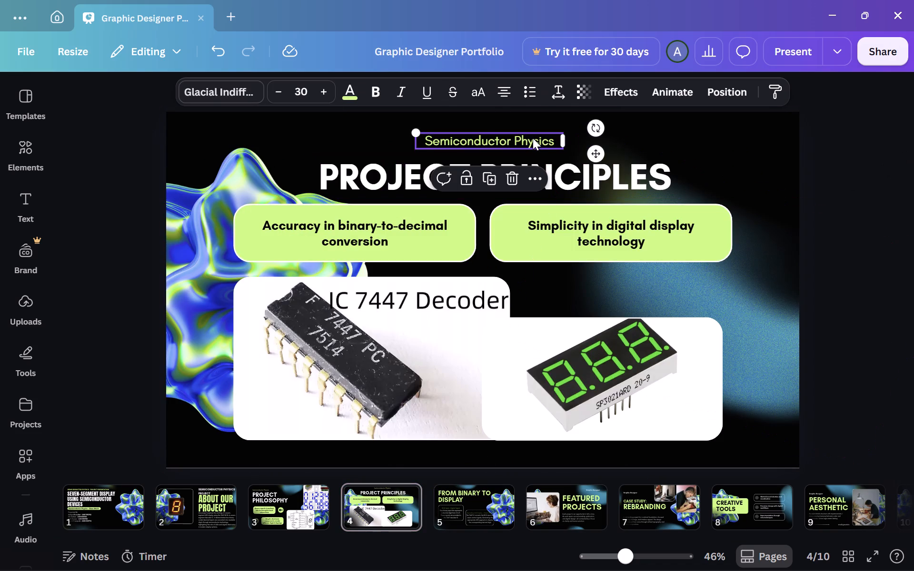
{"action": "key", "text": "ctrl+c"}
{"action": "key", "text": "Right"}
{"action": "key", "text": "Right"}
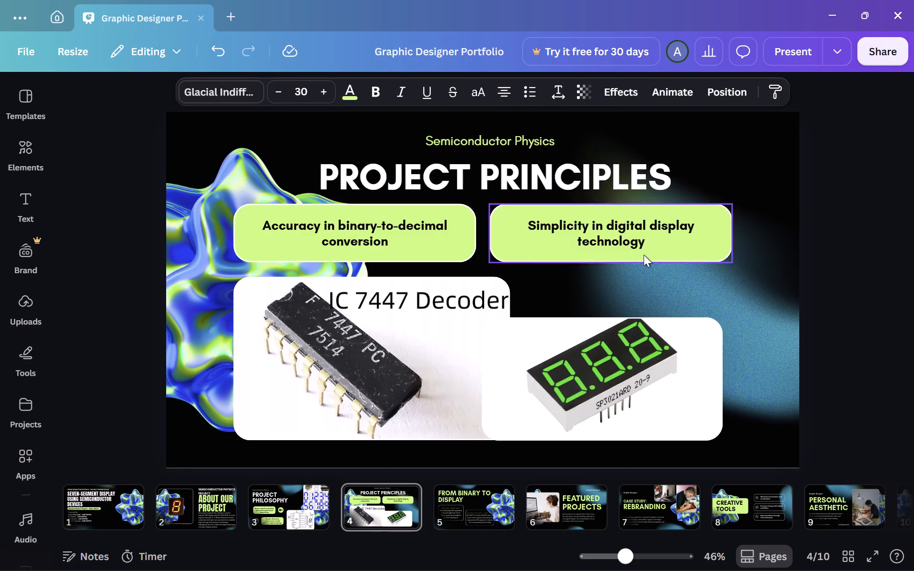
{"action": "key", "text": "Right"}
{"action": "left_click", "coordinate": [870, 281]}
{"action": "key", "text": "Right"}
{"action": "key", "text": "Right"}
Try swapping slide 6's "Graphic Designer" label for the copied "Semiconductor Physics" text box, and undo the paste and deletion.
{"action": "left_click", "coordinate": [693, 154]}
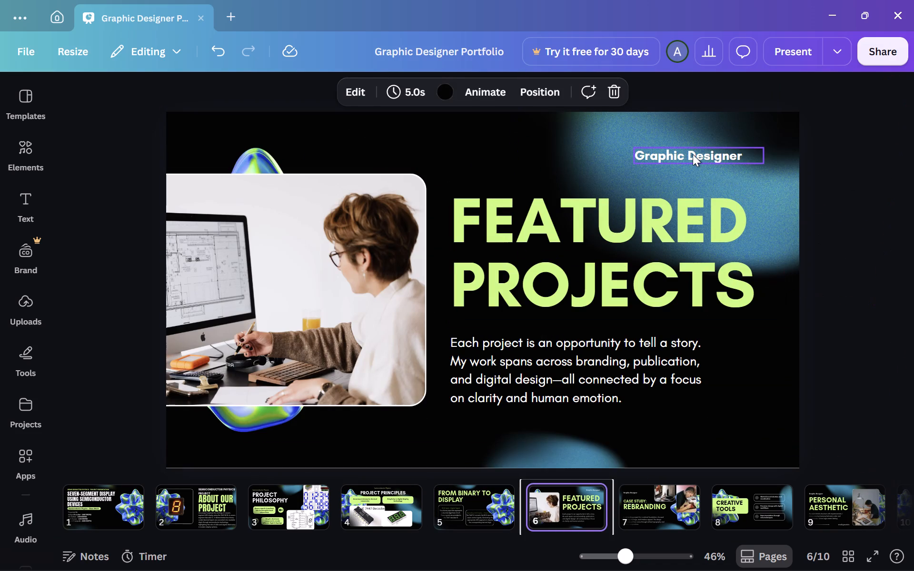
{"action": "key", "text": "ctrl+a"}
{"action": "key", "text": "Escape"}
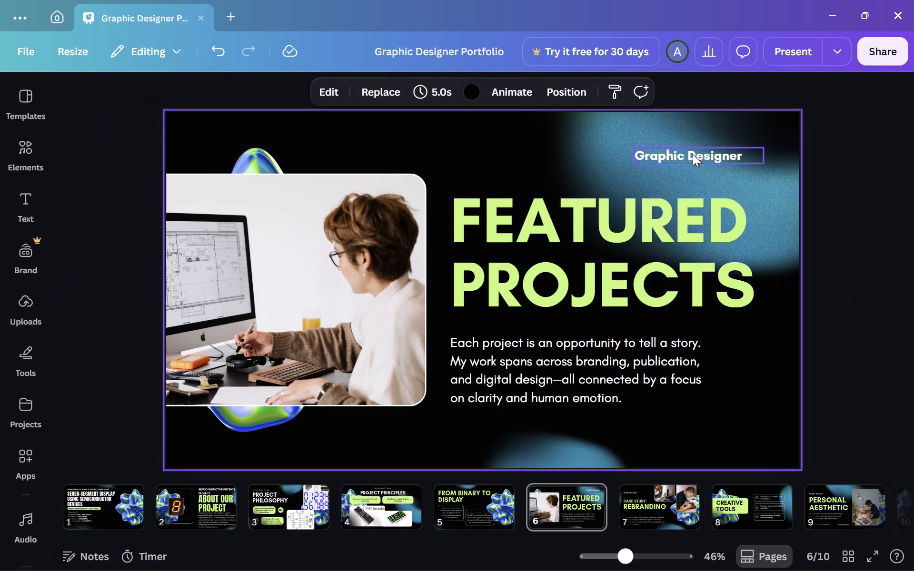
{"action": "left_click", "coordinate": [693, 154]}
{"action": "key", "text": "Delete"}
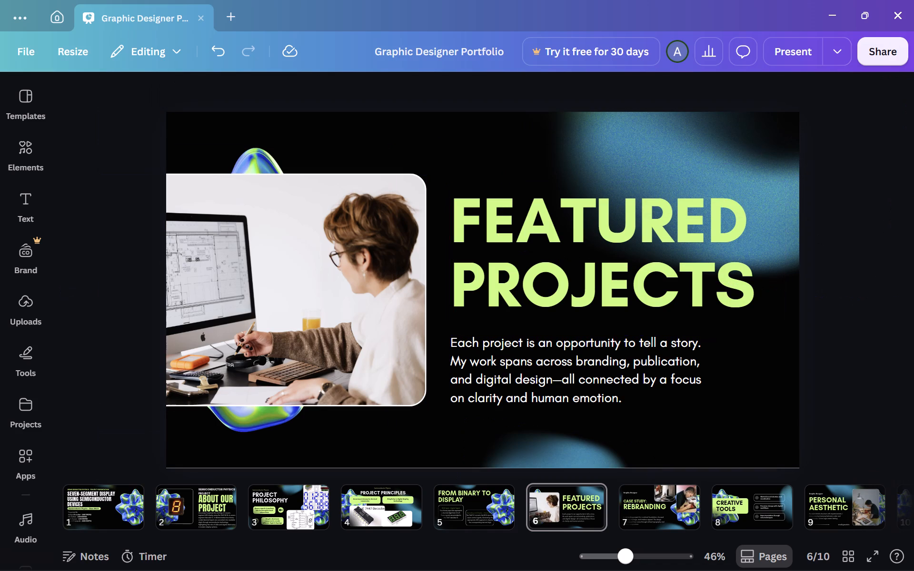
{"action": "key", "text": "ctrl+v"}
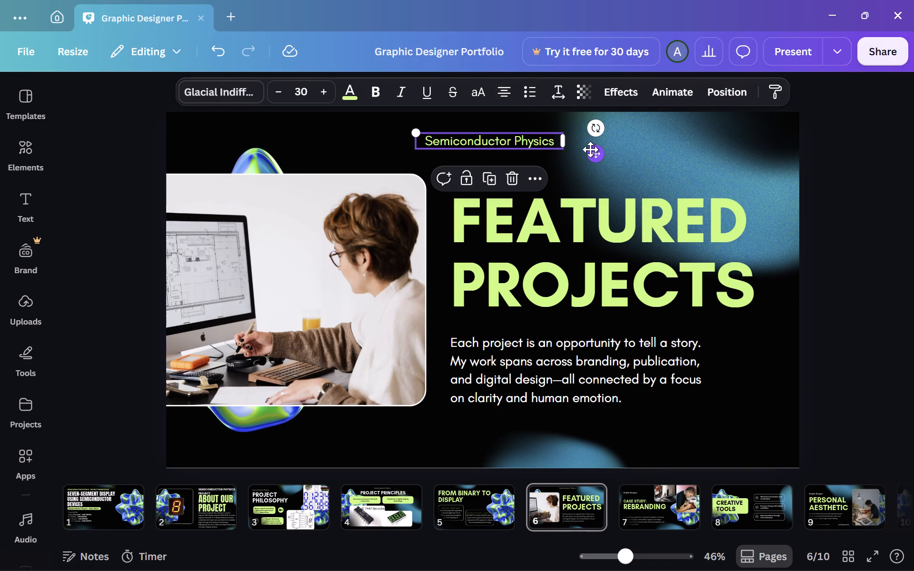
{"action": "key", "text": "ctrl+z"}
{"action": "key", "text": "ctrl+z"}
Replace the "Graphic Designer" text inside slide 6's label with the copied "Semiconductor Physics" text.
{"action": "double_click", "coordinate": [724, 153]}
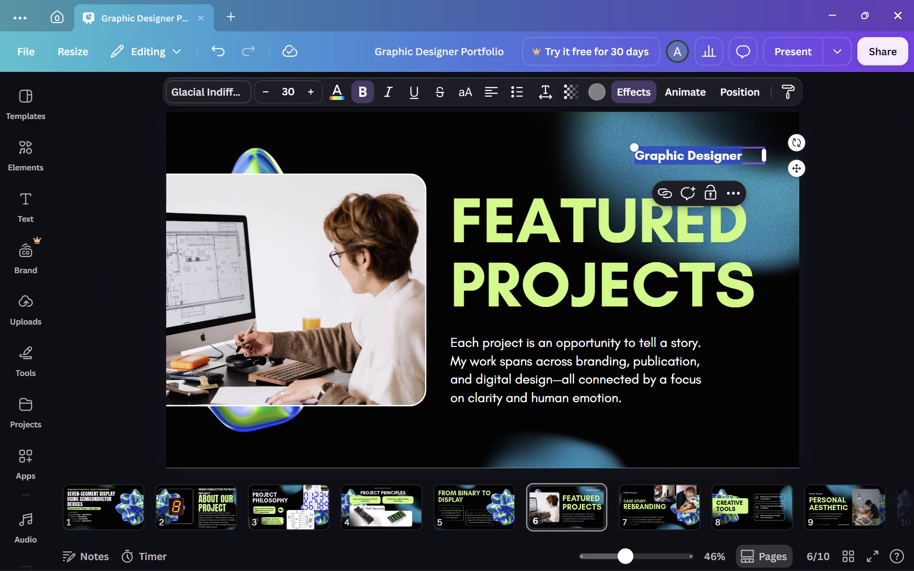
{"action": "key", "text": "BackSpace"}
{"action": "key", "text": "ctrl+v"}
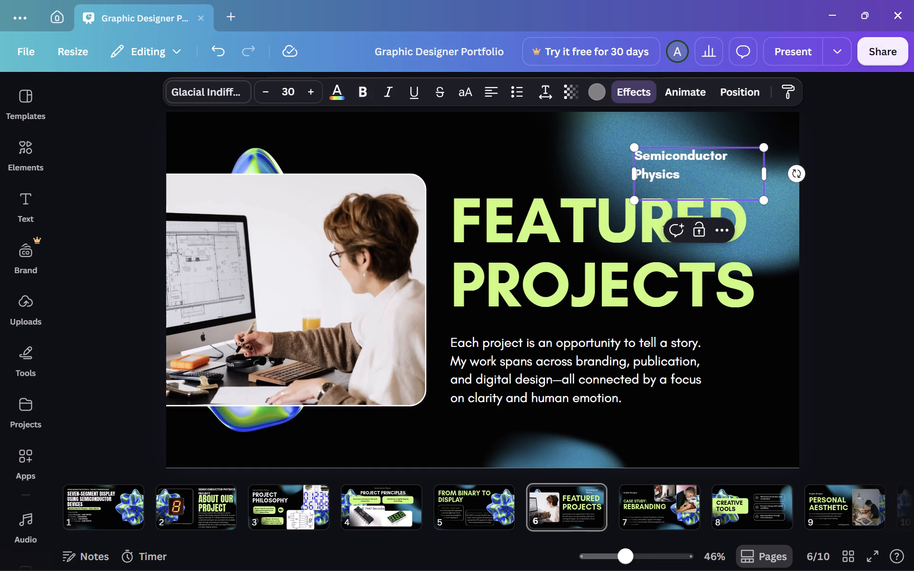
Widen the "Semiconductor Physics" box so its text fits on one line, and remove the empty line below it.
{"action": "left_click", "coordinate": [758, 177]}
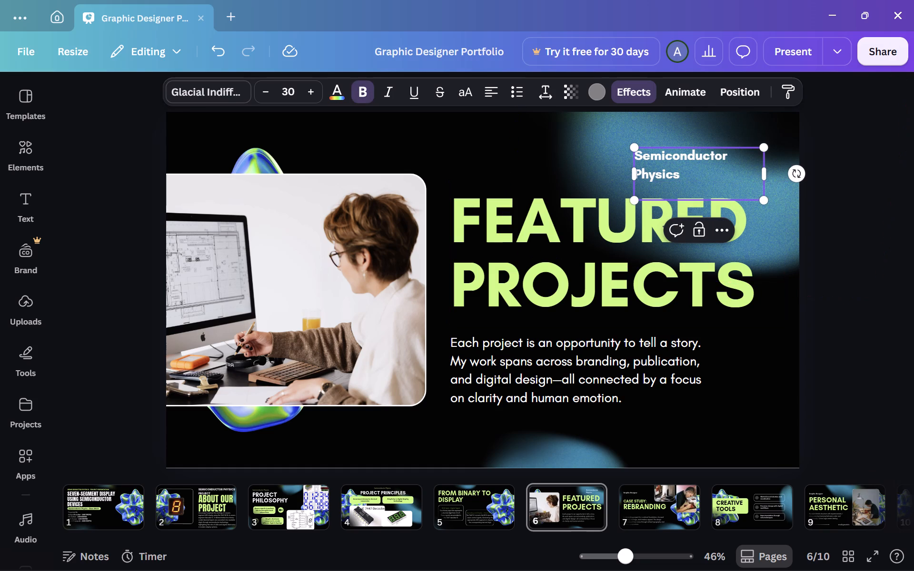
{"action": "left_click_drag", "start_coordinate": [765, 173], "coordinate": [779, 171]}
{"action": "key", "text": "Escape"}
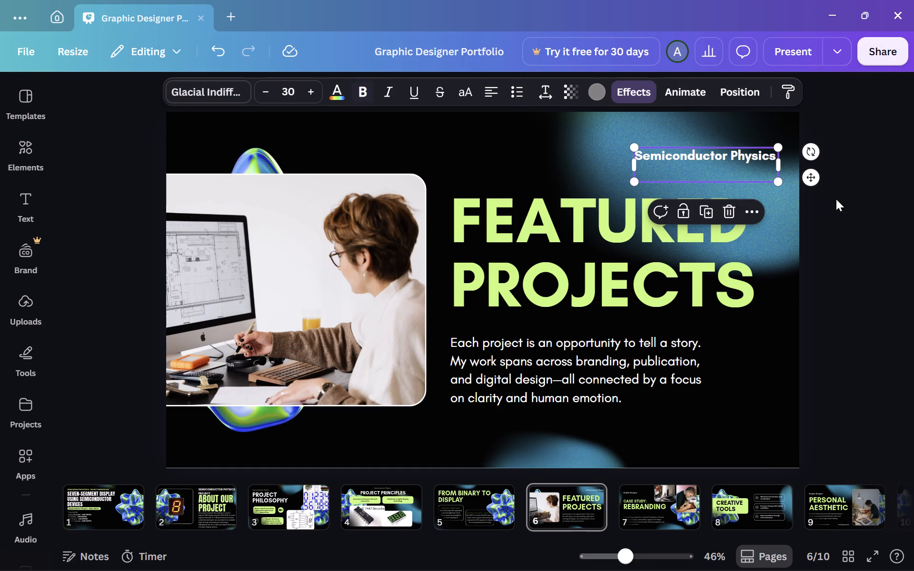
{"action": "left_click", "coordinate": [836, 199]}
{"action": "double_click", "coordinate": [713, 173]}
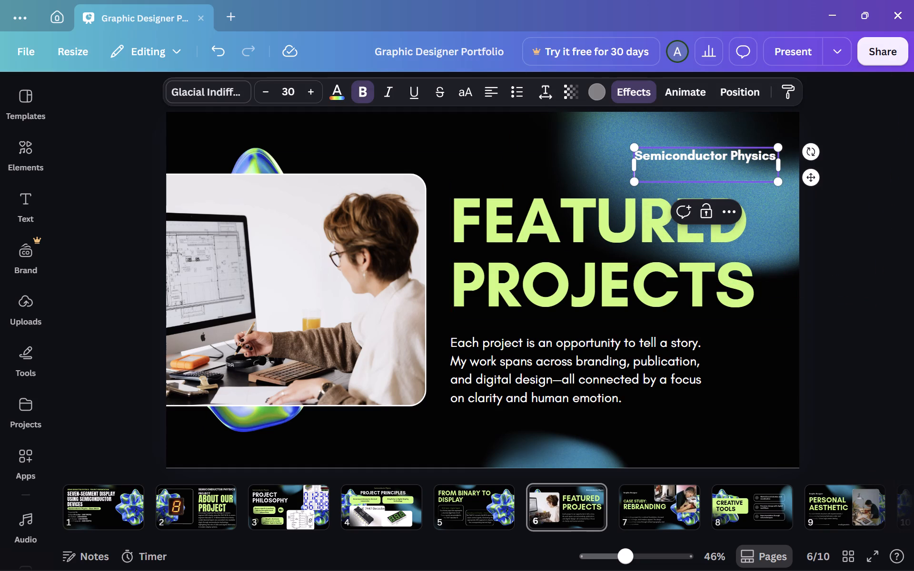
{"action": "left_click", "coordinate": [713, 173]}
{"action": "key", "text": "BackSpace"}
{"action": "left_click", "coordinate": [817, 205]}
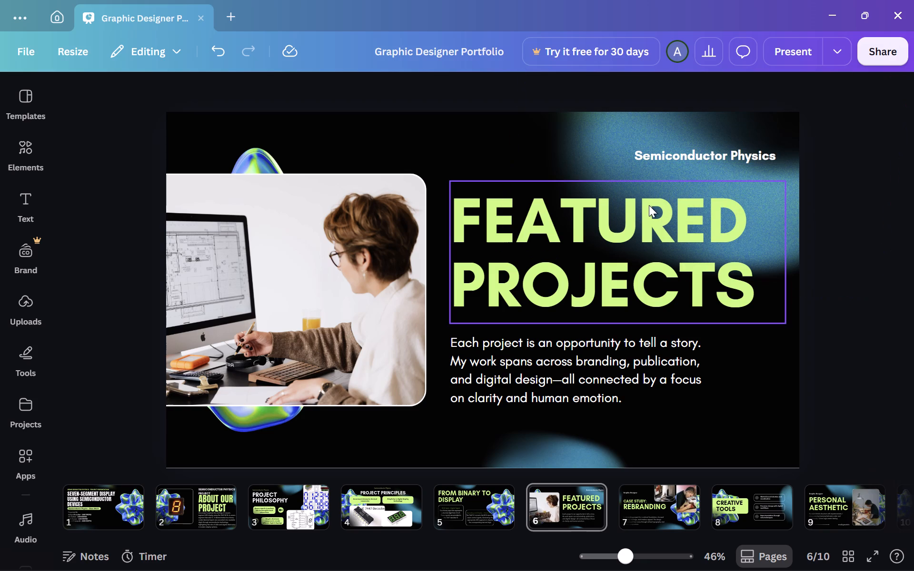
Replace slide 6's "Featured Projects" heading with "project overview" on two lines.
{"action": "left_click", "coordinate": [649, 205]}
{"action": "left_click", "coordinate": [649, 205]}
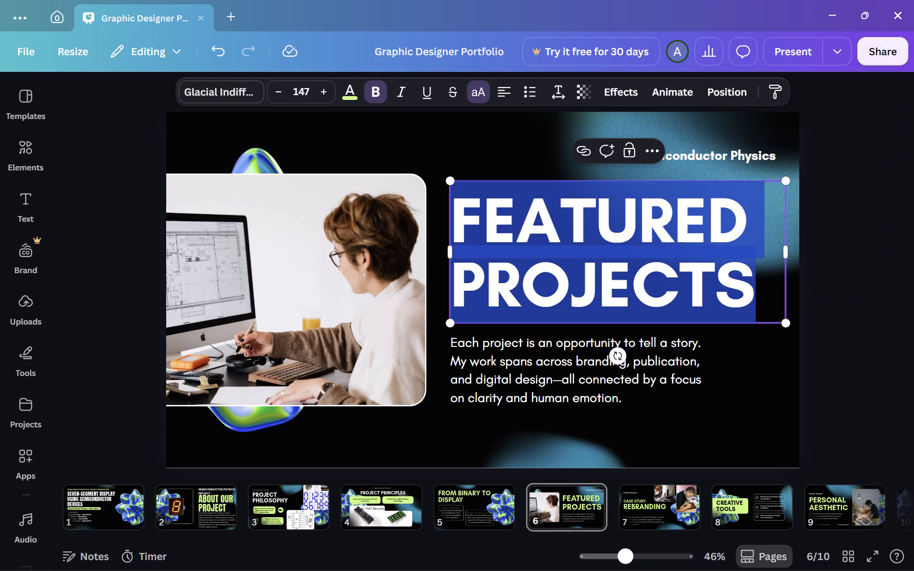
{"action": "key", "text": "BackSpace"}
{"action": "type", "text": "project"}
{"action": "key", "text": "Return"}
{"action": "type", "text": "overview"}
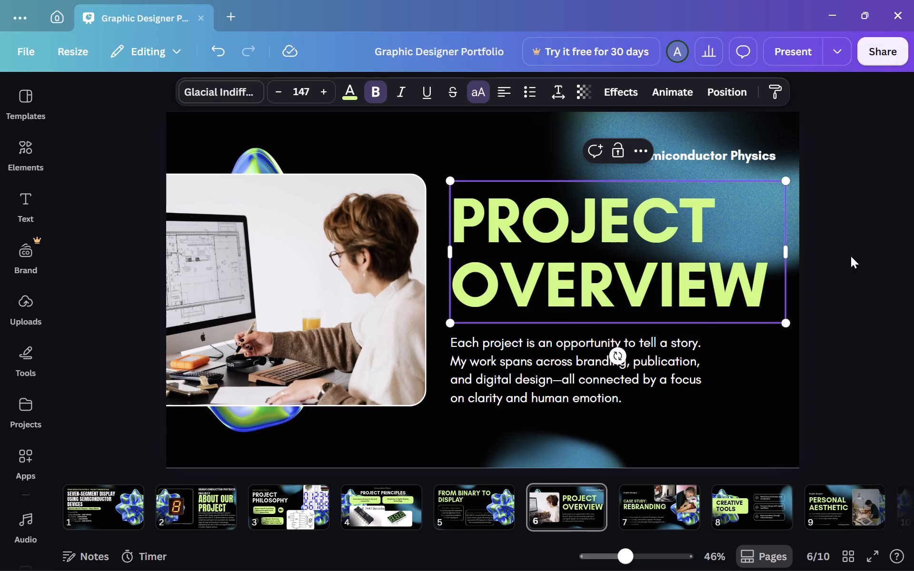
{"action": "left_click", "coordinate": [855, 256]}
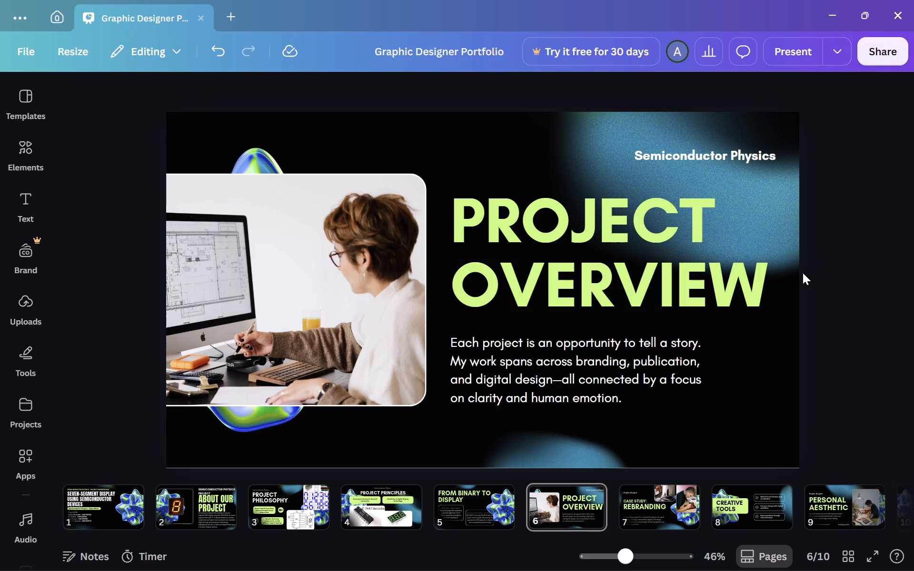
Replace the paragraph under the Project Overview heading with the opening words "This project focuses on the".
{"action": "double_click", "coordinate": [624, 335]}
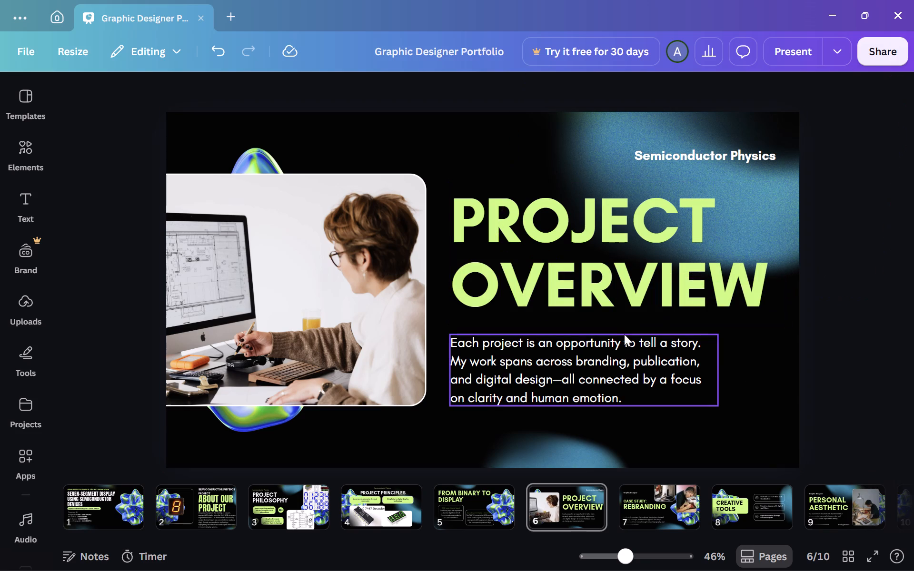
{"action": "key", "text": "ctrl+a"}
{"action": "key", "text": "BackSpace"}
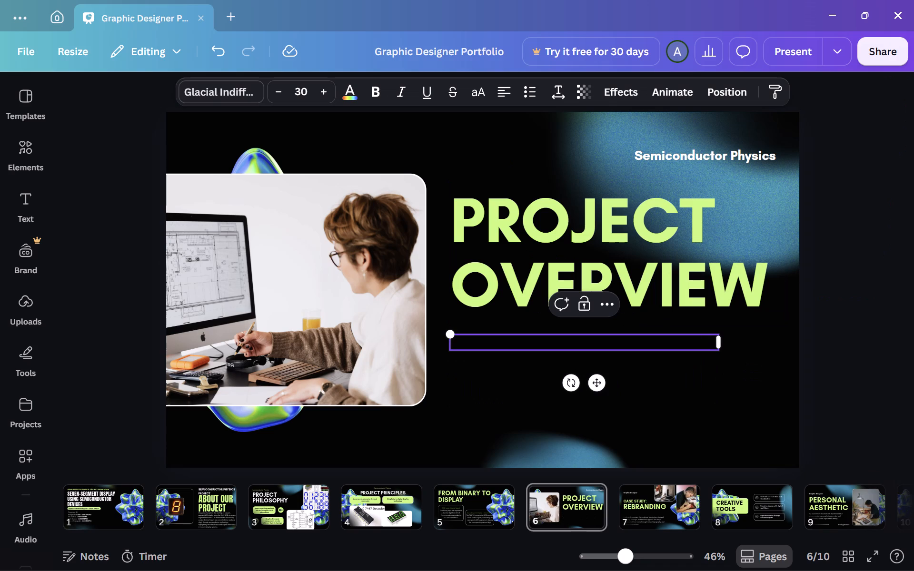
{"action": "type", "text": "This project"}
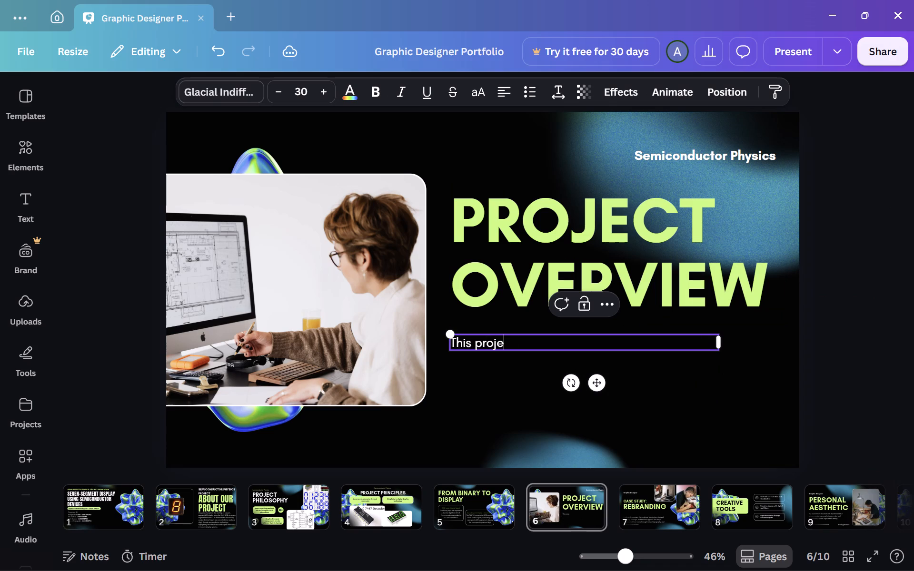
{"action": "key", "text": "space"}
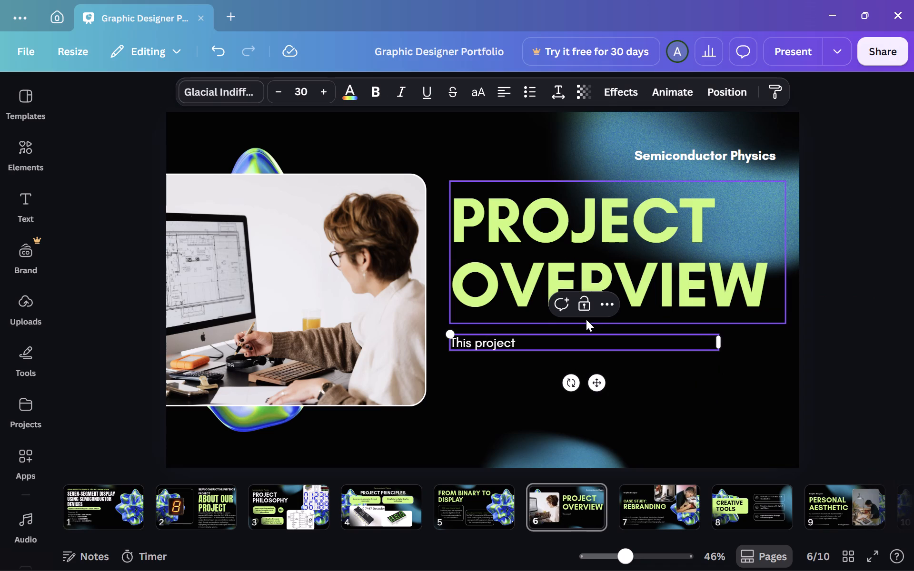
{"action": "key", "text": "f"}
{"action": "key", "text": "o"}
{"action": "type", "text": "cuses on the"}
{"action": "key", "text": "space"}
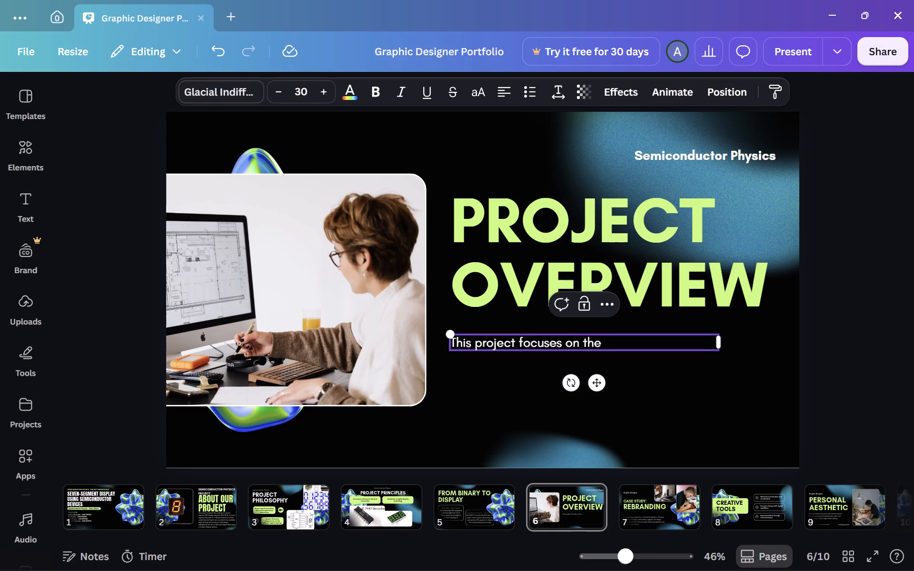
Continue the paragraph with "7447 BCD-to-seven-segment decoder IC and its role in digital display systems".
{"action": "key", "text": "4"}
{"action": "key", "text": "BackSpace"}
{"action": "type", "text": "7447 BCD-to_"}
{"action": "key", "text": "BackSpace"}
{"action": "key", "text": "0"}
{"action": "key", "text": "BackSpace"}
{"action": "type", "text": "-seven"}
{"action": "key", "text": "space"}
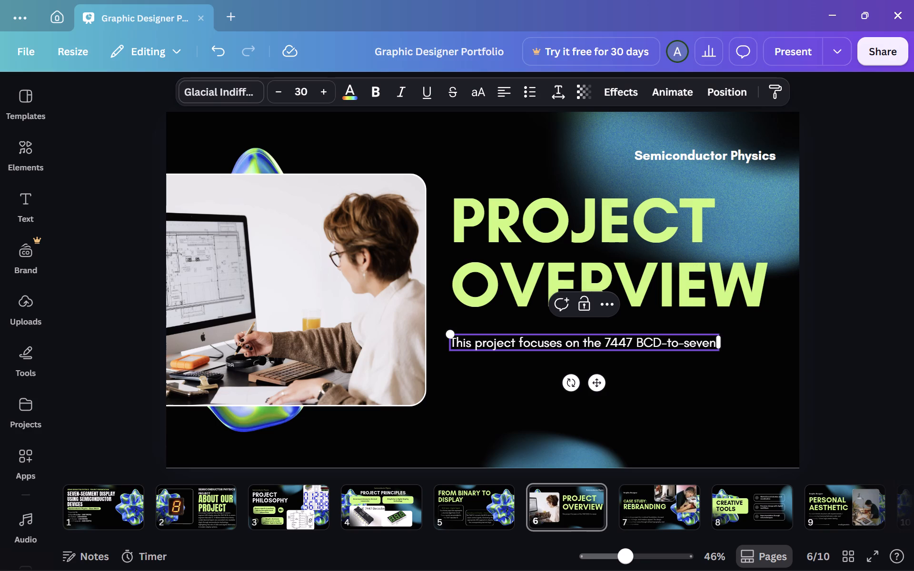
{"action": "key", "text": "minus"}
{"action": "key", "text": "BackSpace"}
{"action": "type", "text": "-segem"}
{"action": "key", "text": "BackSpace"}
{"action": "key", "text": "BackSpace"}
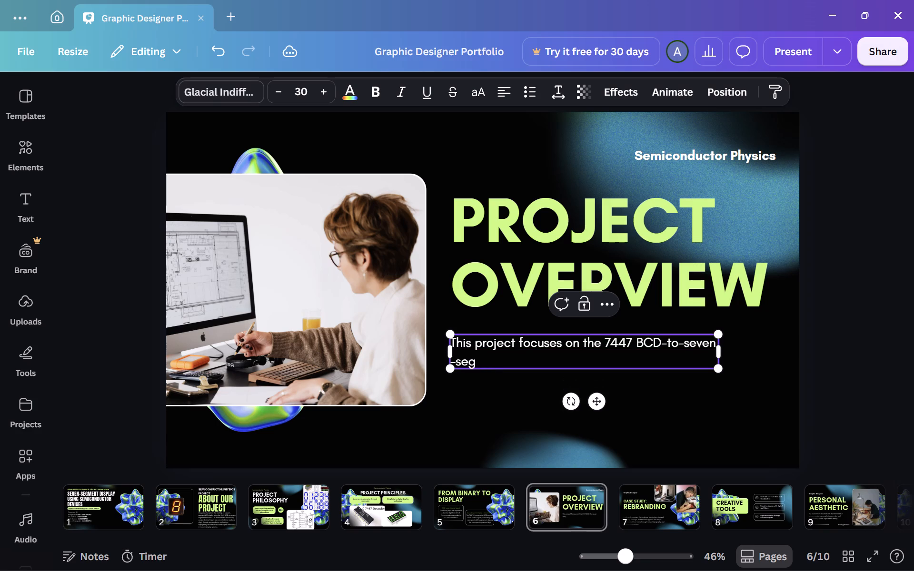
{"action": "type", "text": "ment"}
{"action": "key", "text": "space"}
{"action": "type", "text": "decoder IC"}
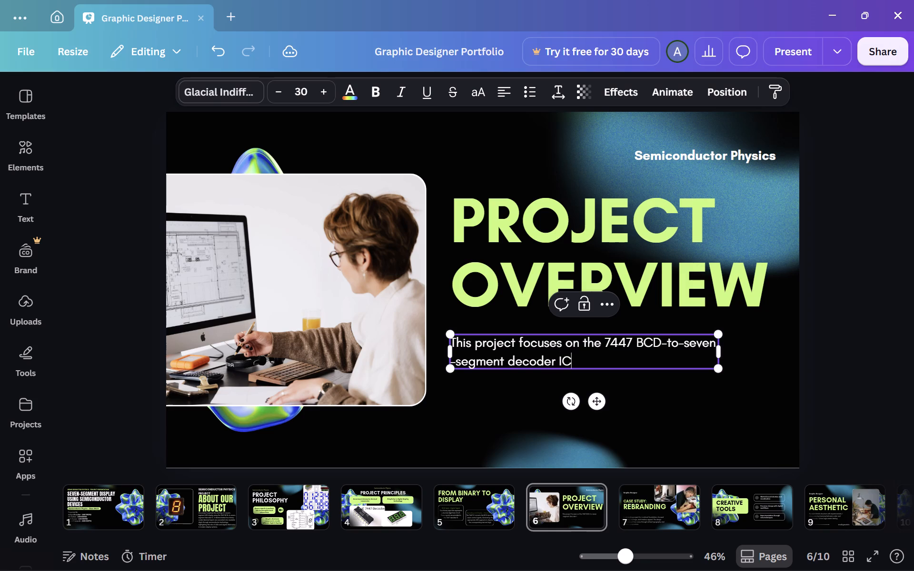
{"action": "key", "text": "space"}
{"action": "type", "text": "and its role in digital display systems"}
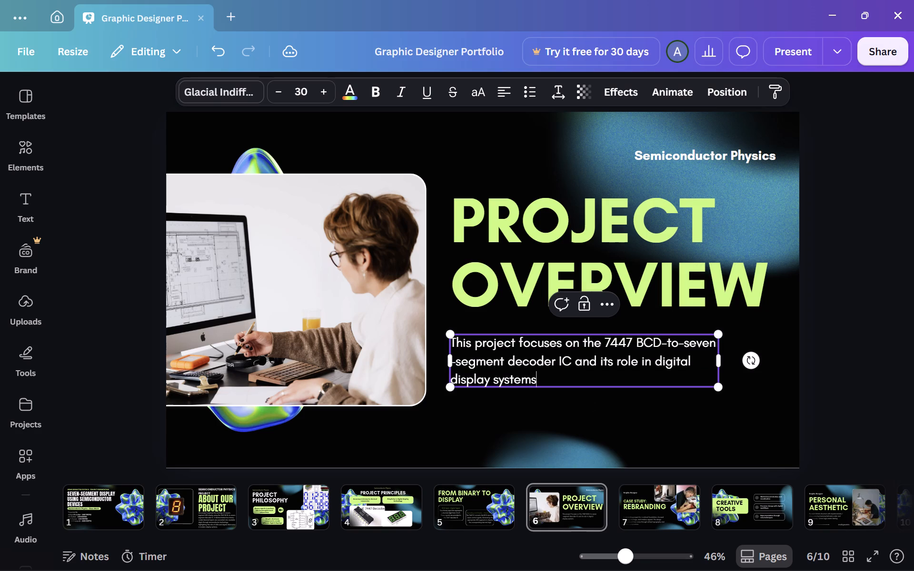
End the sentence with a period and add "It explores how binary-coded decimals inputs are".
{"action": "type", "text": ". It explores"}
{"action": "key", "text": "space"}
{"action": "type", "text": "how binary"}
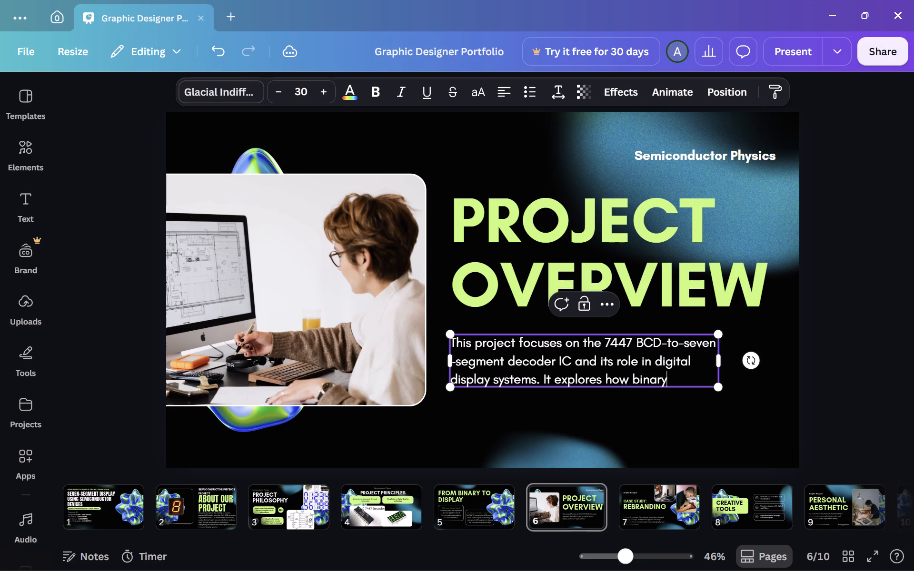
{"action": "type", "text": "-coed"}
{"action": "key", "text": "BackSpace"}
{"action": "key", "text": "BackSpace"}
{"action": "type", "text": "ded decimals"}
{"action": "key", "text": "space"}
{"action": "type", "text": "inpur"}
{"action": "key", "text": "BackSpace"}
{"action": "type", "text": "ts are"}
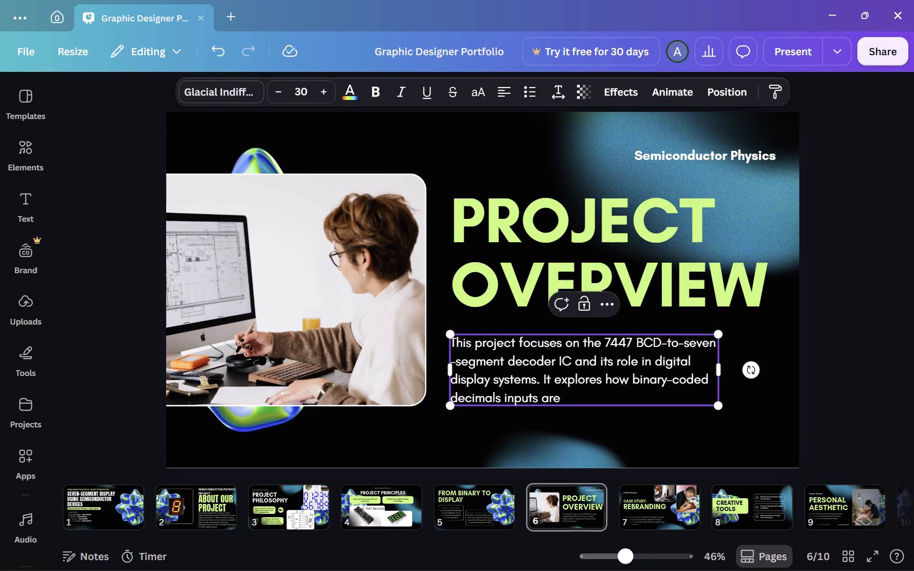
Continue the Project Overview paragraph with "decoded into signal that illuminate the appropriate LED segments".
{"action": "key", "text": "space"}
{"action": "type", "text": "decoded into signal that illumi"}
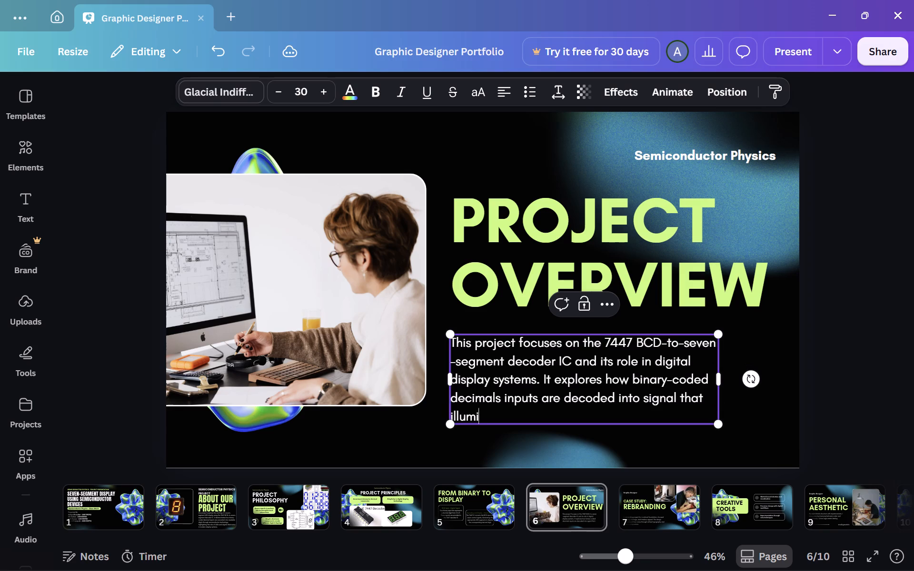
{"action": "type", "text": "n"}
{"action": "type", "text": "ate"}
{"action": "key", "text": "space"}
{"action": "type", "text": "the appropriate"}
{"action": "key", "text": "space"}
{"action": "type", "text": "LED segments"}
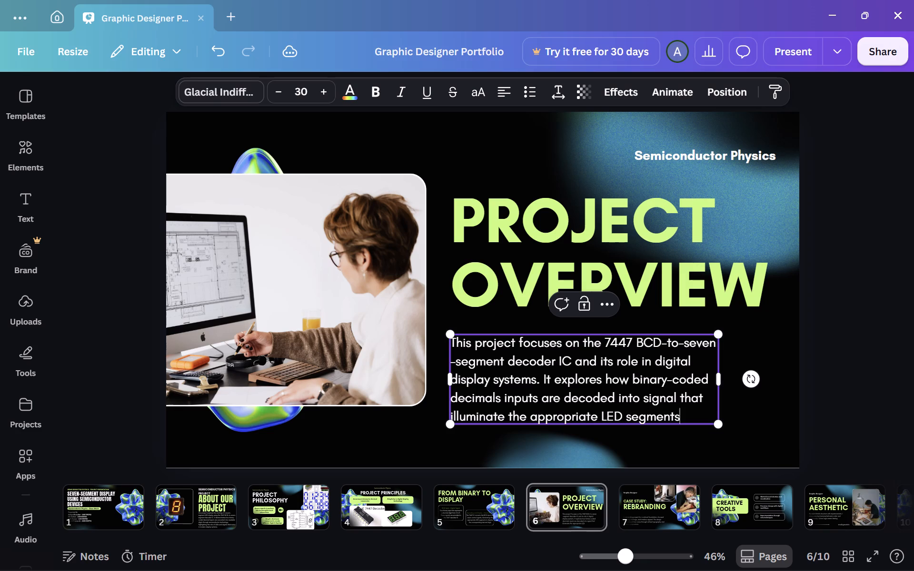
Finish the paragraph with a comma and "producing readable decimal digits through semiconductor technology".
{"action": "type", "text": ",p"}
{"action": "key", "text": "BackSpace"}
{"action": "key", "text": "space"}
{"action": "type", "text": "producing"}
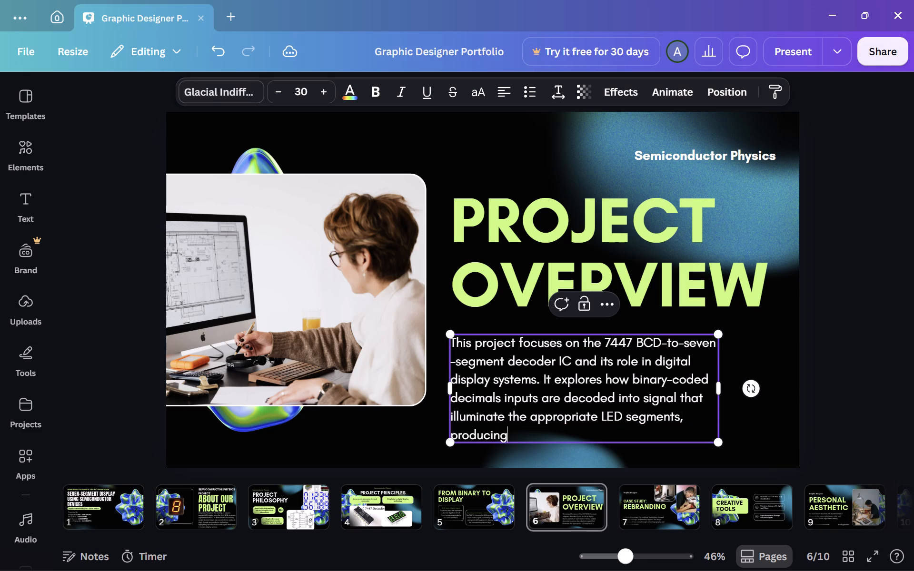
{"action": "key", "text": "space"}
{"action": "type", "text": "readable decimal digits tho"}
{"action": "key", "text": "BackSpace"}
{"action": "type", "text": "rough semiconductor technology"}
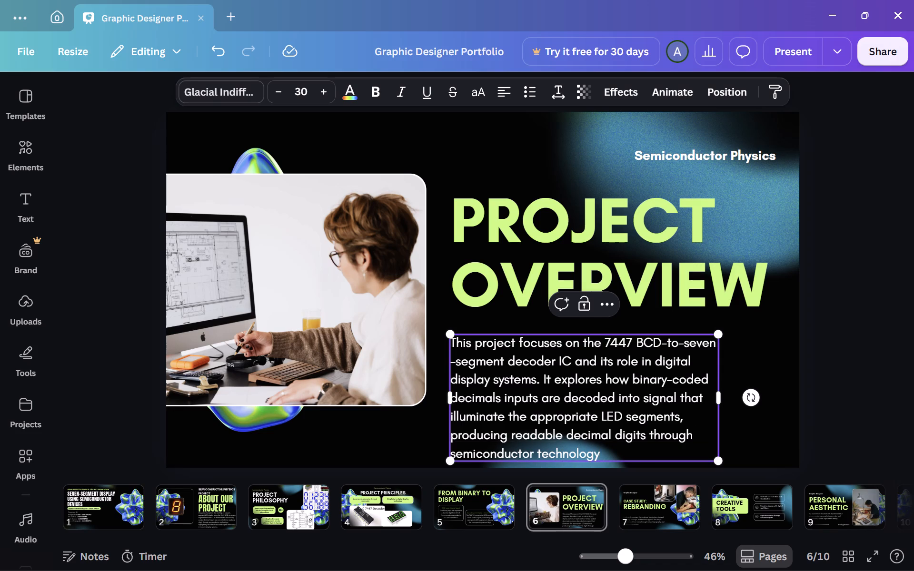
Widen the paragraph's text box until it extends slightly past the end of the "OVERVIEW" heading line.
{"action": "left_click_drag", "start_coordinate": [721, 393], "coordinate": [740, 394]}
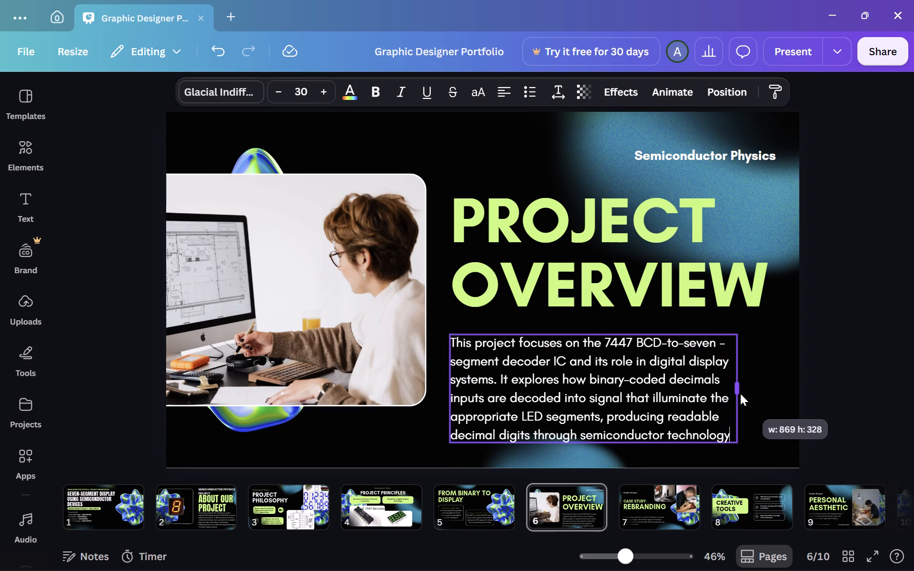
{"action": "left_click_drag", "start_coordinate": [740, 394], "coordinate": [772, 389]}
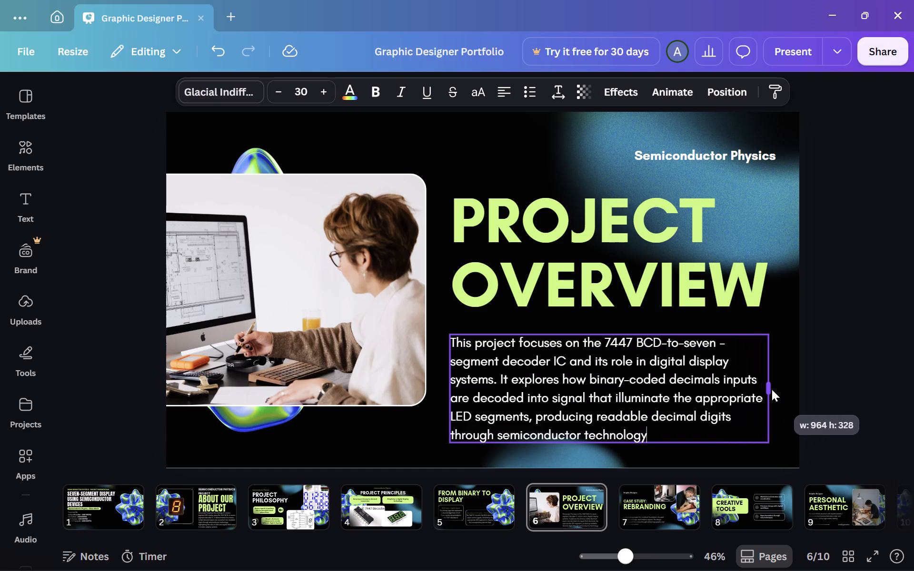
{"action": "left_click_drag", "start_coordinate": [772, 389], "coordinate": [786, 388]}
{"action": "left_click", "coordinate": [862, 356]}
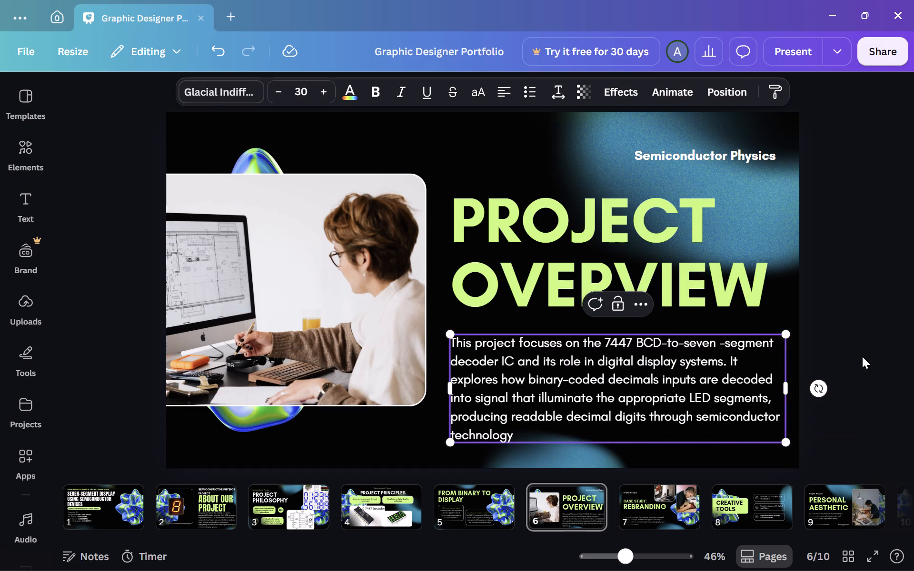
Delete the photo of the person at the computer from slide 6's picture frame, keeping the frame.
{"action": "left_click", "coordinate": [358, 298]}
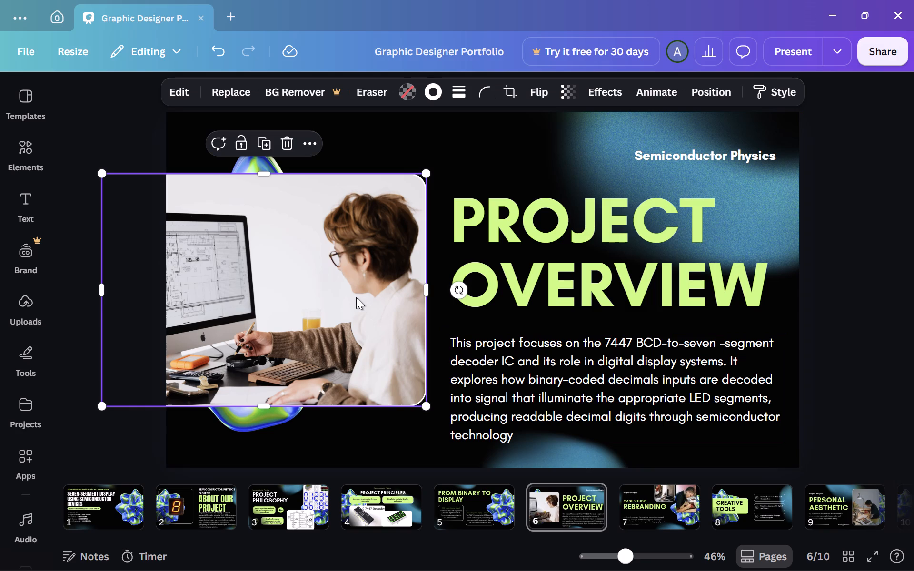
{"action": "key", "text": "Delete"}
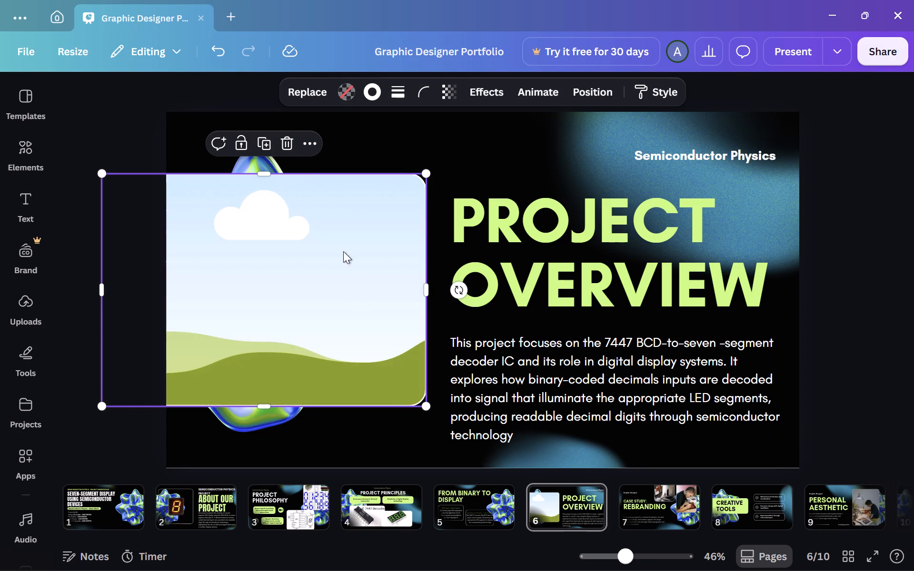
Switch to the Brave browser's image search results for common anode seven-segment LED displays.
{"action": "key", "text": "alt+Tab"}
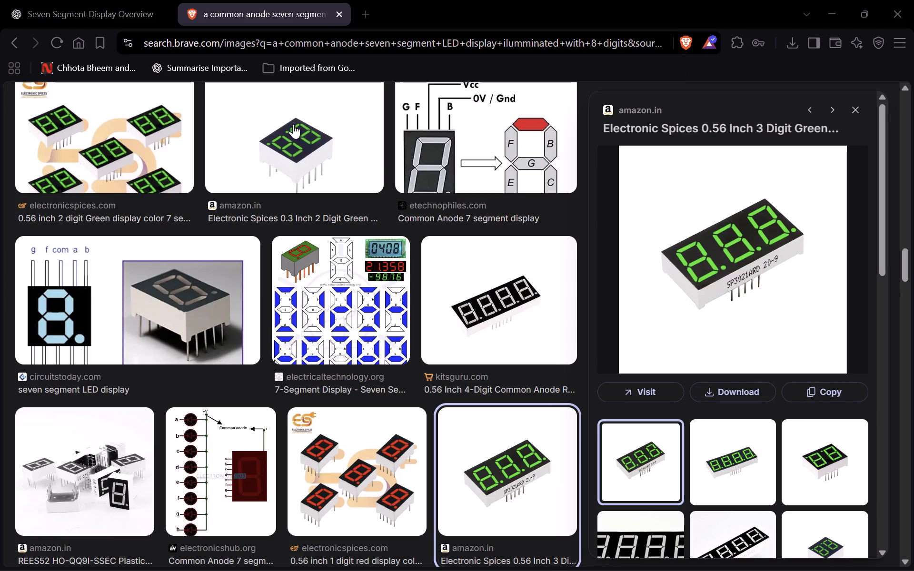
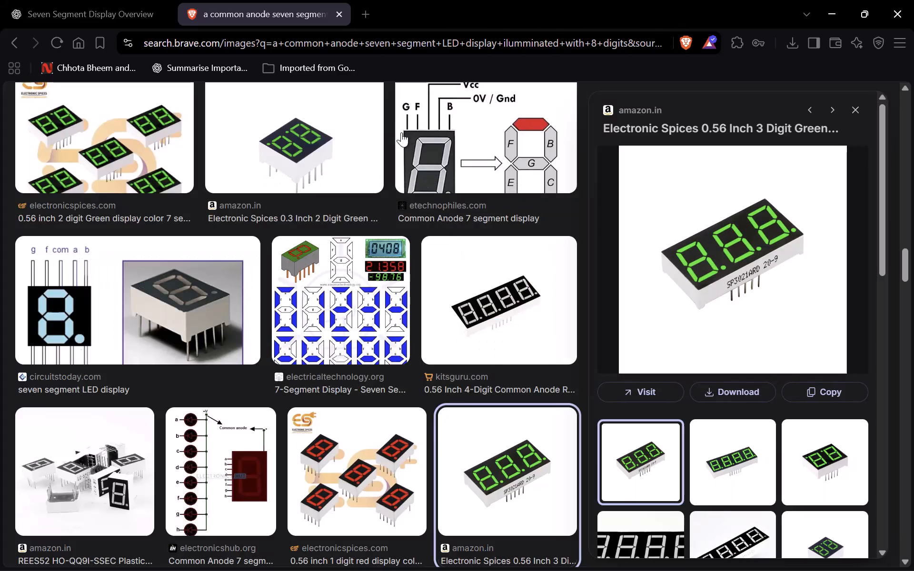
Search the images for "7447 IC alongside a seven segment display".
{"action": "scroll", "coordinate": [401, 128], "scroll_direction": "up", "scroll_amount": 7}
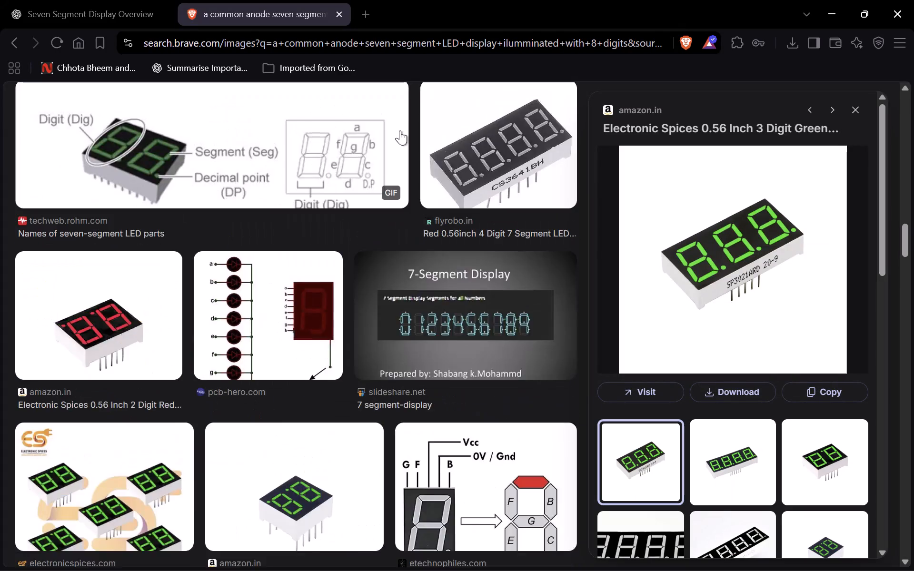
{"action": "scroll", "coordinate": [400, 130], "scroll_direction": "up", "scroll_amount": 20}
{"action": "scroll", "coordinate": [400, 130], "scroll_direction": "up", "scroll_amount": 10}
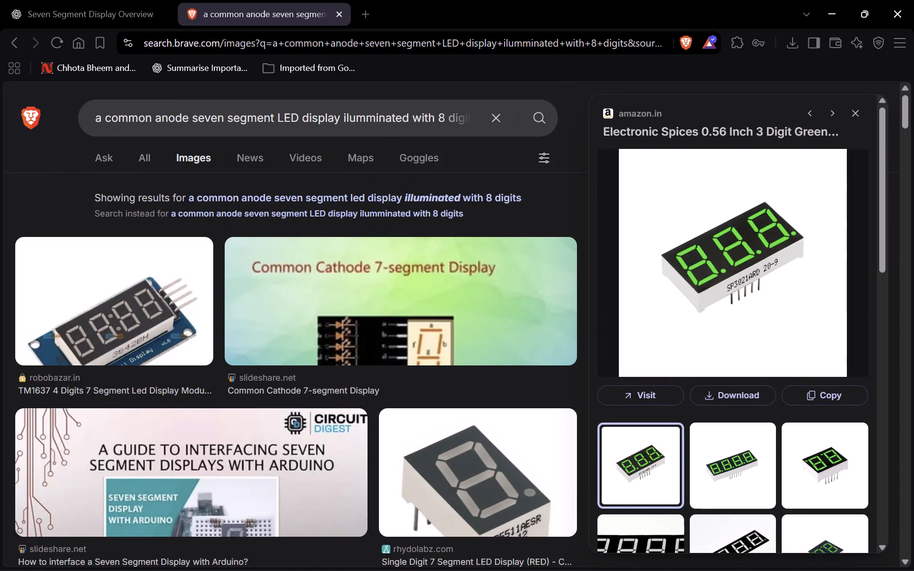
{"action": "left_click", "coordinate": [497, 110]}
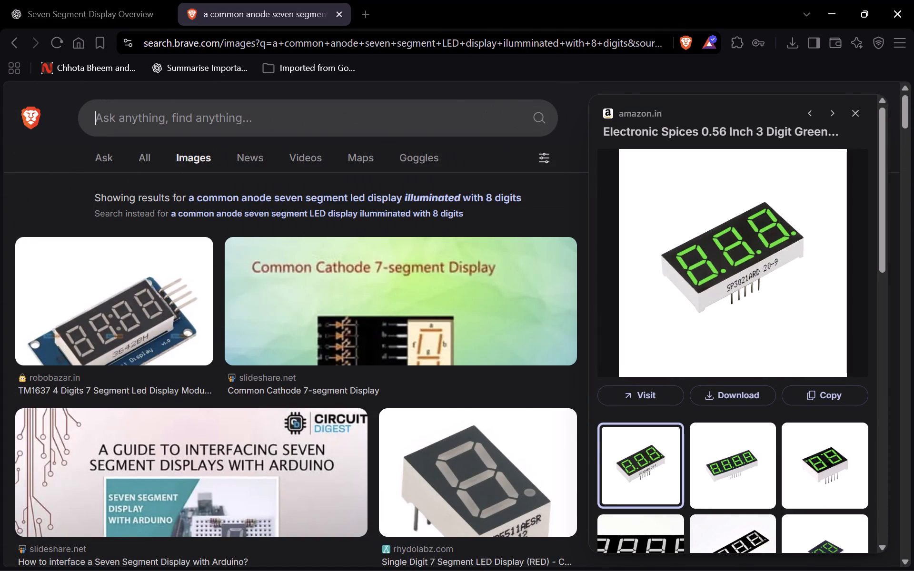
{"action": "type", "text": "7447 IC alongside a seven segm"}
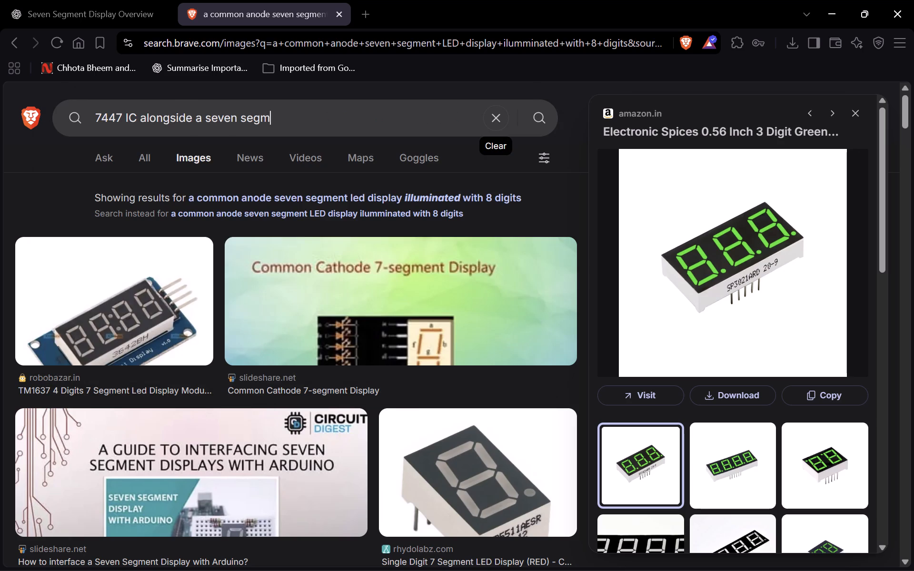
{"action": "type", "text": "new"}
{"action": "key", "text": "BackSpace"}
{"action": "key", "text": "BackSpace"}
{"action": "key", "text": "BackSpace"}
{"action": "type", "text": "ent"}
{"action": "key", "text": "space"}
{"action": "type", "text": "display"}
{"action": "key", "text": "Return"}
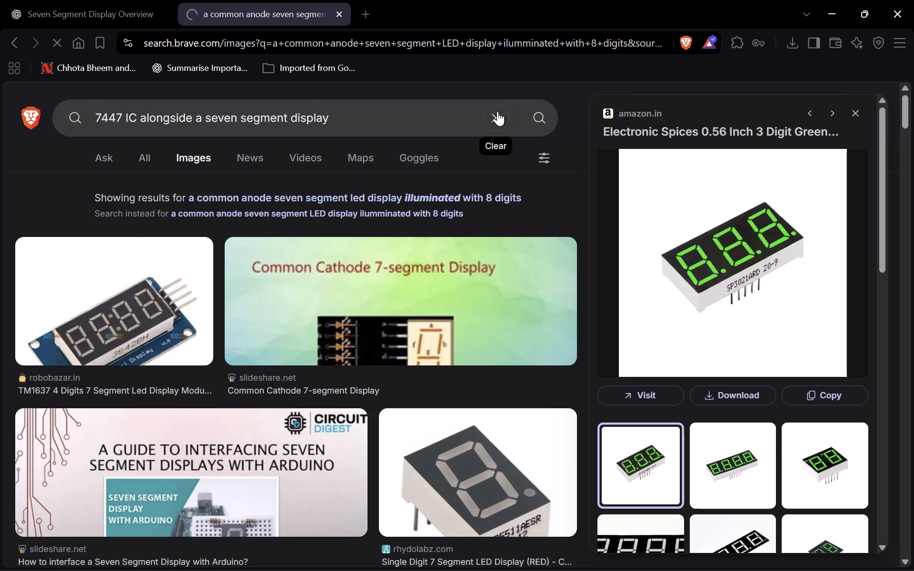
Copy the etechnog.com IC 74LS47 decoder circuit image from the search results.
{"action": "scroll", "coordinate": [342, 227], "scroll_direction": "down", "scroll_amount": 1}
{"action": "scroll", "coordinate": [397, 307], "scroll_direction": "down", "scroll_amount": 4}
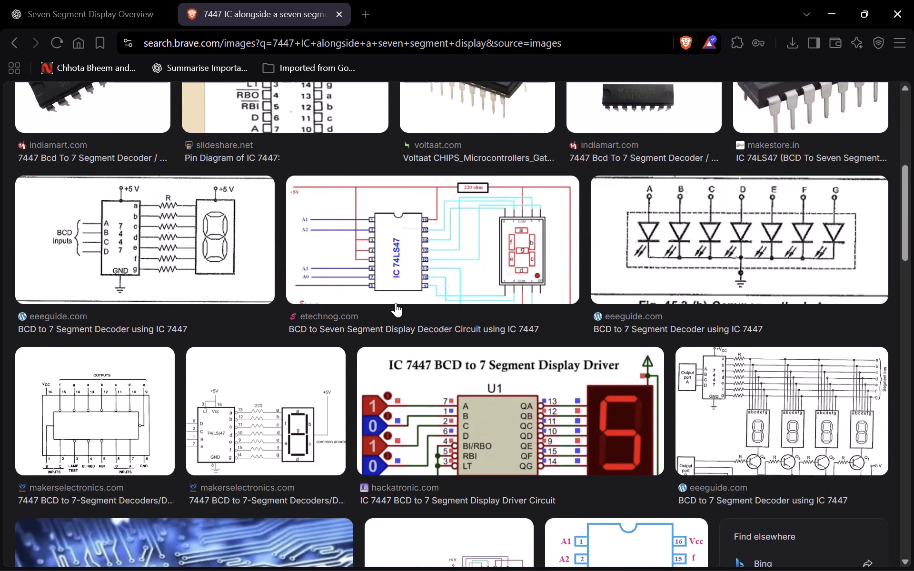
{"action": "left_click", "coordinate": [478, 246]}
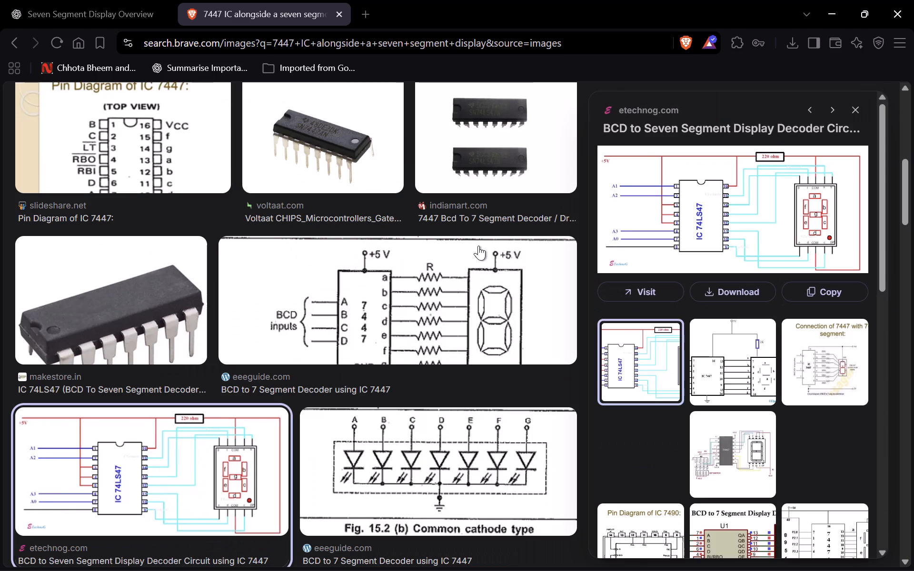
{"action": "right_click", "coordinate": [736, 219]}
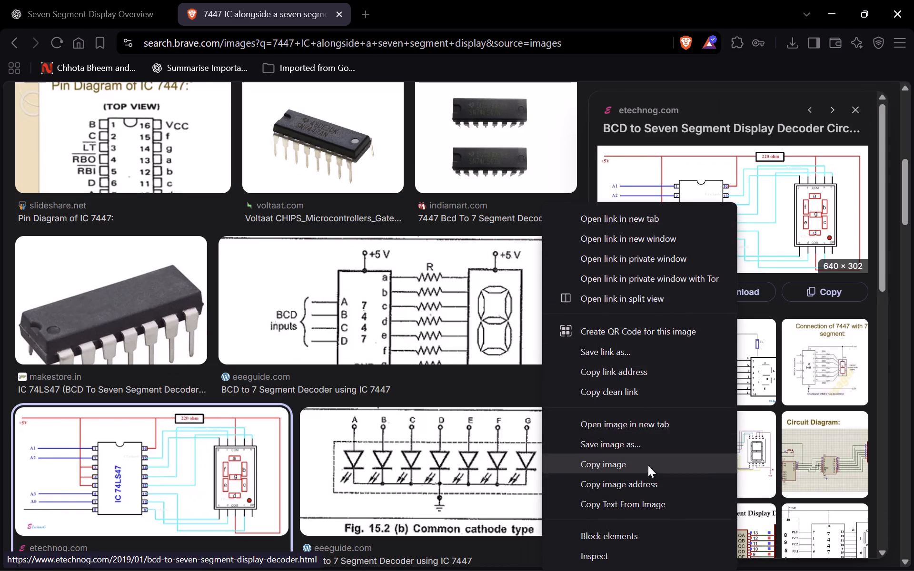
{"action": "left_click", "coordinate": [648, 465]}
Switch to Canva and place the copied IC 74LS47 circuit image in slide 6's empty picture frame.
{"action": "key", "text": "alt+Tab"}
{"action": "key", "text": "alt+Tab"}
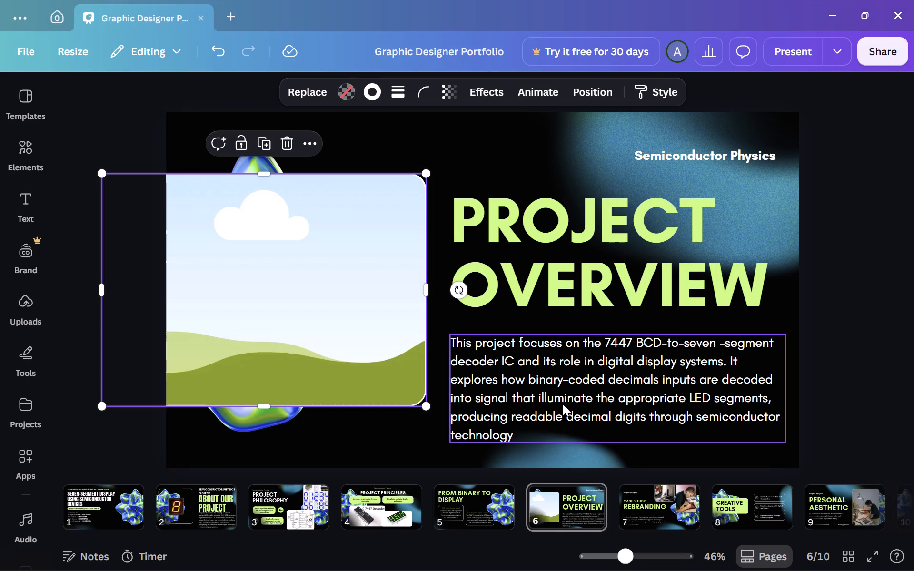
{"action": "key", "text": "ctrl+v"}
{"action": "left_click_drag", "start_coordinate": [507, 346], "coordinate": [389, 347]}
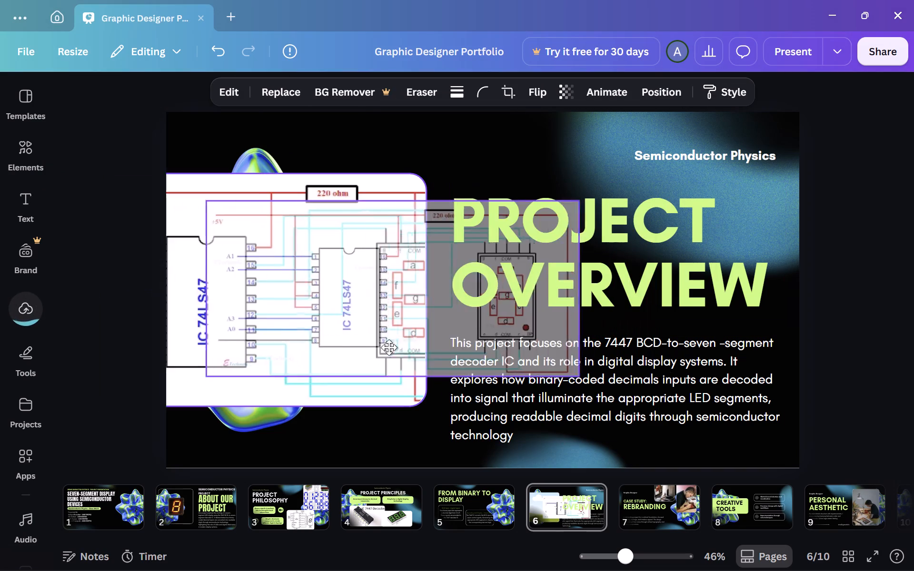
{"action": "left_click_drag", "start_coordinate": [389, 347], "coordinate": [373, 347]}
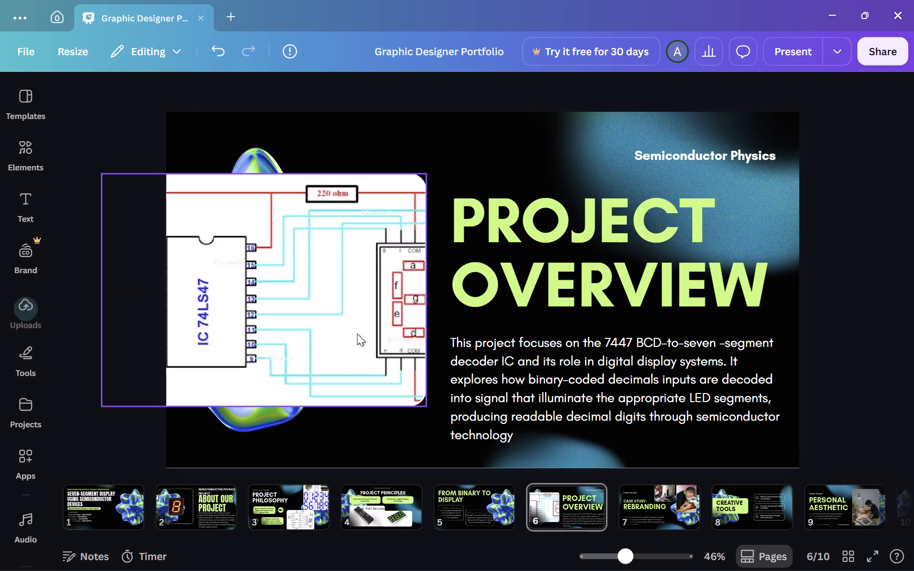
Move slide 6's picture frame slightly towards the heading, keeping its height on the slide.
{"action": "left_click_drag", "start_coordinate": [336, 315], "coordinate": [385, 313]}
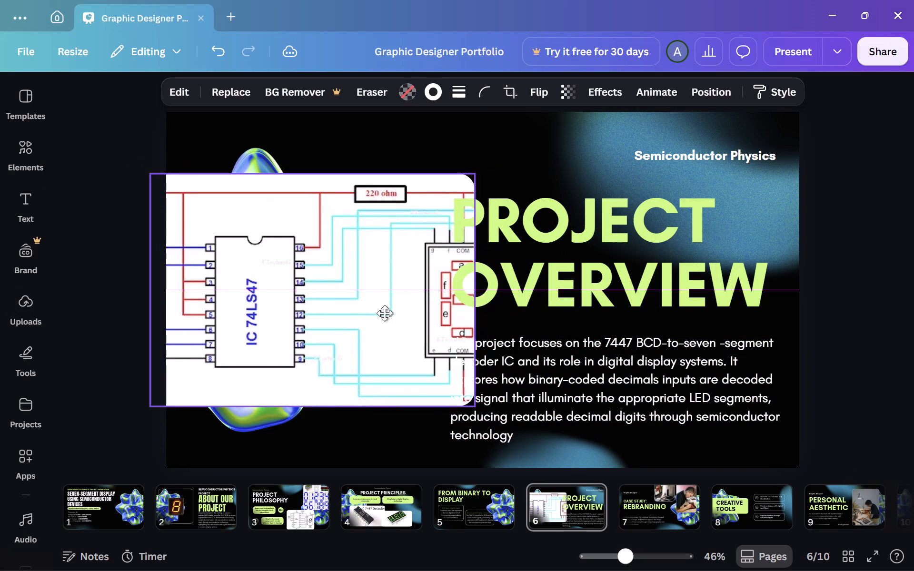
{"action": "left_click_drag", "start_coordinate": [385, 313], "coordinate": [355, 314]}
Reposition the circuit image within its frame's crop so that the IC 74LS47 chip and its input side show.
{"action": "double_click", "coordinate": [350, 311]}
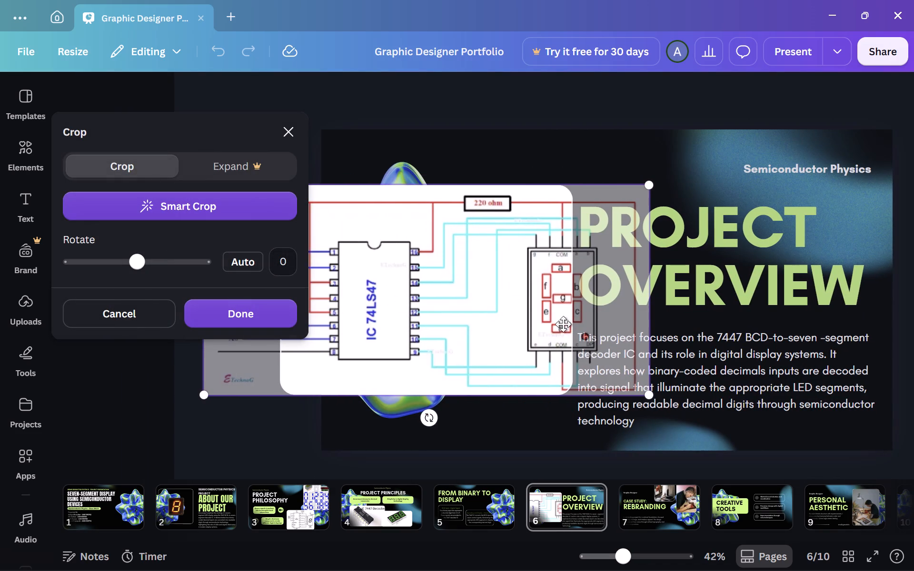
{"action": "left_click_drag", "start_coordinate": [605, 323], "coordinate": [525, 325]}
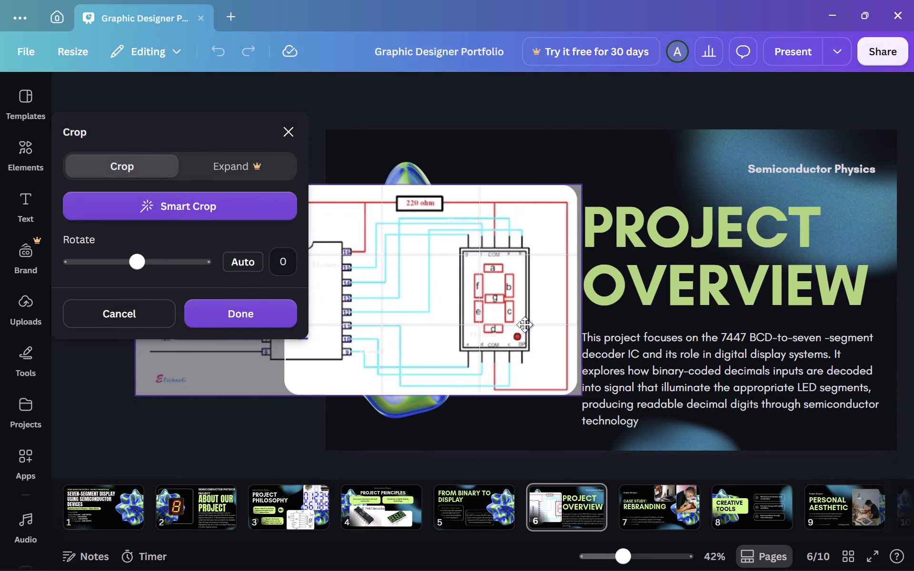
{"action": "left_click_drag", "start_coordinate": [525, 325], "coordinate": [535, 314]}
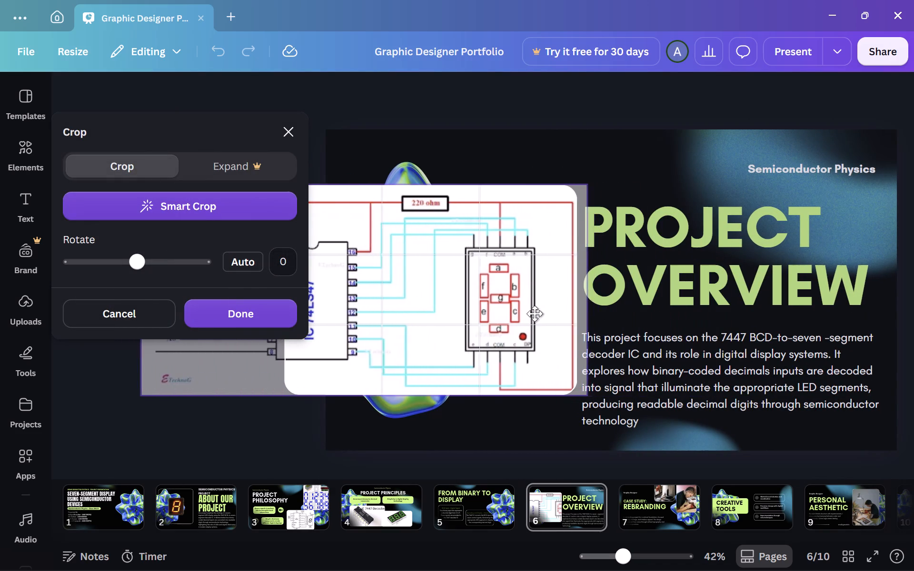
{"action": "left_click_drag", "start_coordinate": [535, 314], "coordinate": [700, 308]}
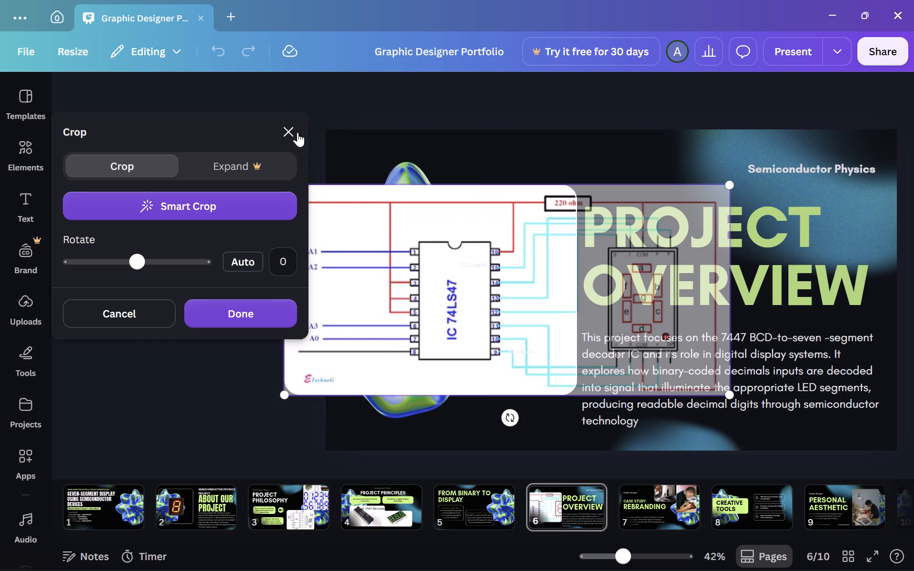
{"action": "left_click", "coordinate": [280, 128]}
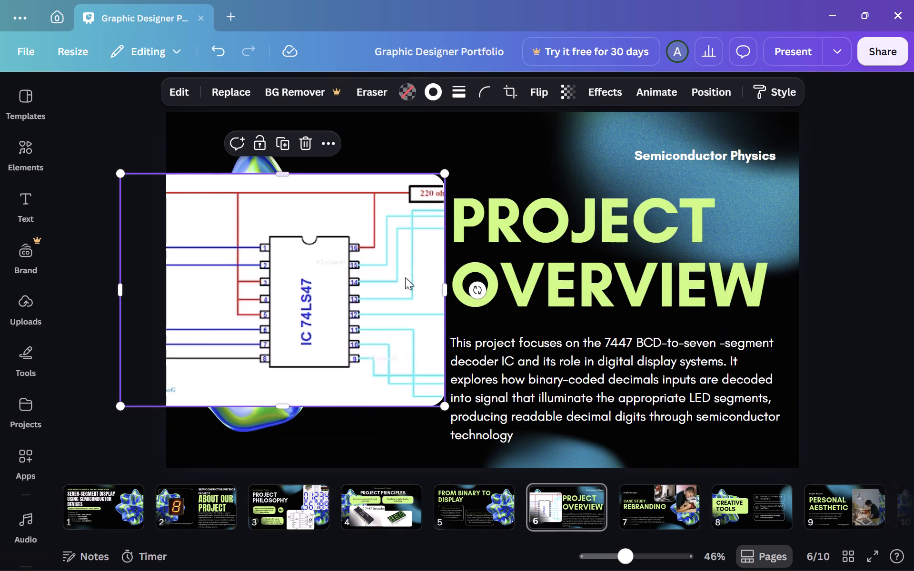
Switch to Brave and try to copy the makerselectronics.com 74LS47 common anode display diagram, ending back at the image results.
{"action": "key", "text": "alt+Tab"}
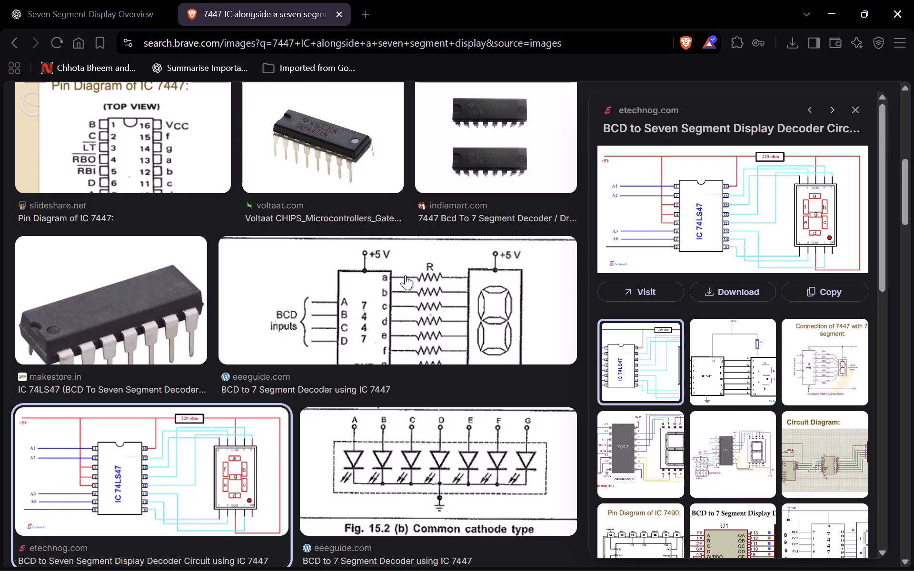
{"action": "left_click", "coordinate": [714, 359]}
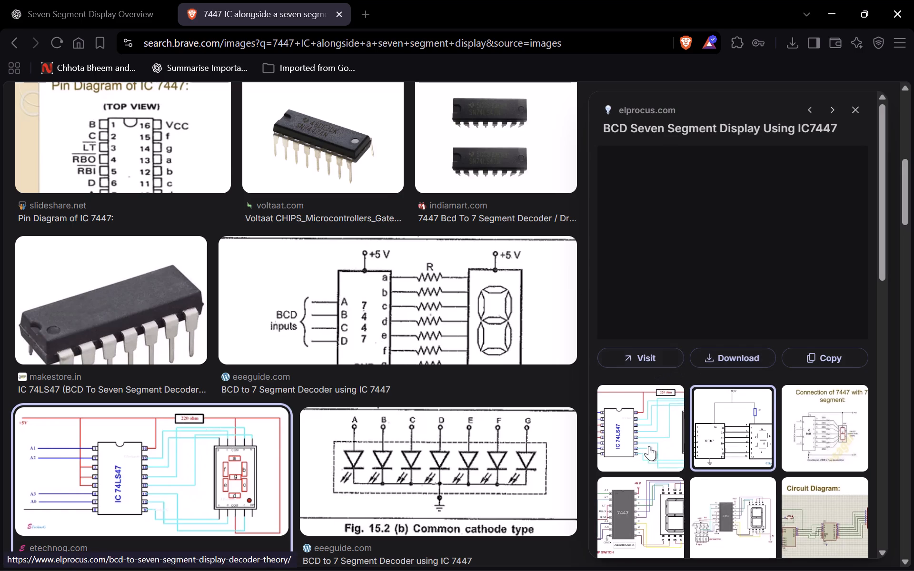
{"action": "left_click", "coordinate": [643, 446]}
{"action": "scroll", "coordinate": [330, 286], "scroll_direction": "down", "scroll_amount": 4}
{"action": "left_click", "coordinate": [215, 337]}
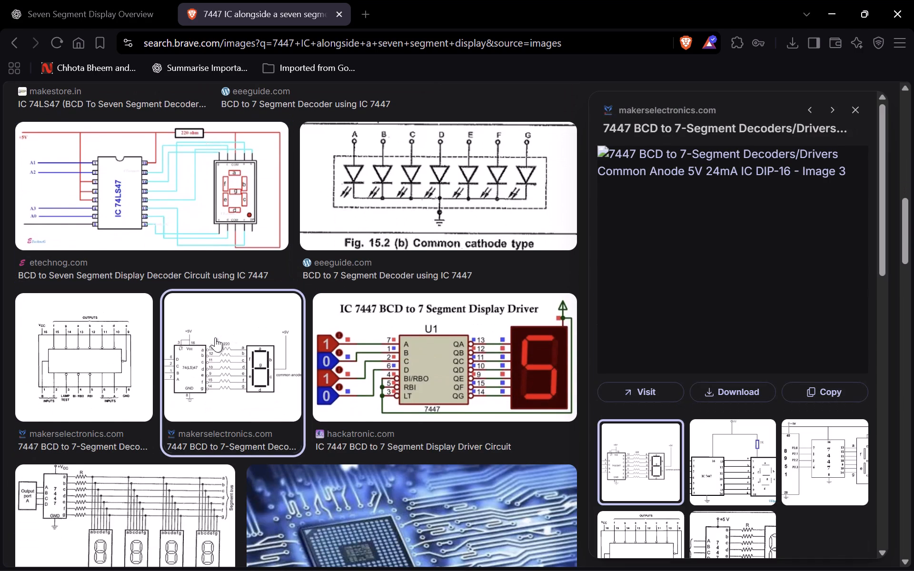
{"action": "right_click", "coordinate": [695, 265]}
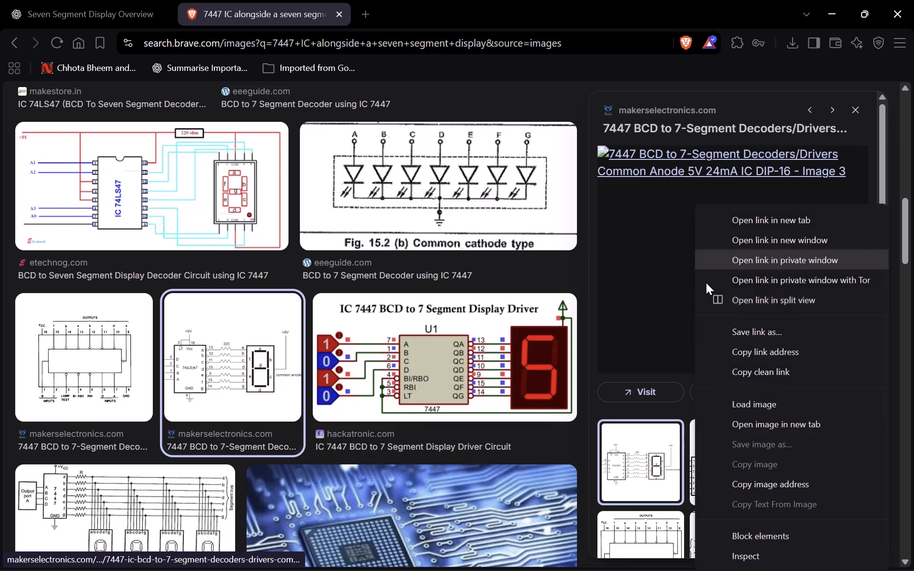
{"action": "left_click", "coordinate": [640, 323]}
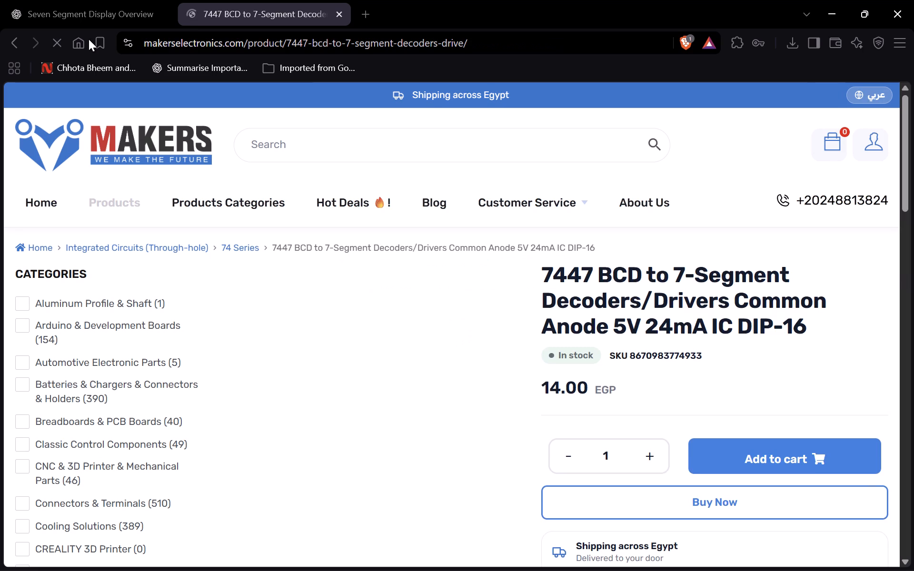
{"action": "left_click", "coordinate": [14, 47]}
Look through the image results and their previews for another circuit diagram of the 7447 with a seven-segment display.
{"action": "scroll", "coordinate": [331, 354], "scroll_direction": "down", "scroll_amount": 5}
{"action": "scroll", "coordinate": [285, 288], "scroll_direction": "up", "scroll_amount": 5}
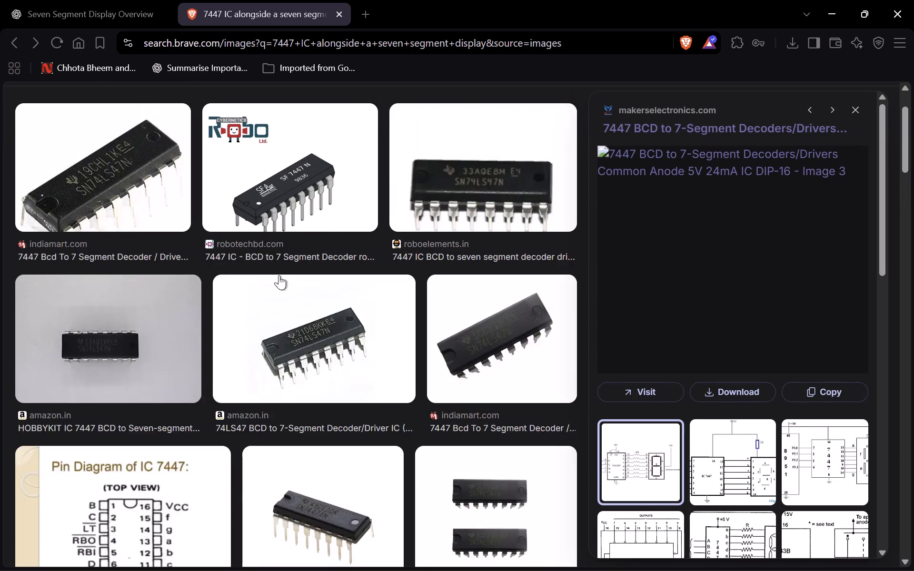
{"action": "scroll", "coordinate": [279, 275], "scroll_direction": "up", "scroll_amount": 8}
{"action": "scroll", "coordinate": [165, 175], "scroll_direction": "down", "scroll_amount": 9}
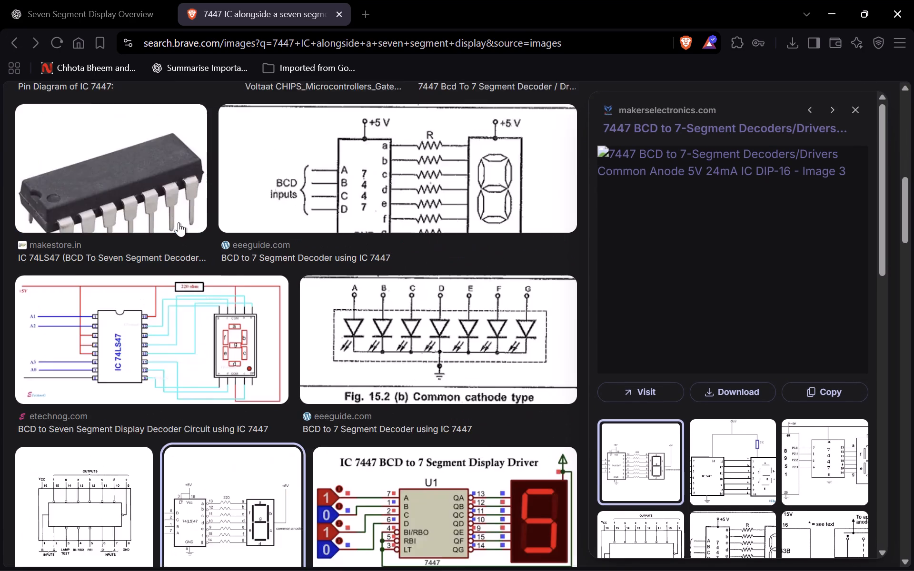
{"action": "scroll", "coordinate": [179, 222], "scroll_direction": "down", "scroll_amount": 1}
{"action": "left_click", "coordinate": [215, 377]}
{"action": "left_click", "coordinate": [117, 396]}
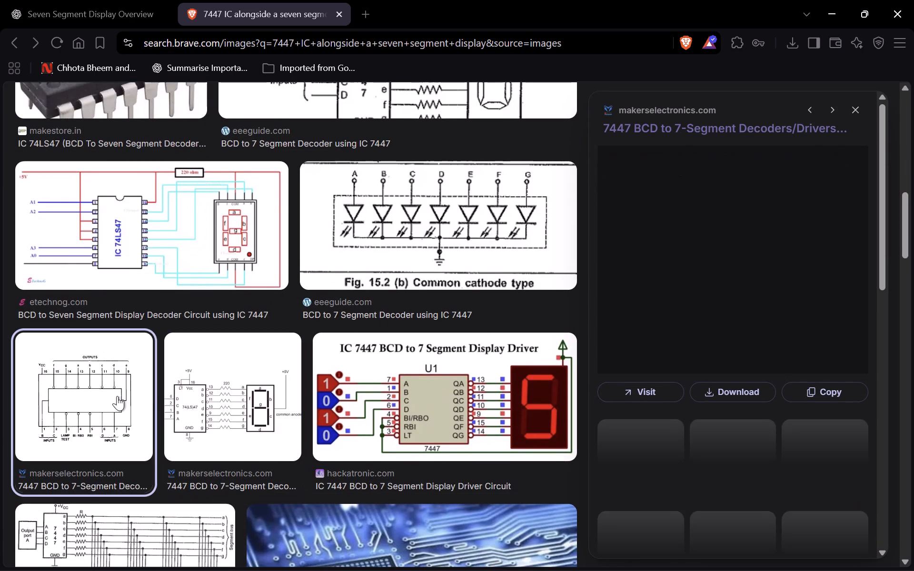
{"action": "left_click", "coordinate": [355, 383]}
{"action": "left_click", "coordinate": [187, 360]}
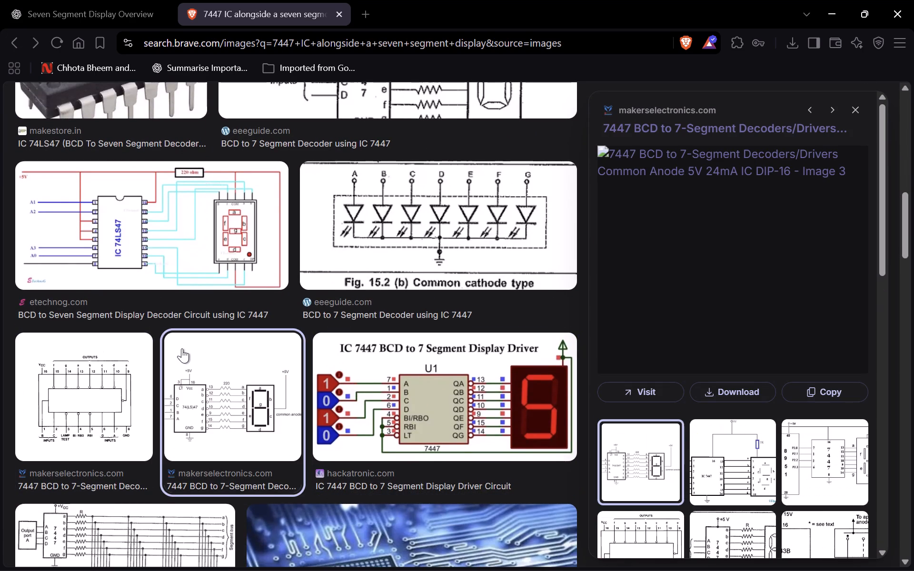
{"action": "scroll", "coordinate": [208, 319], "scroll_direction": "down", "scroll_amount": 1}
{"action": "left_click", "coordinate": [849, 105]}
{"action": "scroll", "coordinate": [497, 273], "scroll_direction": "down", "scroll_amount": 4}
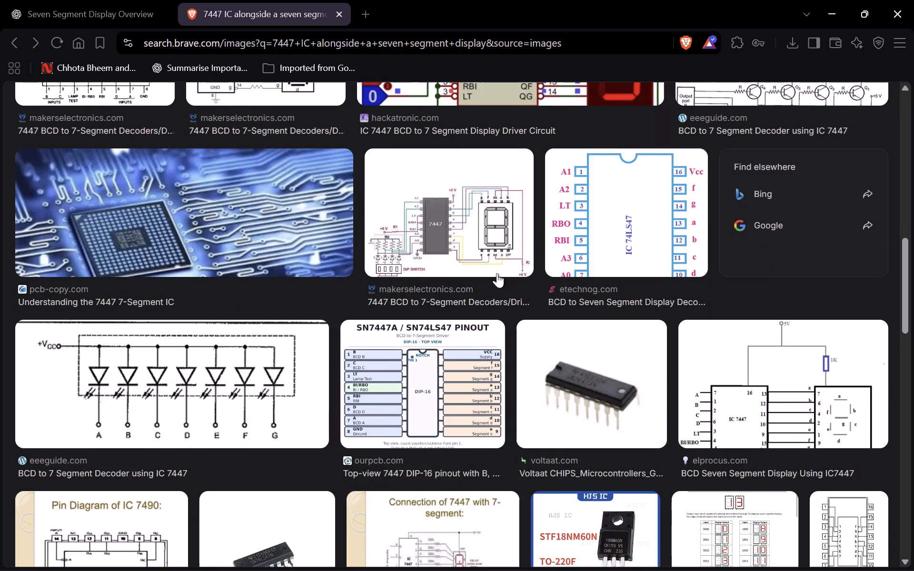
{"action": "left_click", "coordinate": [439, 231]}
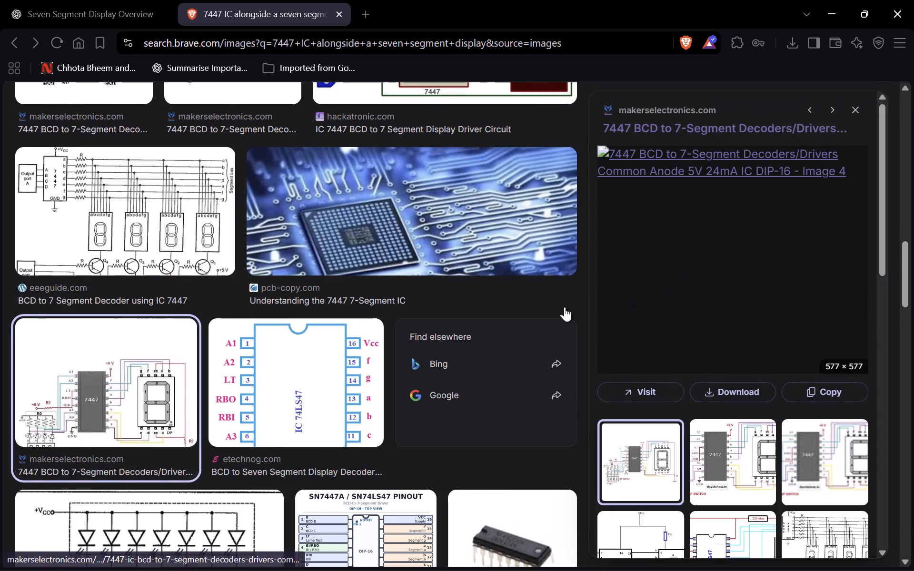
Copy the elprocus.com image "BCD Seven Segment Display Using IC7447" from the search results.
{"action": "scroll", "coordinate": [265, 301], "scroll_direction": "down", "scroll_amount": 8}
{"action": "left_click", "coordinate": [166, 207]}
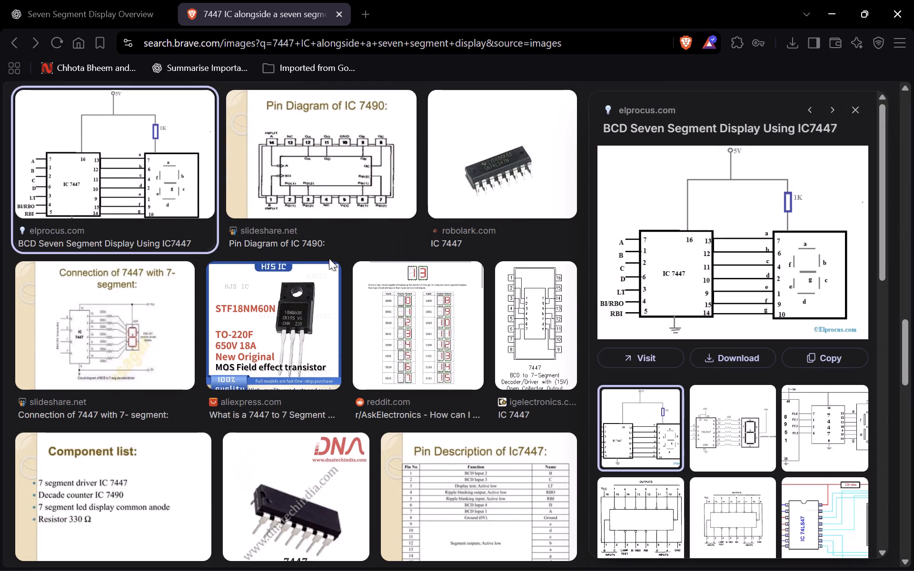
{"action": "right_click", "coordinate": [745, 199]}
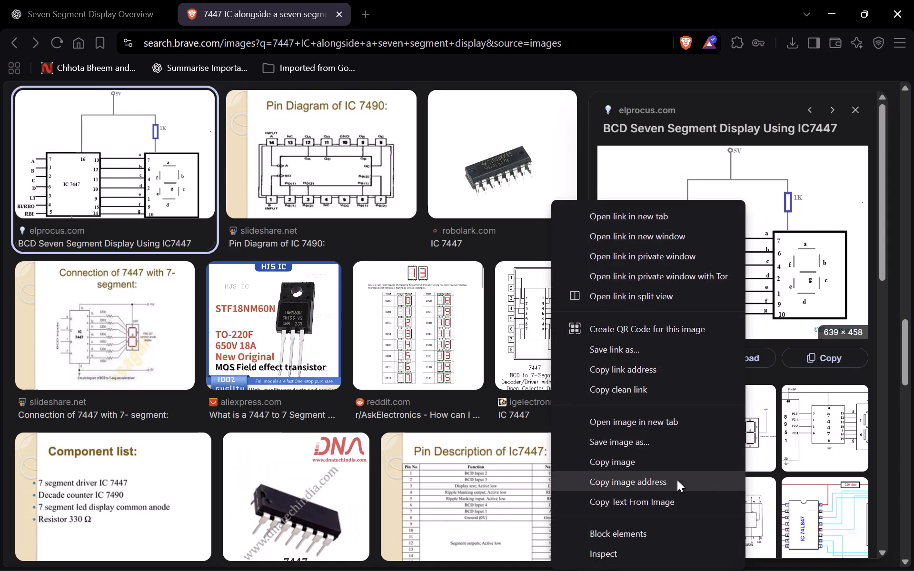
{"action": "left_click", "coordinate": [666, 468]}
Switch to Canva and delete the IC 74LS47 circuit image from slide 6's picture frame, keeping the frame.
{"action": "key", "text": "alt+Tab"}
{"action": "left_click", "coordinate": [358, 320]}
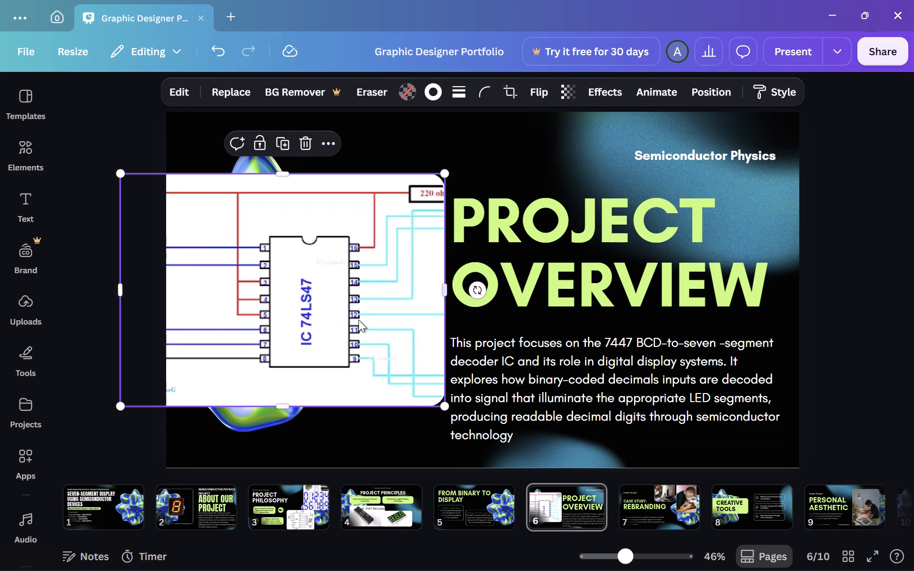
{"action": "key", "text": "Delete"}
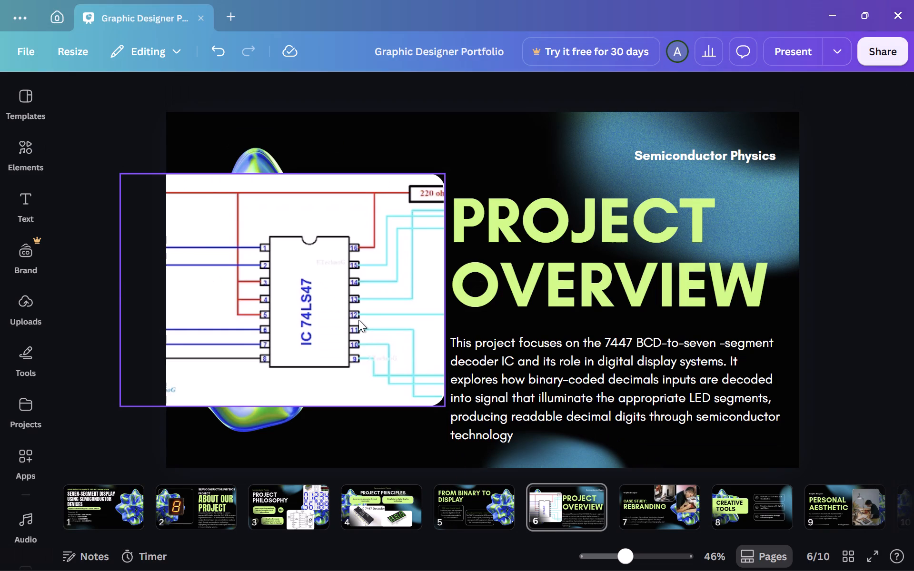
{"action": "left_click", "coordinate": [358, 320]}
{"action": "key", "text": "Delete"}
Paste the copied Elprocus IC 7447 circuit diagram onto slide 6 and place it in the empty picture frame.
{"action": "key", "text": "ctrl+v"}
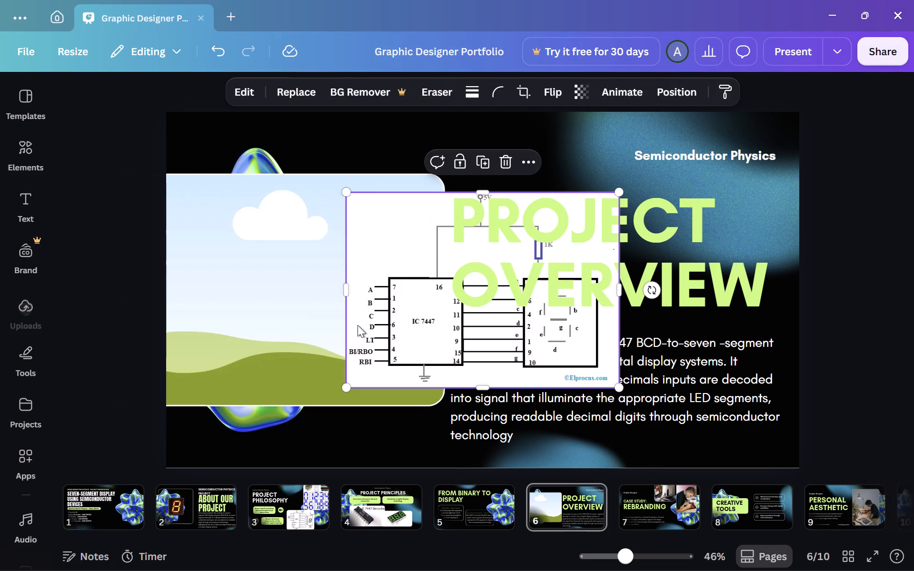
{"action": "left_click_drag", "start_coordinate": [447, 294], "coordinate": [325, 305]}
Adjust the crop of slide 6's circuit diagram, rotating it to -0.4 and shifting it inside the frame.
{"action": "double_click", "coordinate": [318, 301]}
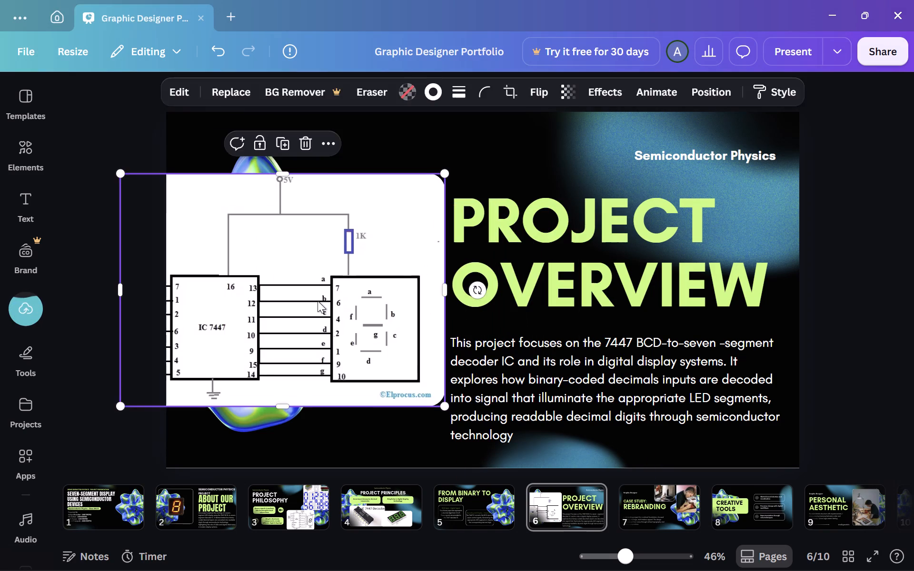
{"action": "left_click_drag", "start_coordinate": [382, 312], "coordinate": [386, 312]}
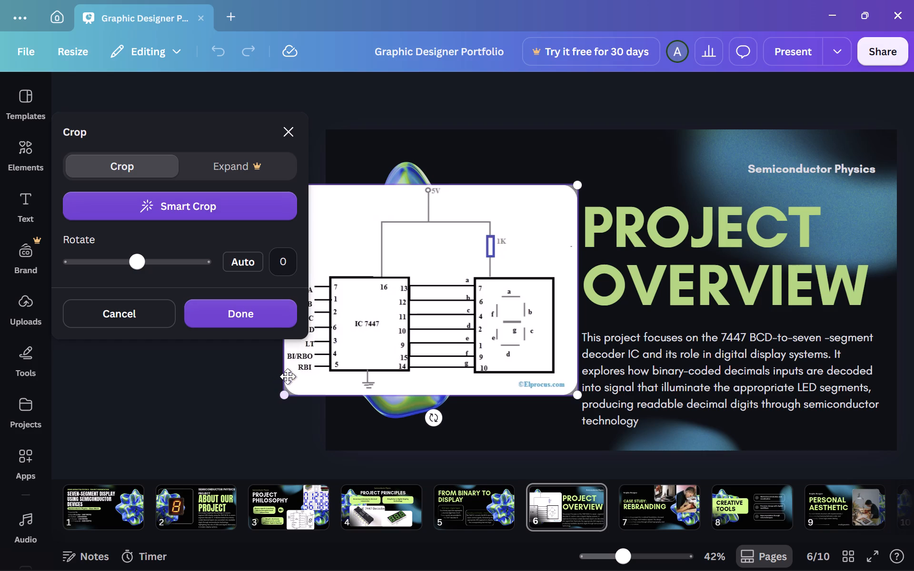
{"action": "left_click", "coordinate": [229, 214]}
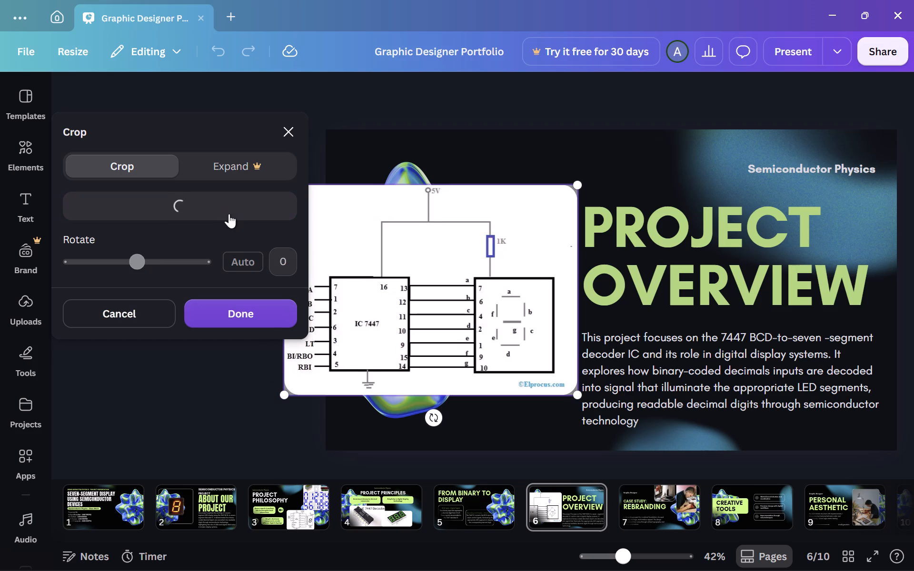
{"action": "left_click_drag", "start_coordinate": [578, 181], "coordinate": [566, 196]}
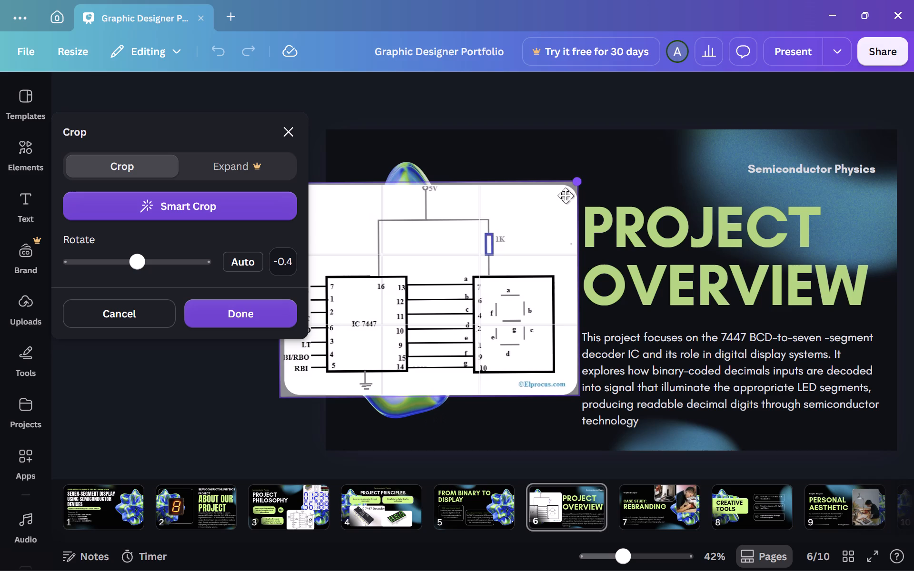
{"action": "left_click_drag", "start_coordinate": [566, 196], "coordinate": [572, 229]}
{"action": "left_click_drag", "start_coordinate": [416, 279], "coordinate": [476, 327]}
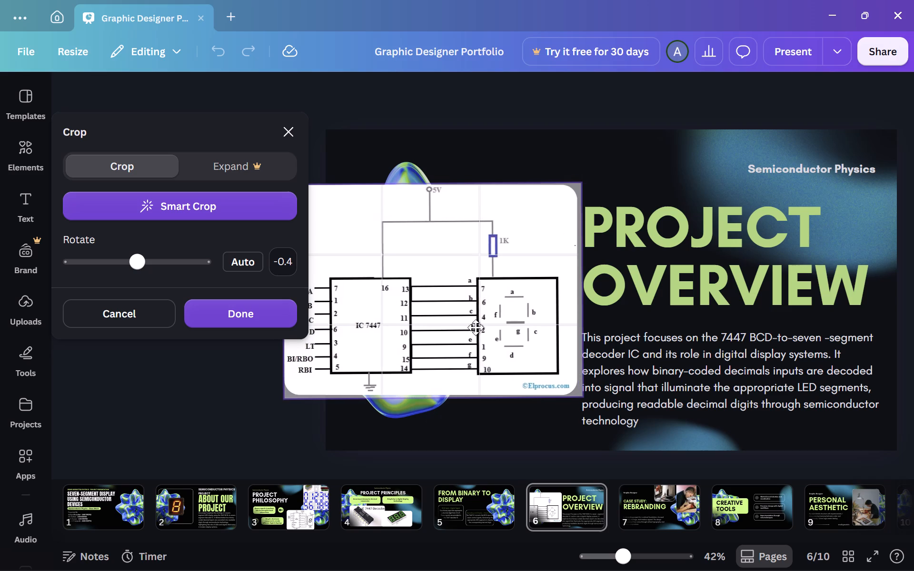
{"action": "left_click_drag", "start_coordinate": [476, 327], "coordinate": [529, 324]}
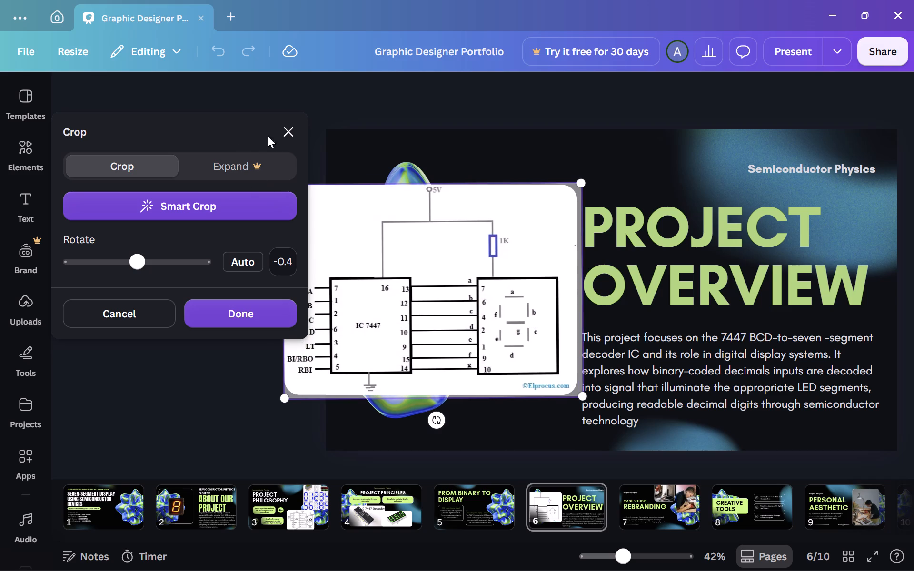
{"action": "left_click", "coordinate": [286, 133]}
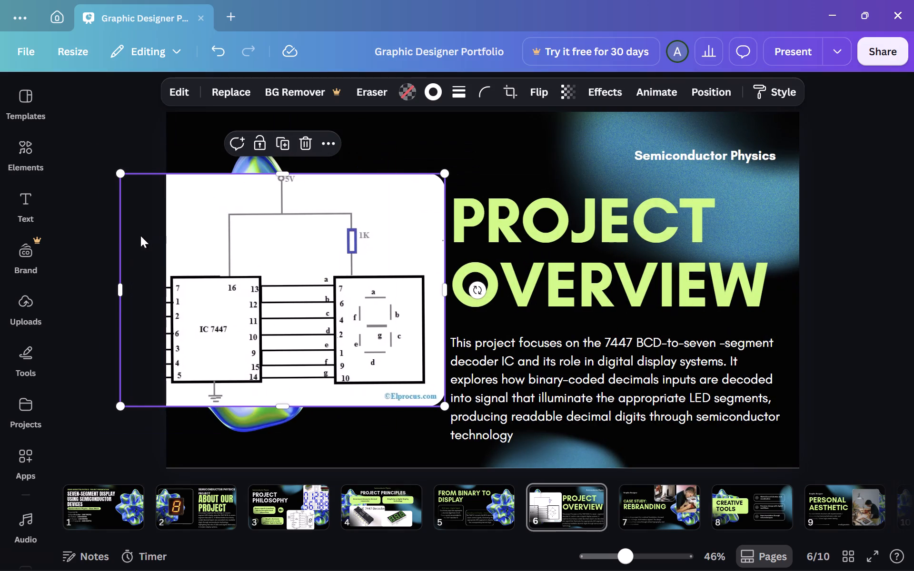
{"action": "left_click", "coordinate": [100, 240]}
Move slide 6's "Project Overview" heading and the paragraph below it toward the slide's right edge, aligning their left sides.
{"action": "left_click", "coordinate": [629, 298]}
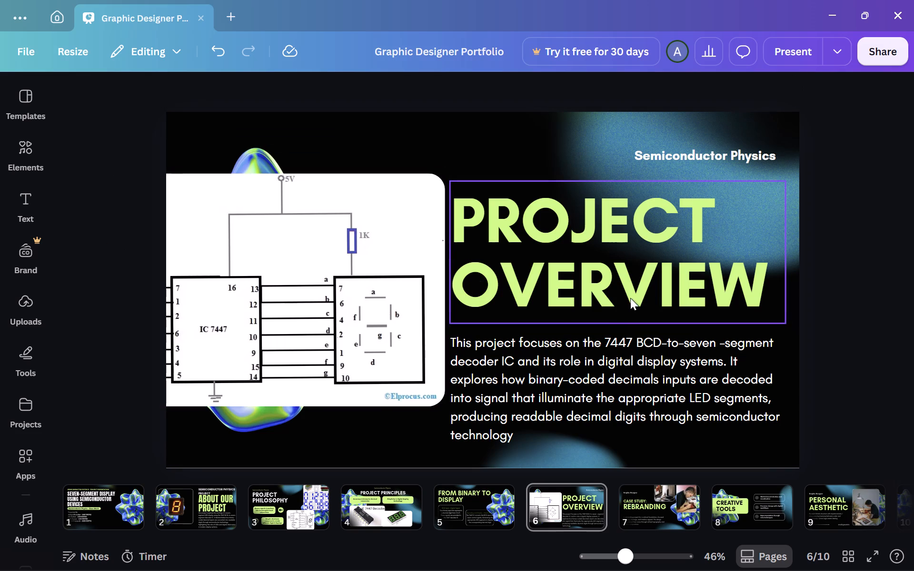
{"action": "left_click_drag", "start_coordinate": [662, 285], "coordinate": [697, 284]}
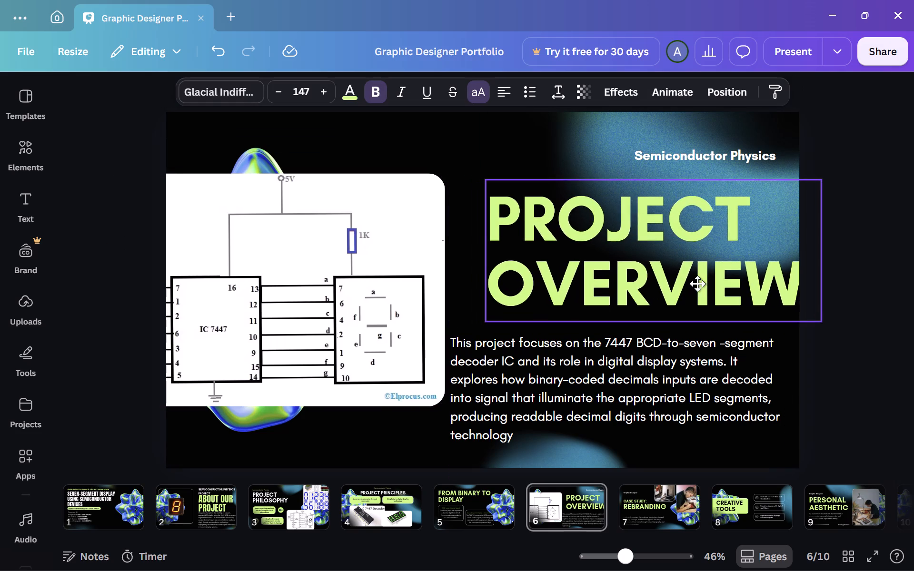
{"action": "left_click_drag", "start_coordinate": [697, 284], "coordinate": [686, 281]}
{"action": "left_click", "coordinate": [640, 359]}
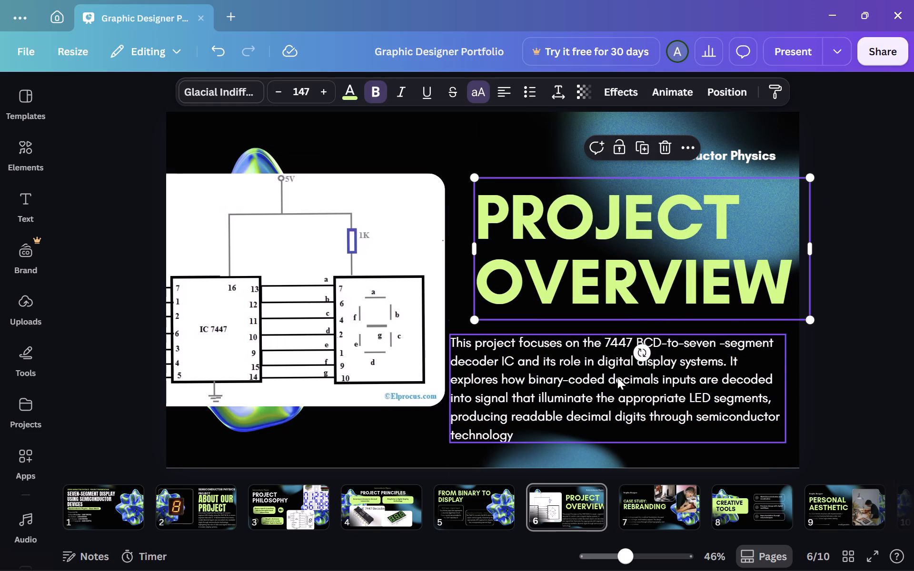
{"action": "left_click", "coordinate": [607, 377]}
{"action": "left_click_drag", "start_coordinate": [606, 376], "coordinate": [627, 373]}
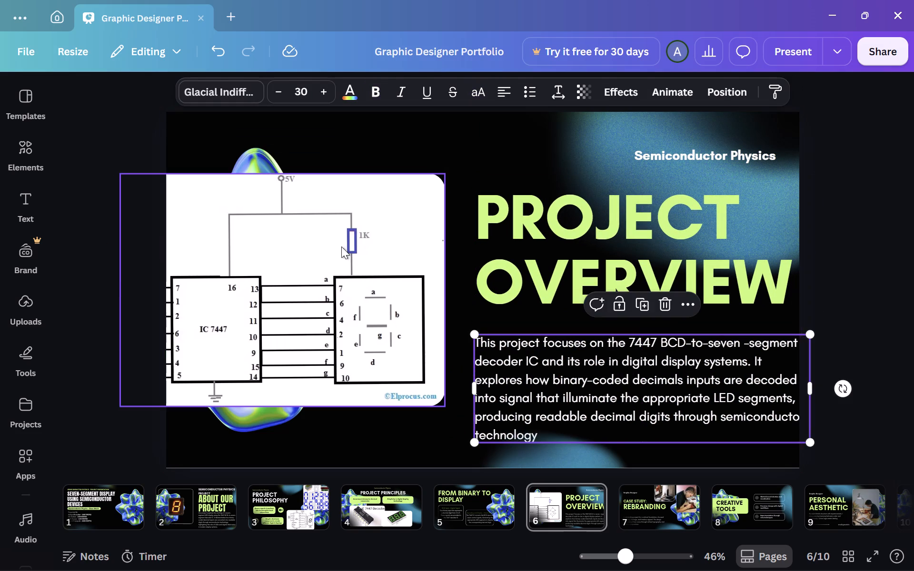
Move the circuit picture right to meet the slide 6 text and trim its left side to the slide's left edge.
{"action": "left_click", "coordinate": [336, 241]}
{"action": "left_click_drag", "start_coordinate": [298, 250], "coordinate": [331, 250]}
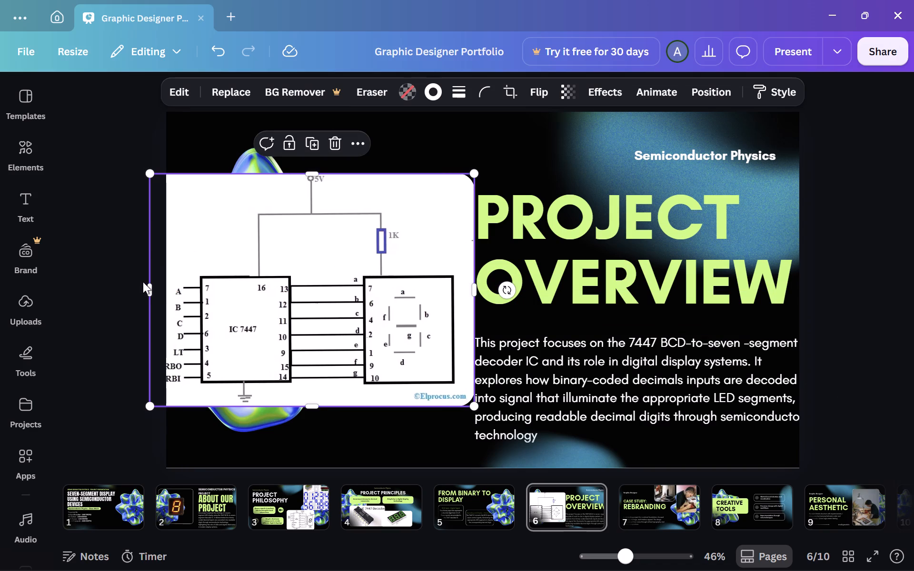
{"action": "left_click_drag", "start_coordinate": [148, 285], "coordinate": [167, 285]}
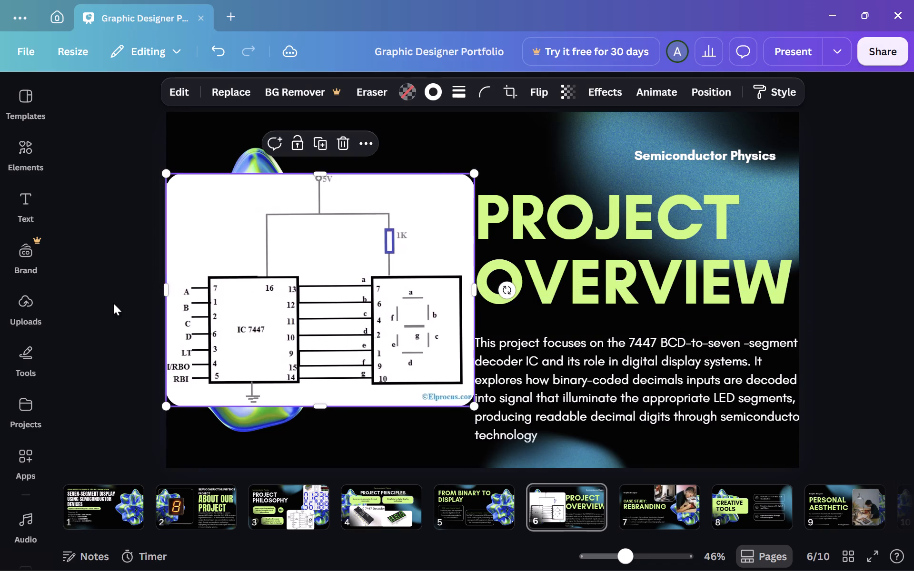
{"action": "left_click", "coordinate": [113, 303]}
{"action": "triple_click", "coordinate": [174, 295]}
{"action": "left_click", "coordinate": [212, 297]}
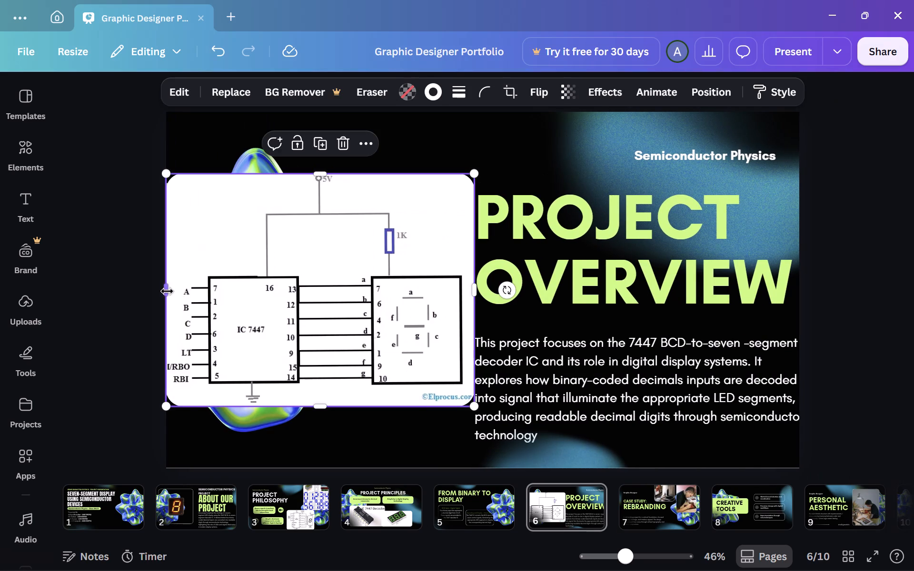
{"action": "left_click_drag", "start_coordinate": [167, 291], "coordinate": [156, 287]}
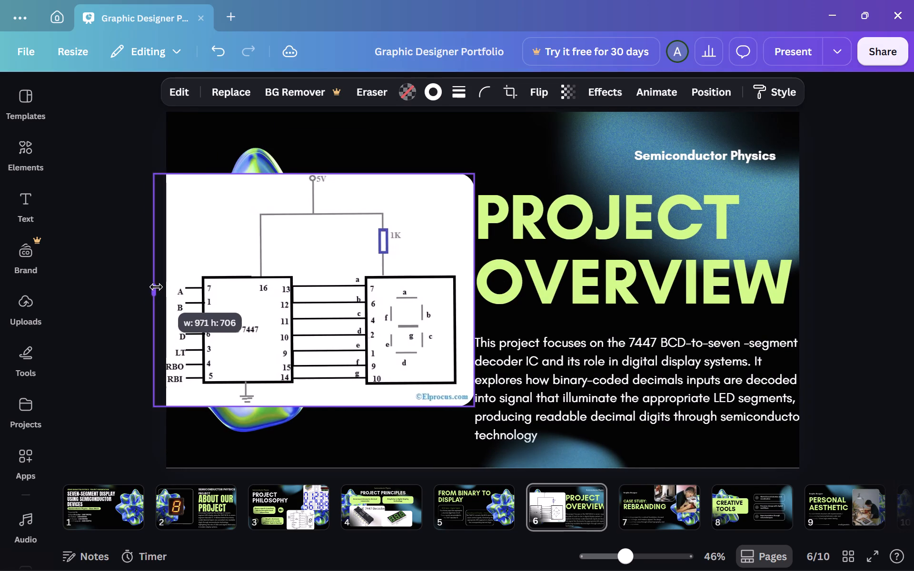
{"action": "left_click_drag", "start_coordinate": [156, 287], "coordinate": [165, 287]}
Reposition the circuit diagram inside its crop so the complete BI/RBO and other input labels fit in slide 6's frame.
{"action": "double_click", "coordinate": [405, 295]}
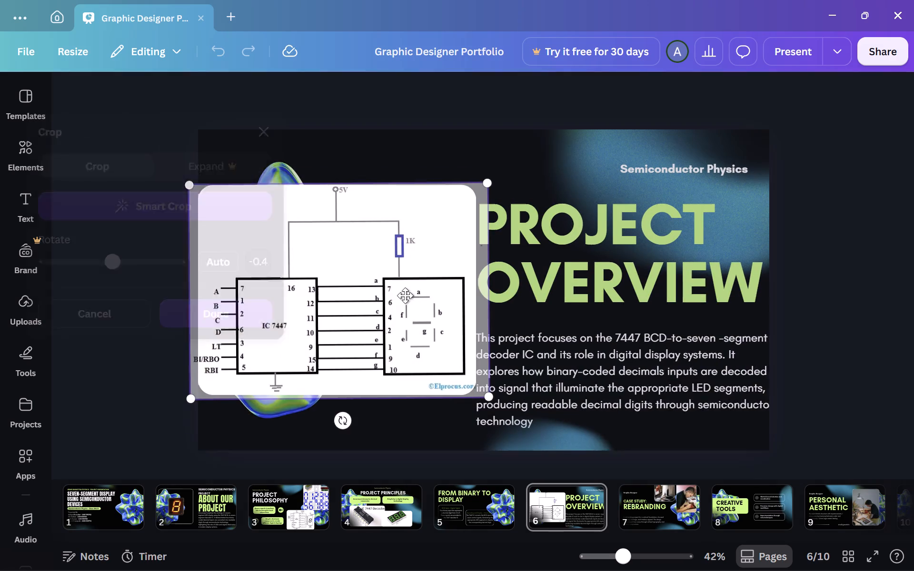
{"action": "left_click_drag", "start_coordinate": [399, 303], "coordinate": [422, 303]}
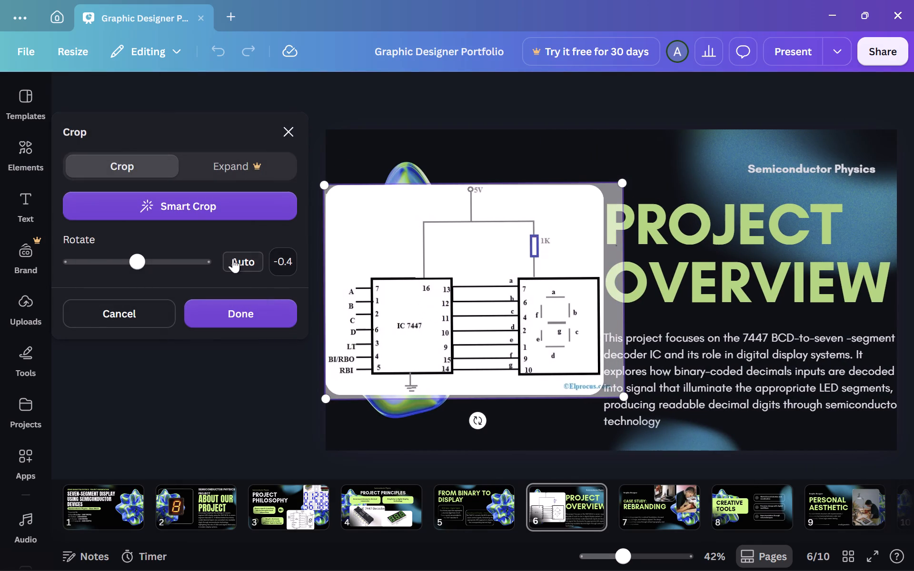
{"action": "left_click", "coordinate": [214, 313]}
{"action": "left_click", "coordinate": [68, 280]}
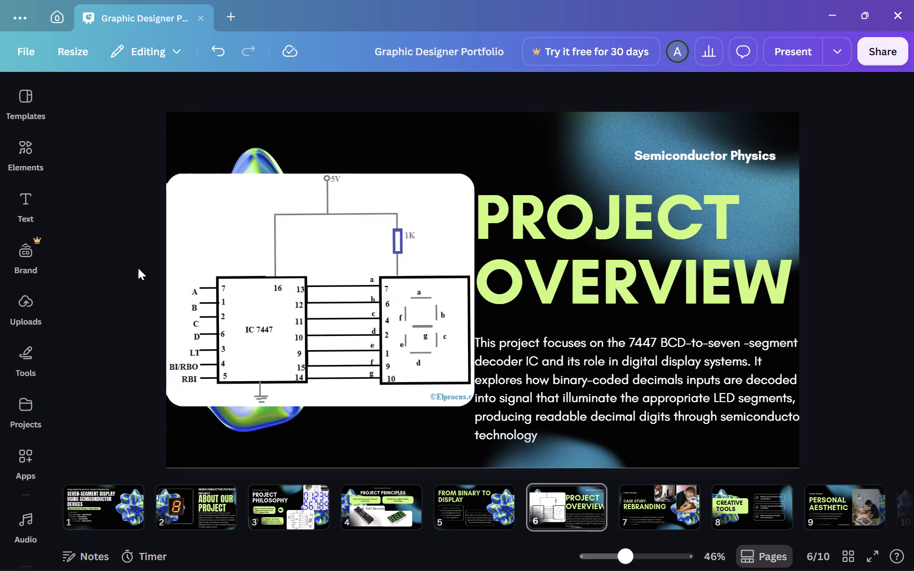
On slide 7, replace "Graphic Designer" with "Semiconductor Physics" and widen the text box to fit one line.
{"action": "left_click", "coordinate": [633, 492]}
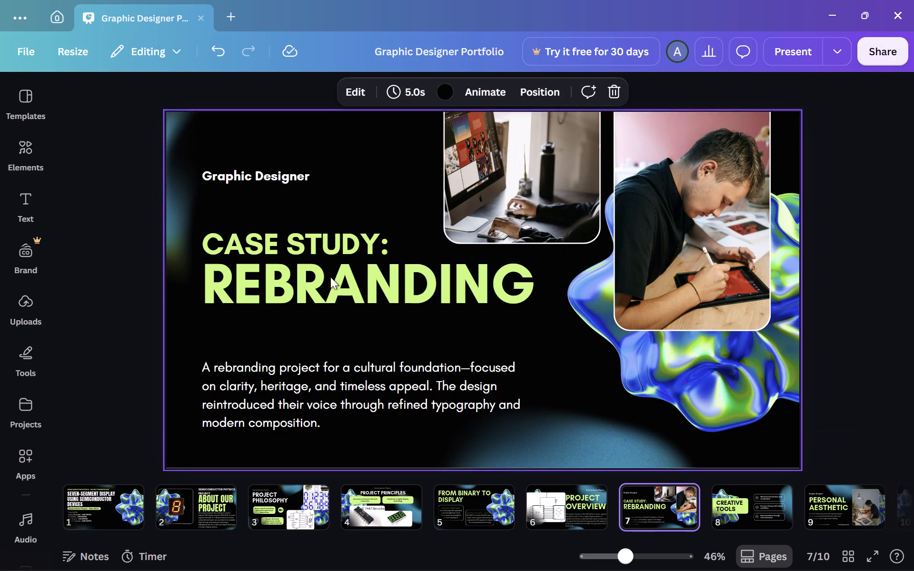
{"action": "double_click", "coordinate": [289, 172]}
{"action": "key", "text": "BackSpace"}
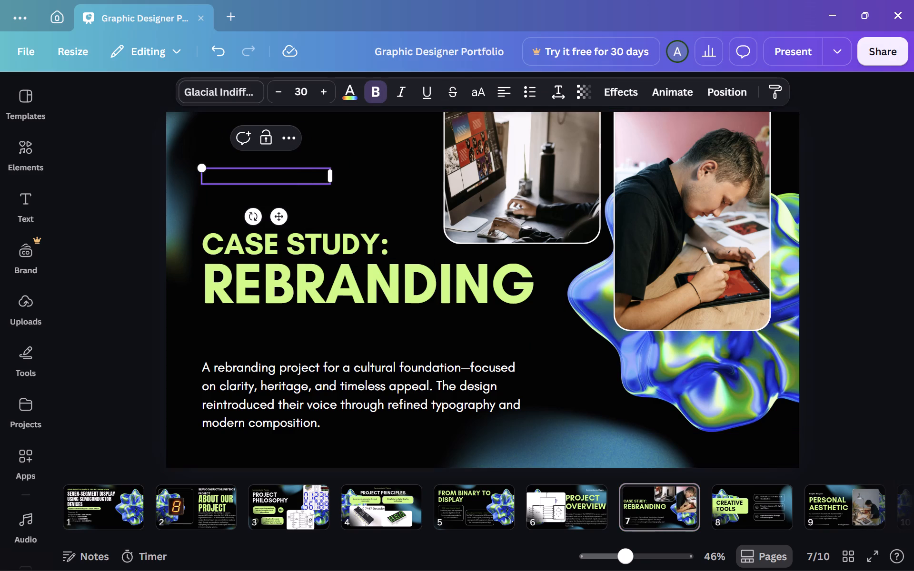
{"action": "type", "text": "Semiconduc"}
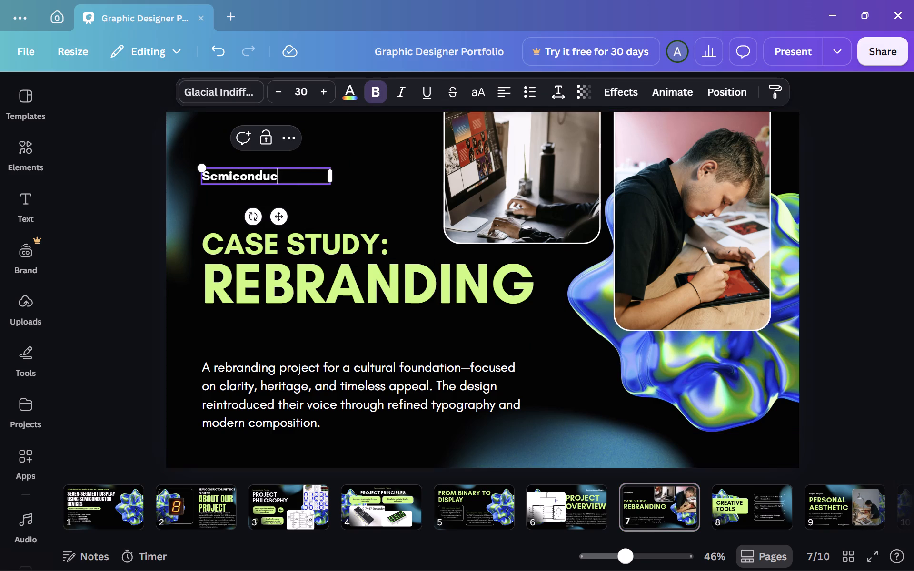
{"action": "type", "text": "tor"}
{"action": "key", "text": "space"}
{"action": "type", "text": "Physics"}
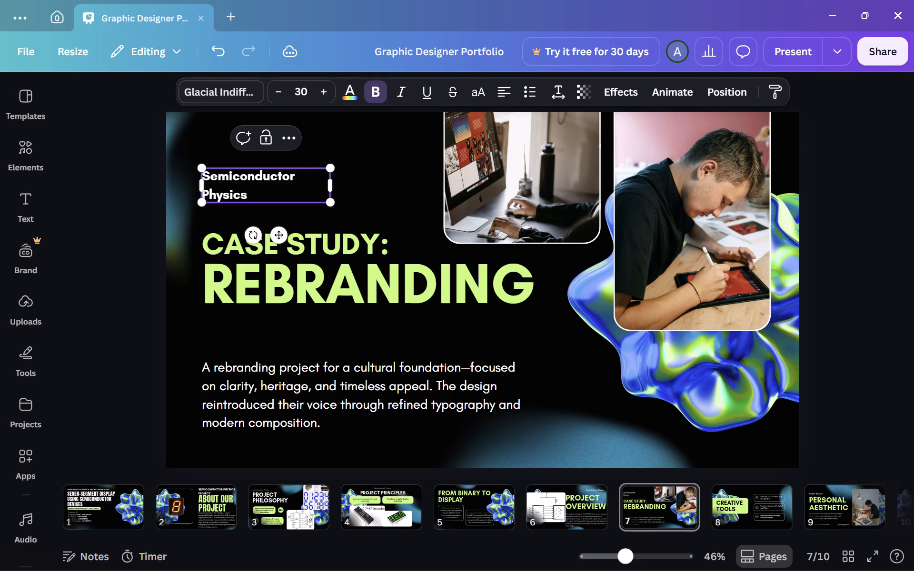
{"action": "left_click_drag", "start_coordinate": [332, 190], "coordinate": [352, 184]}
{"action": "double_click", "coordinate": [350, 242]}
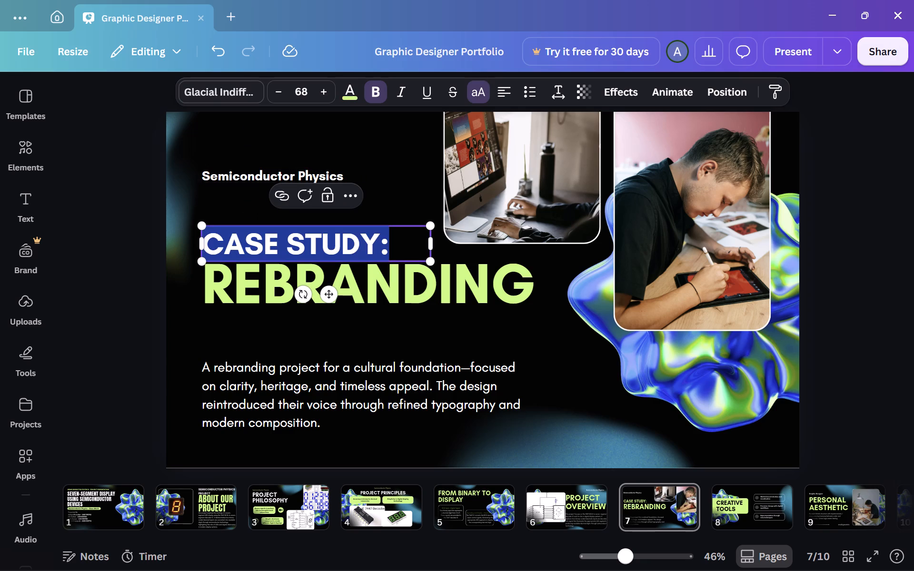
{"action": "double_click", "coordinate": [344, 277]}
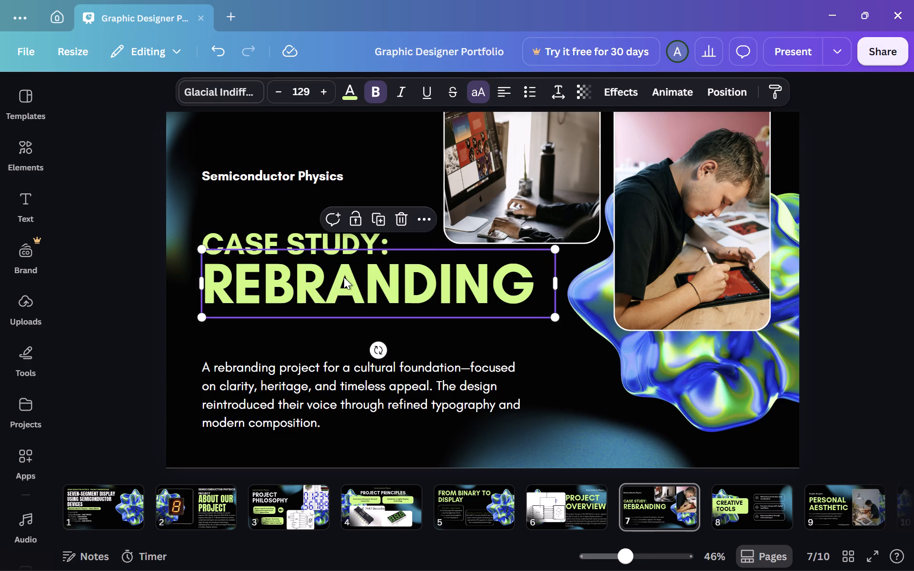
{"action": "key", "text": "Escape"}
Replace slide 7's upper heading line "Case Study:" with "Circuit Design@" and widen its text box to fit one line.
{"action": "double_click", "coordinate": [333, 237]}
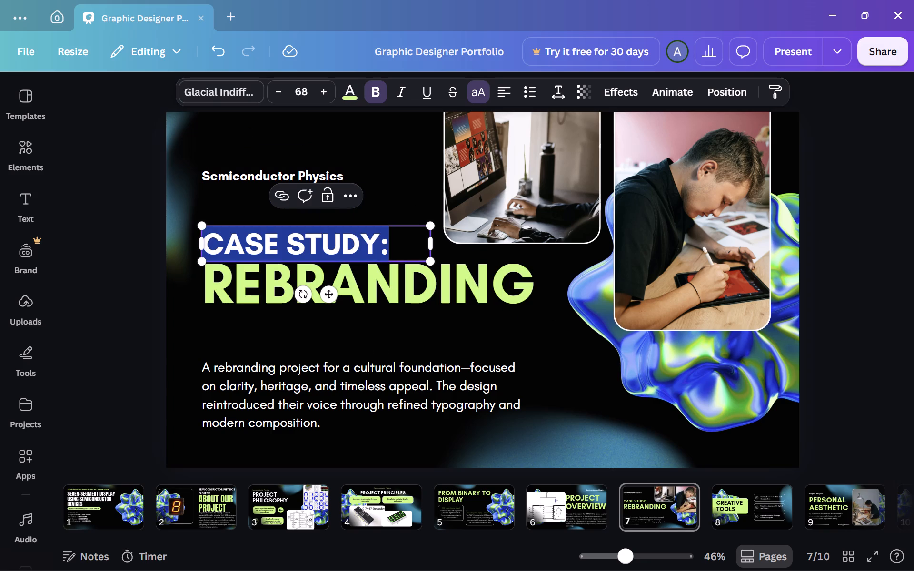
{"action": "key", "text": "BackSpace"}
{"action": "type", "text": "circuit"}
{"action": "key", "text": "space"}
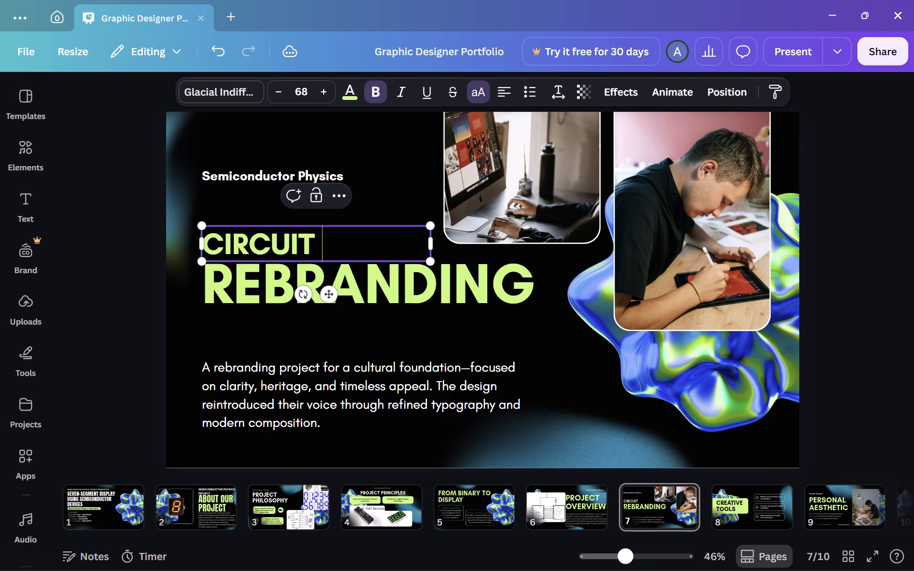
{"action": "type", "text": "design"}
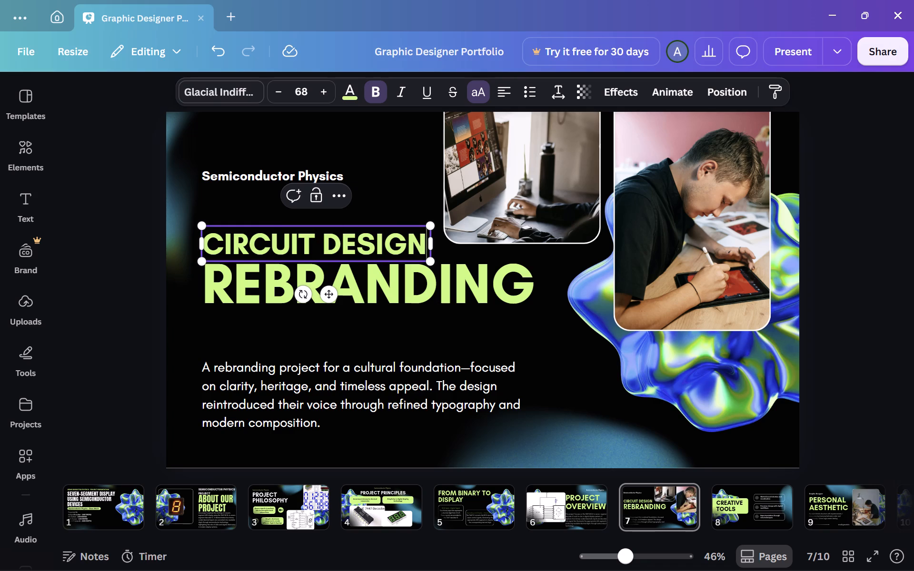
{"action": "key", "text": "shift+at"}
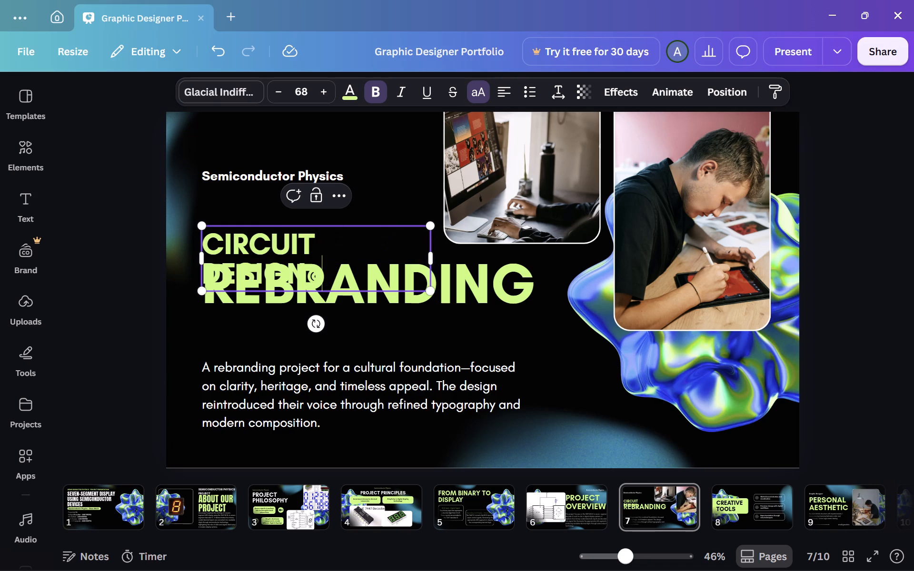
{"action": "left_click_drag", "start_coordinate": [433, 262], "coordinate": [453, 263]}
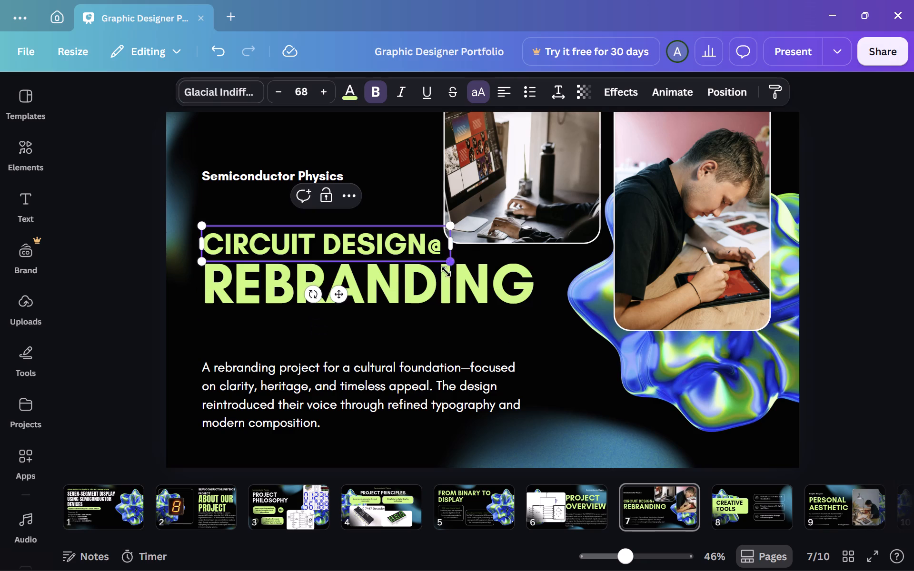
Replace slide 7's large heading word "Rebranding" with "Operation".
{"action": "double_click", "coordinate": [437, 295]}
{"action": "key", "text": "BackSpace"}
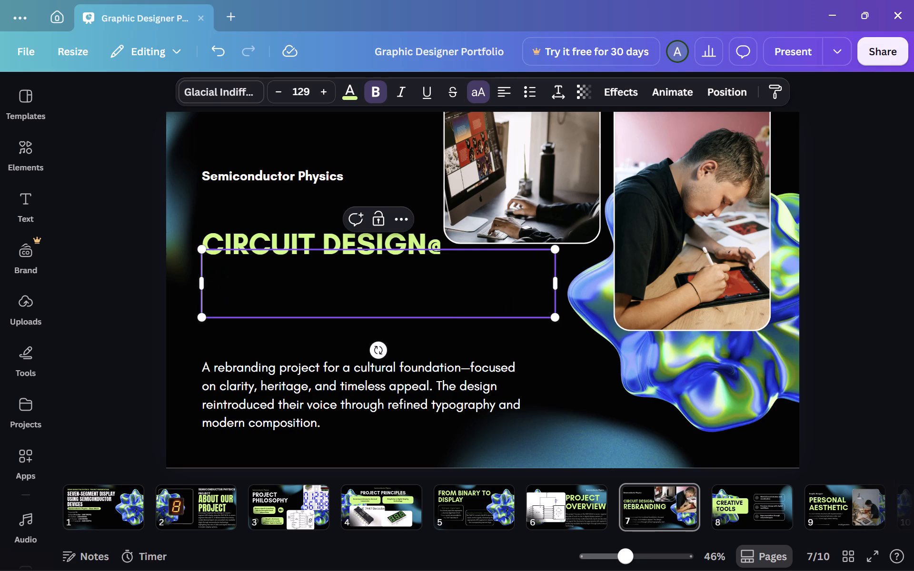
{"action": "type", "text": "operation"}
{"action": "key", "text": "Escape"}
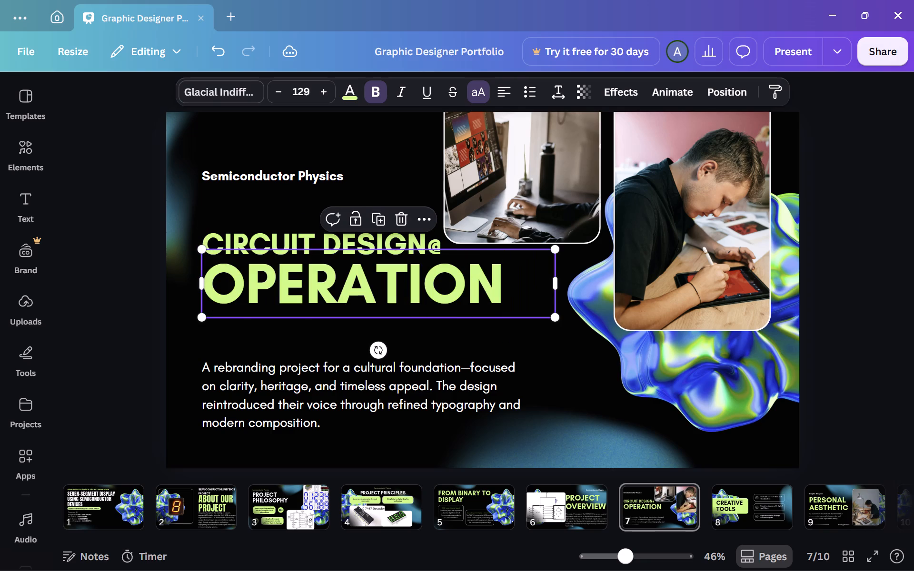
Correct slide 7's upper heading line to "Circuit Design &" and widen its text box so it fits on one line.
{"action": "left_click", "coordinate": [111, 264]}
{"action": "double_click", "coordinate": [434, 246]}
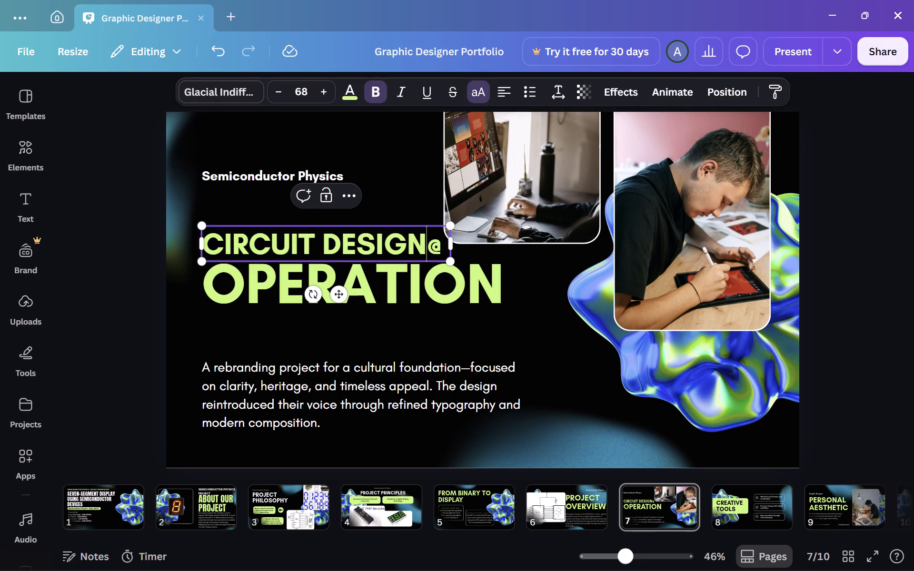
{"action": "key", "text": "Right"}
{"action": "key", "text": "BackSpace"}
{"action": "key", "text": "shift+ampersand"}
{"action": "left_click", "coordinate": [427, 247]}
{"action": "key", "text": "space"}
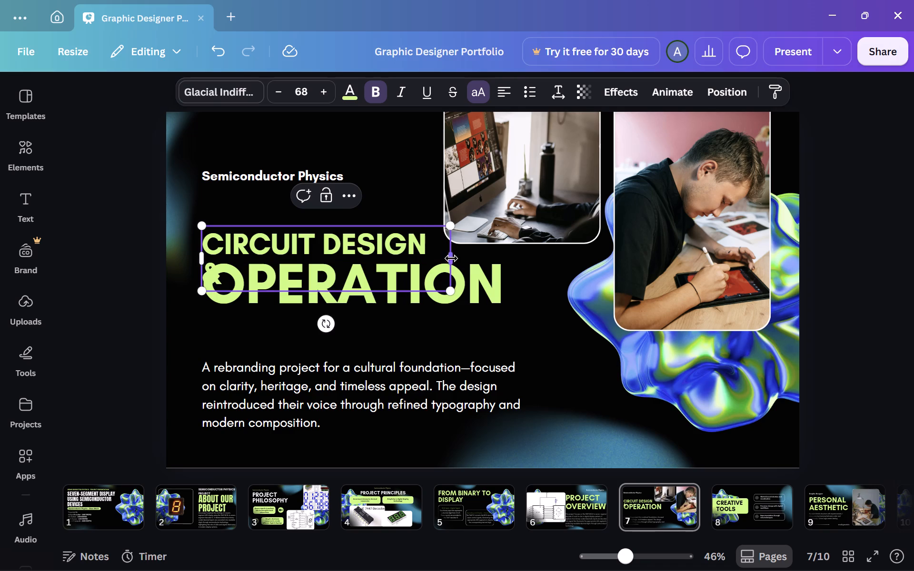
{"action": "left_click_drag", "start_coordinate": [451, 258], "coordinate": [467, 259]}
{"action": "left_click", "coordinate": [448, 278]}
{"action": "key", "text": "Escape"}
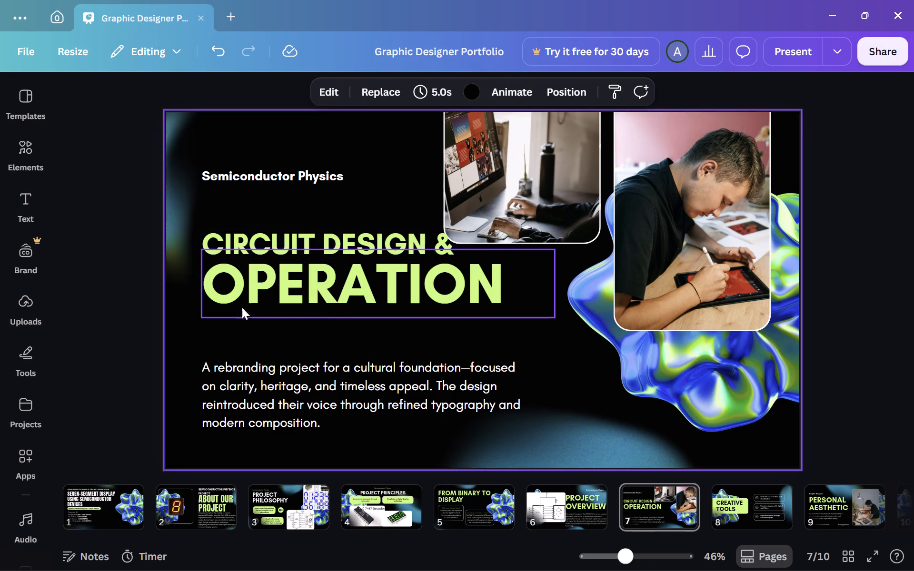
Move the "Circuit Design &" and "Operation" heading lines together slightly to the left on slide 7.
{"action": "left_click", "coordinate": [255, 246]}
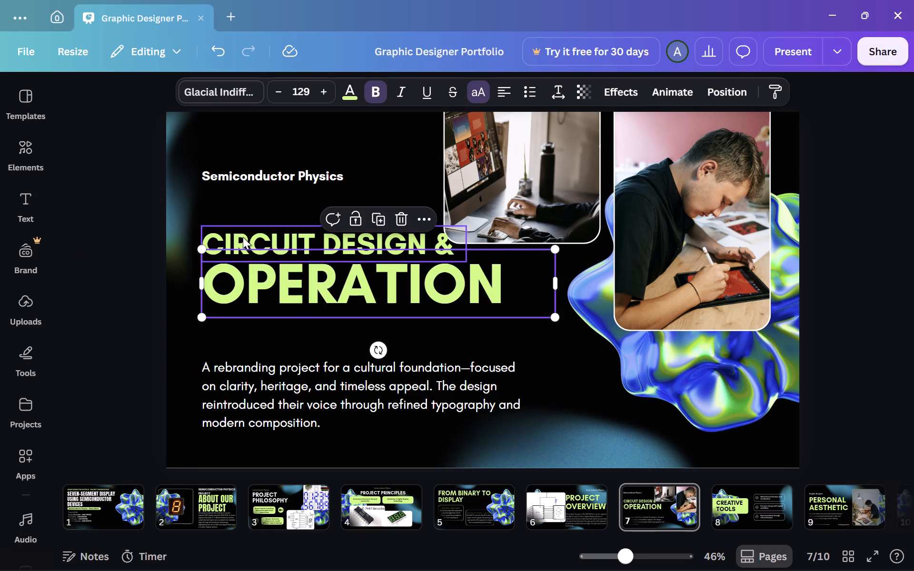
{"action": "left_click", "coordinate": [236, 228]}
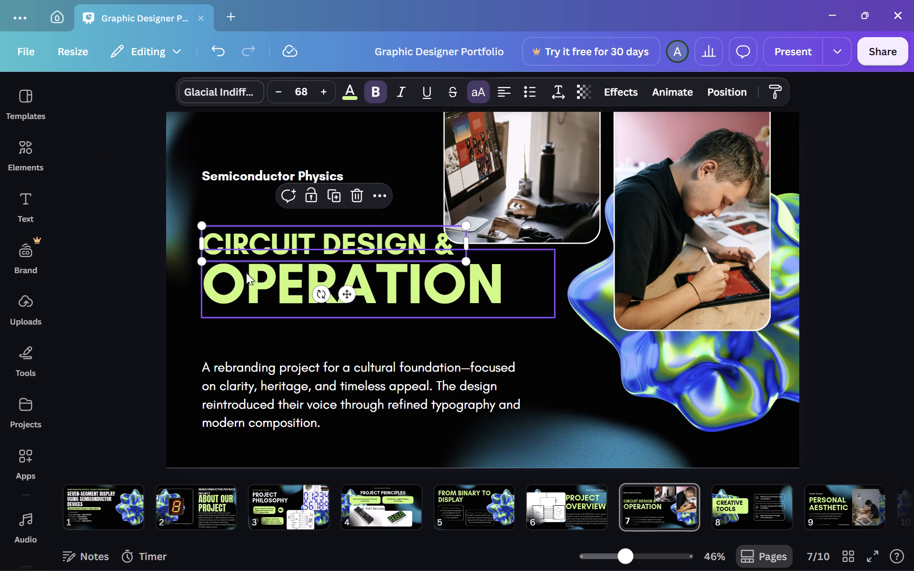
{"action": "left_click", "coordinate": [249, 277], "text": "shift"}
{"action": "left_click_drag", "start_coordinate": [263, 285], "coordinate": [255, 285]}
{"action": "key", "text": "Escape"}
{"action": "left_click", "coordinate": [90, 251]}
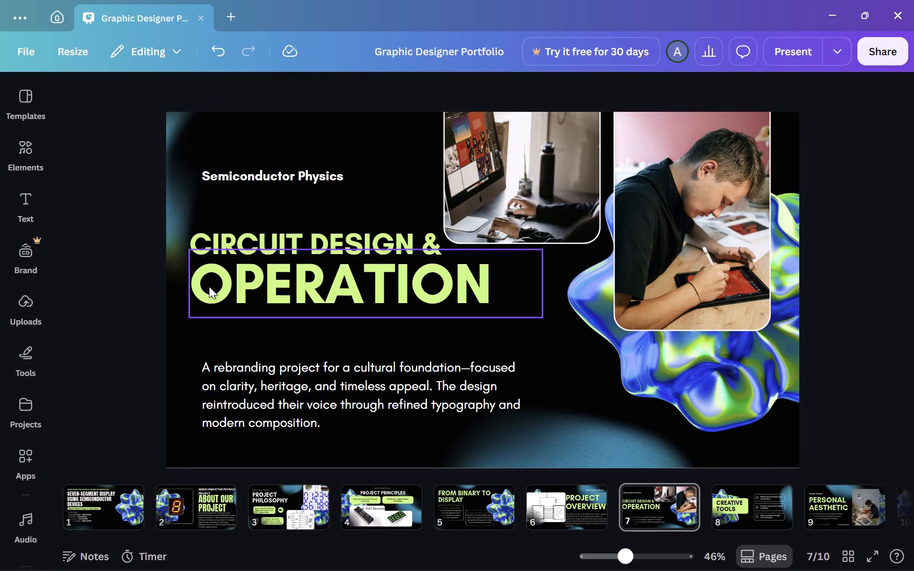
Switch from Canva to another open window to get source content for slide 7.
{"action": "scroll", "coordinate": [399, 315], "scroll_direction": "down", "scroll_amount": 1}
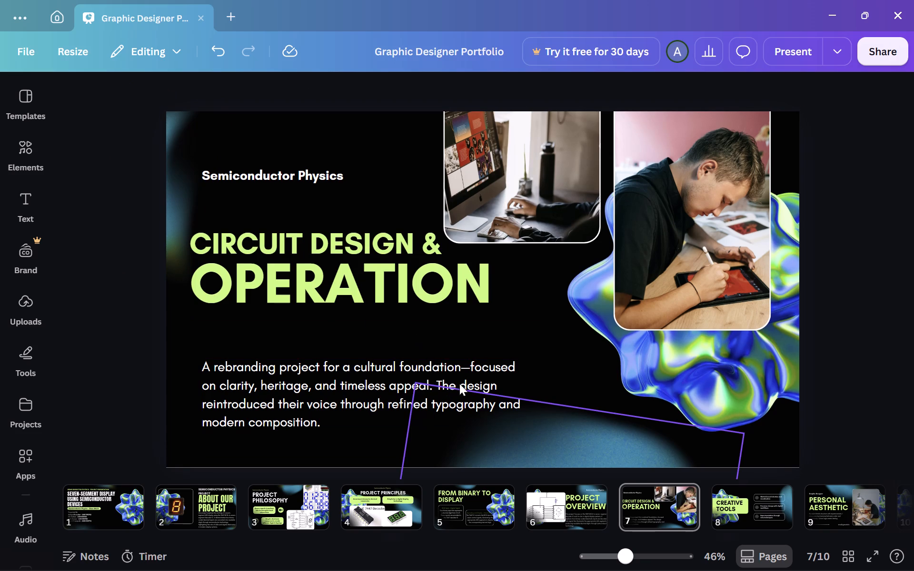
{"action": "key", "text": "alt+Tab"}
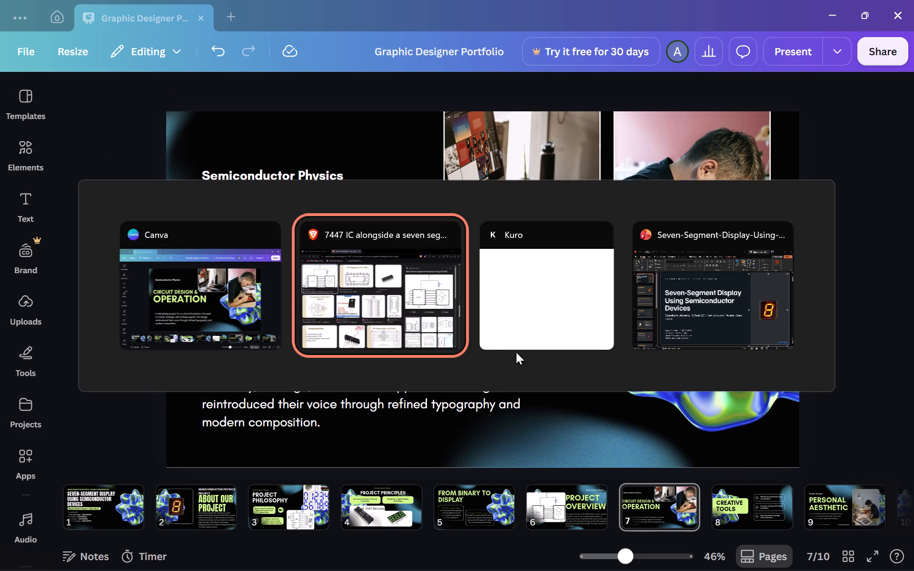
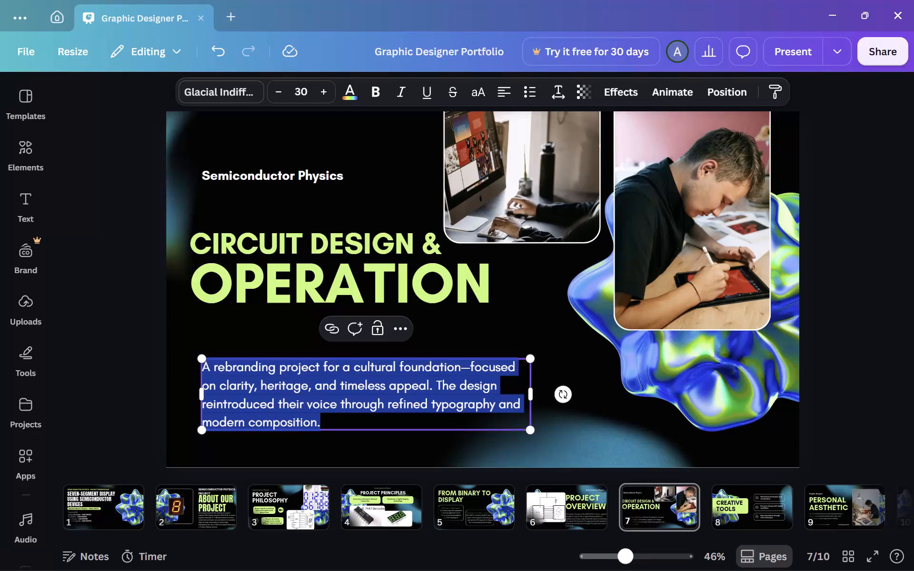
Replace slide 7's body paragraph with "The proposed circuit uses a 7447 BCD-seven-segment decoder IC to convert four-bit binary-coded decimal inputs into corresponding display signals. The IC".
{"action": "key", "text": "BackSpace"}
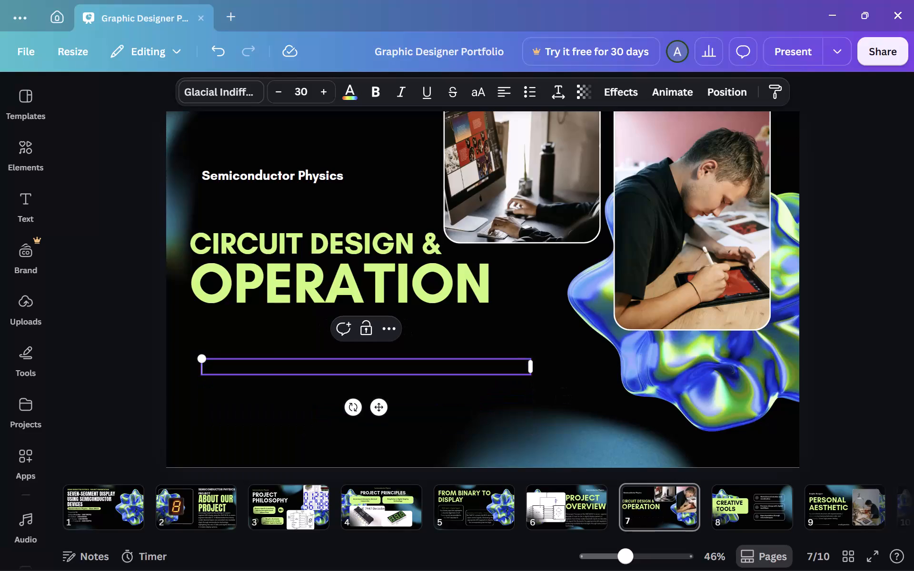
{"action": "type", "text": "The prop"}
{"action": "type", "text": "osed circuit uses a 7447 BCD-seven-"}
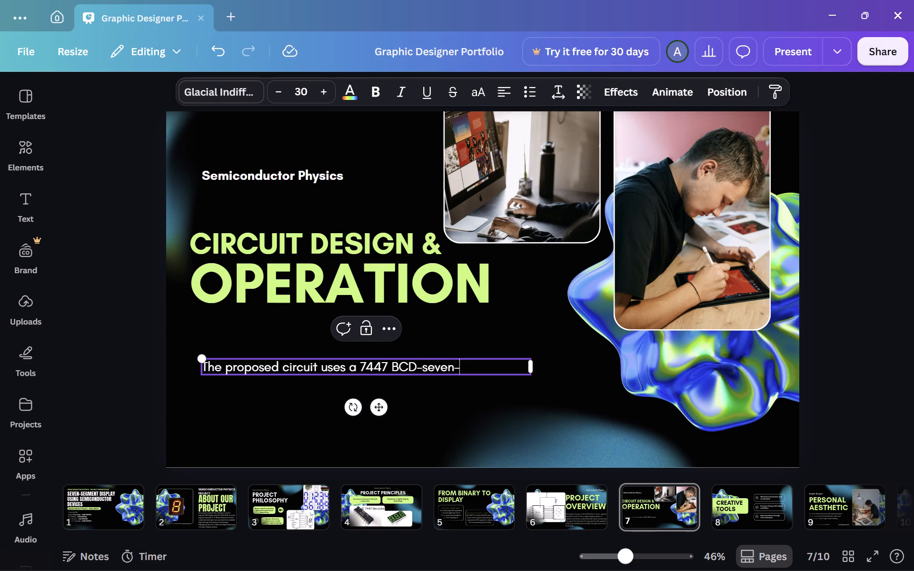
{"action": "type", "text": "segment decodr"}
{"action": "key", "text": "BackSpace"}
{"action": "type", "text": "er IC to convert"}
{"action": "key", "text": "space"}
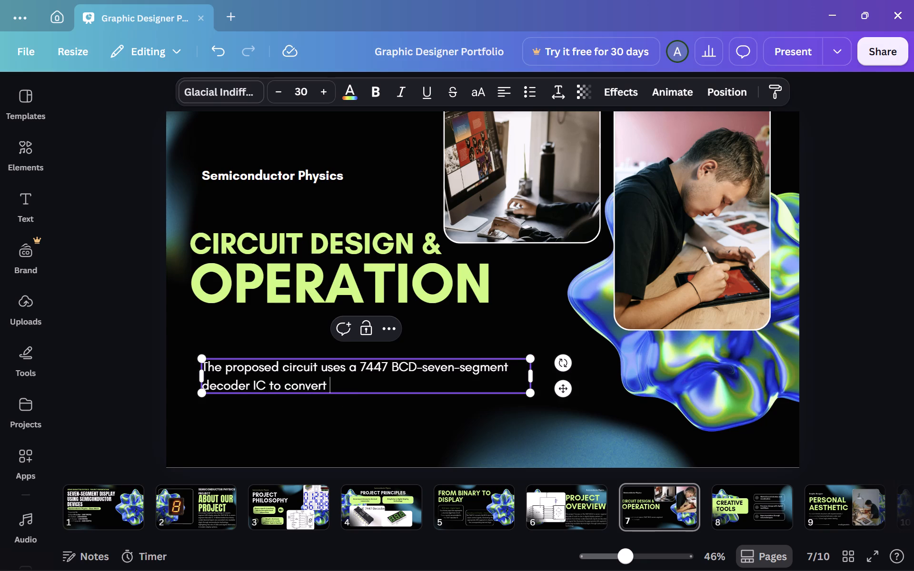
{"action": "type", "text": "four"}
{"action": "type", "text": "-bit binary"}
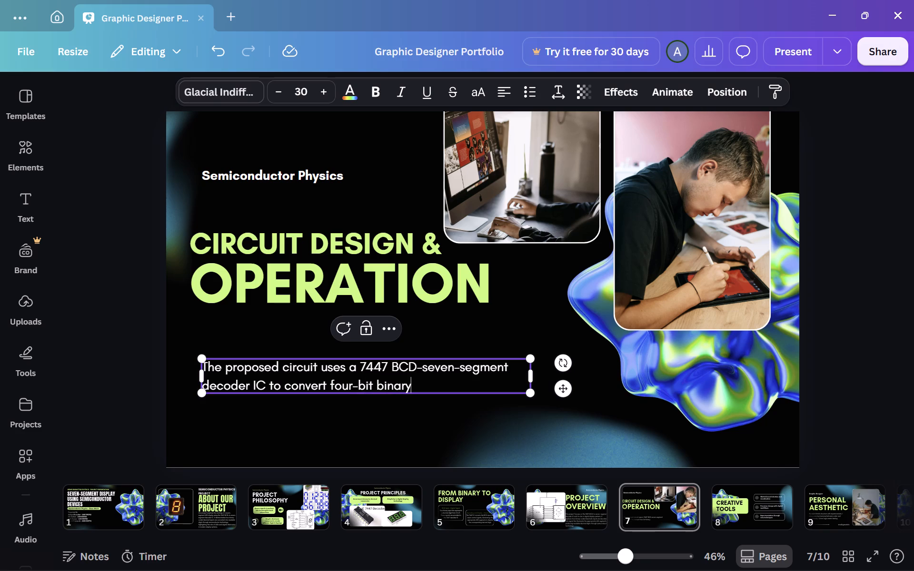
{"action": "type", "text": "-coe"}
{"action": "key", "text": "BackSpace"}
{"action": "key", "text": "BackSpace"}
{"action": "type", "text": "ded"}
{"action": "key", "text": "BackSpace"}
{"action": "key", "text": "BackSpace"}
{"action": "key", "text": "BackSpace"}
{"action": "key", "text": "0"}
{"action": "key", "text": "BackSpace"}
{"action": "type", "text": "oded"}
{"action": "key", "text": "space"}
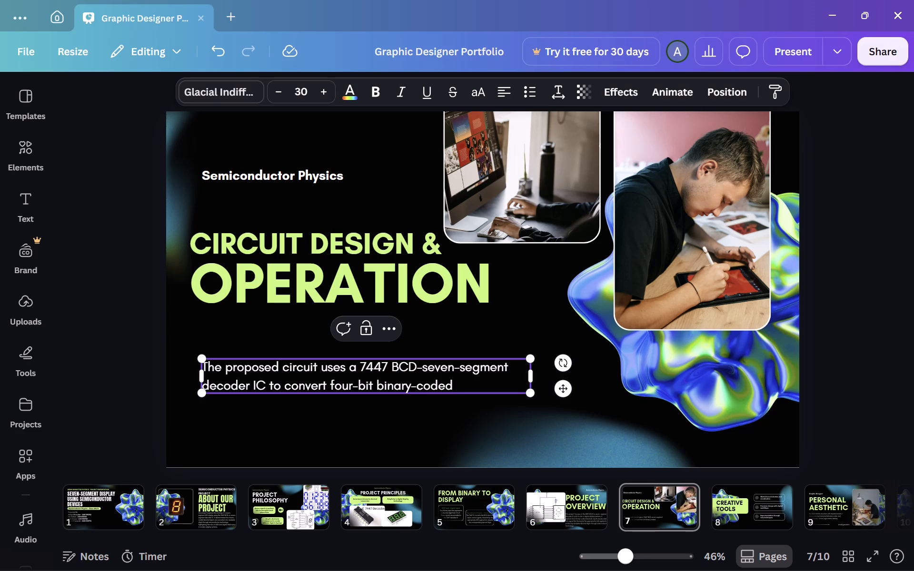
{"action": "type", "text": "decimal"}
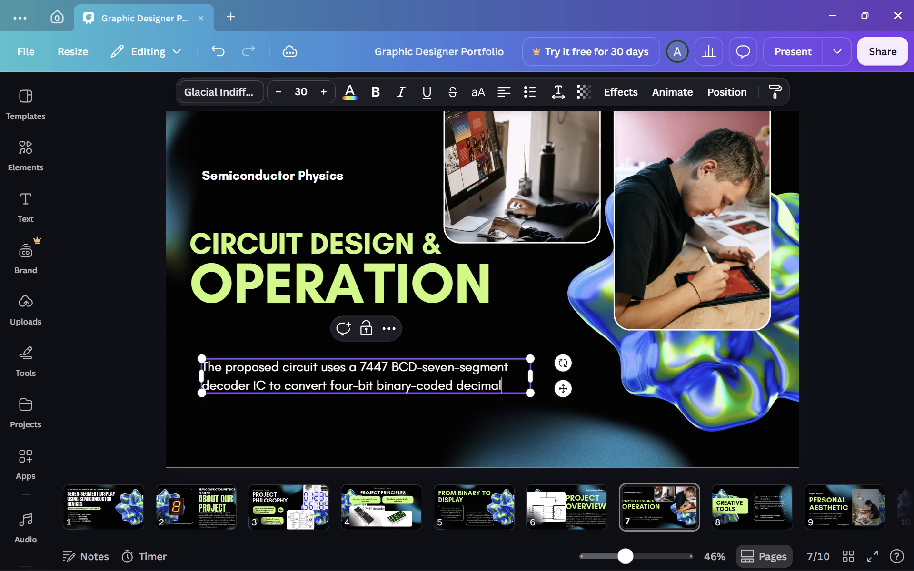
{"action": "key", "text": "space"}
{"action": "type", "text": "inouts in"}
{"action": "key", "text": "BackSpace"}
{"action": "key", "text": "BackSpace"}
{"action": "key", "text": "BackSpace"}
{"action": "key", "text": "BackSpace"}
{"action": "key", "text": "BackSpace"}
{"action": "key", "text": "BackSpace"}
{"action": "key", "text": "BackSpace"}
{"action": "key", "text": "BackSpace"}
{"action": "type", "text": "nputs into"}
{"action": "key", "text": "space"}
{"action": "type", "text": "corresponding"}
{"action": "key", "text": "space"}
{"action": "type", "text": "display"}
{"action": "key", "text": "space"}
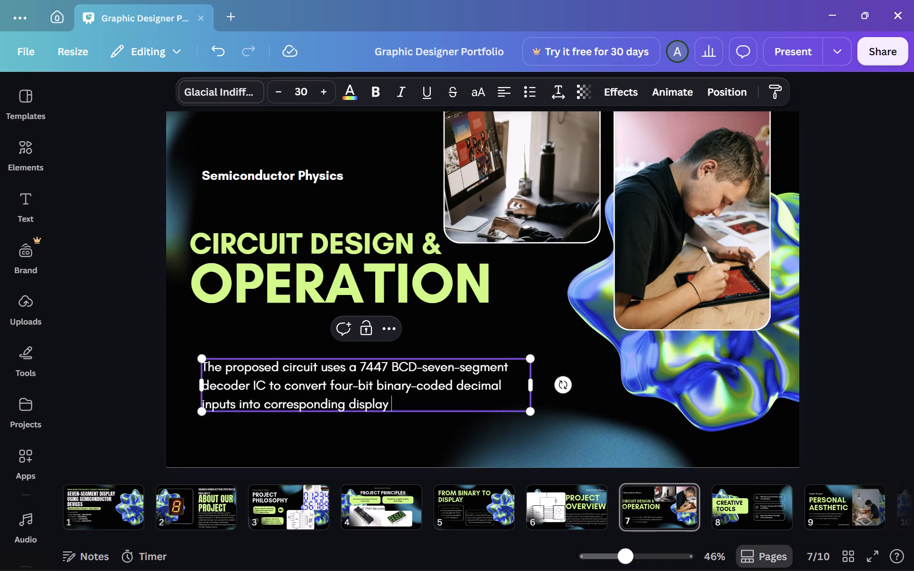
{"action": "type", "text": "signal"}
{"action": "type", "text": "s. The IC"}
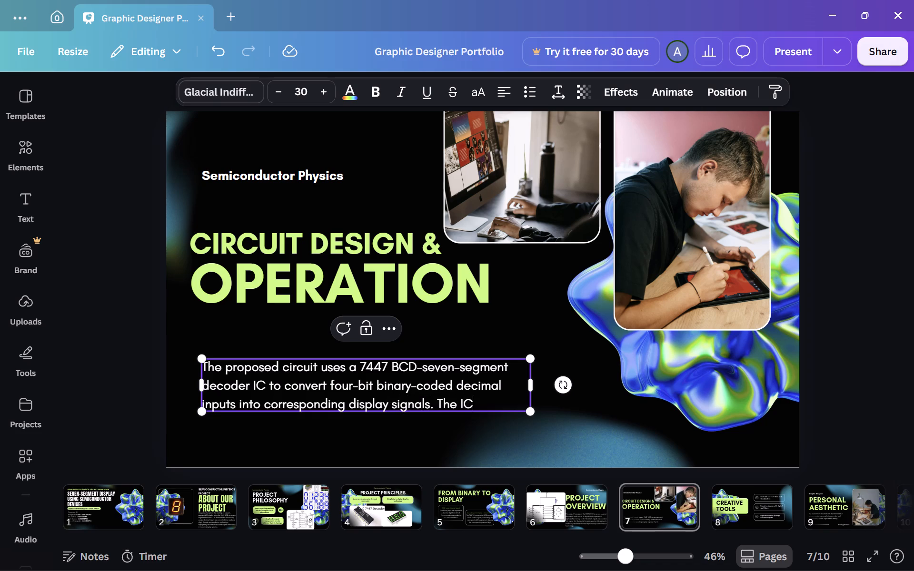
Continue slide 7's paragraph with "controls a common-anode LED display through seven current-limiting resistors, enabling decimal digits from 0 to 9 to be displayed".
{"action": "key", "text": "space"}
{"action": "type", "text": "controls a common"}
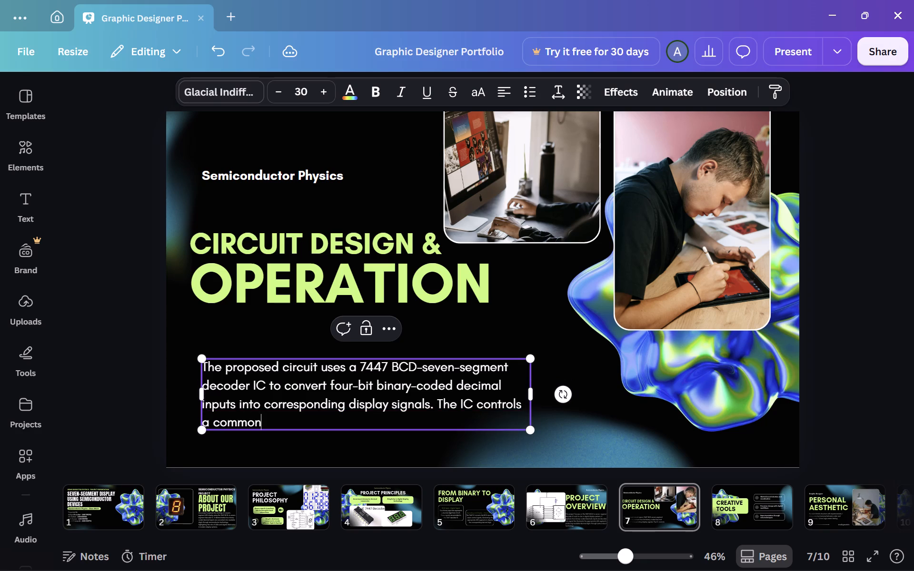
{"action": "type", "text": "-anode LED"}
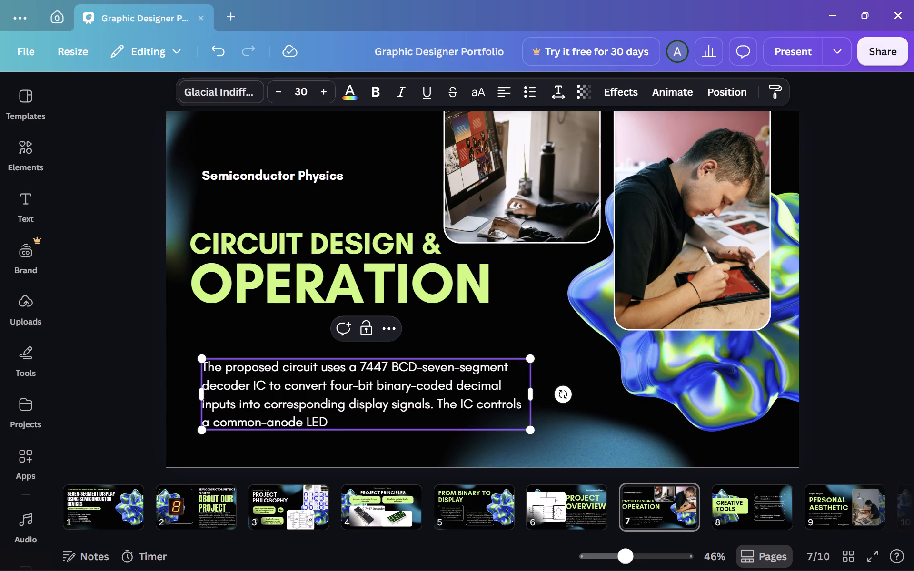
{"action": "key", "text": "space"}
{"action": "type", "text": "display th"}
{"action": "type", "text": "roug"}
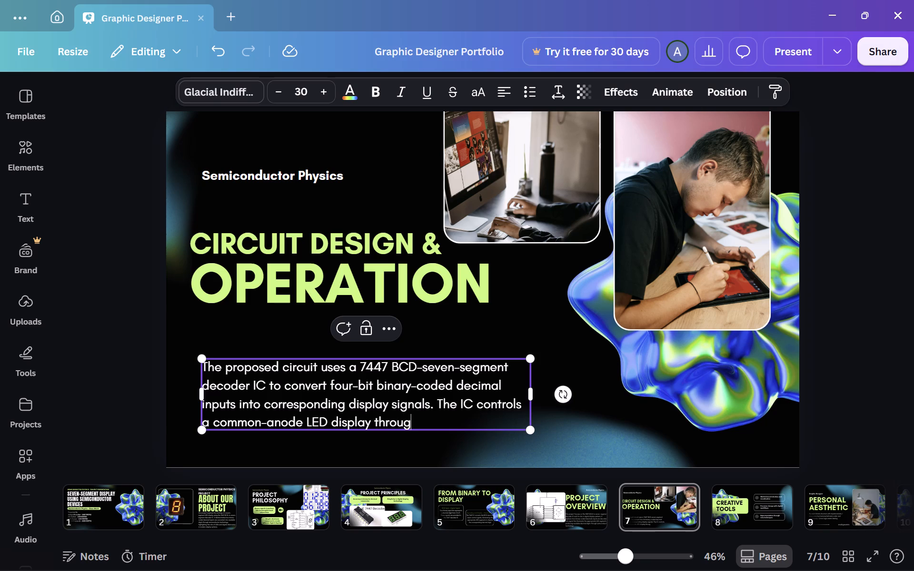
{"action": "type", "text": "h seven"}
{"action": "key", "text": "space"}
{"action": "type", "text": "current"}
{"action": "type", "text": "-limiting resistors"}
{"action": "type", "text": ", enablin"}
{"action": "type", "text": "g decimal digits from 0 to 9"}
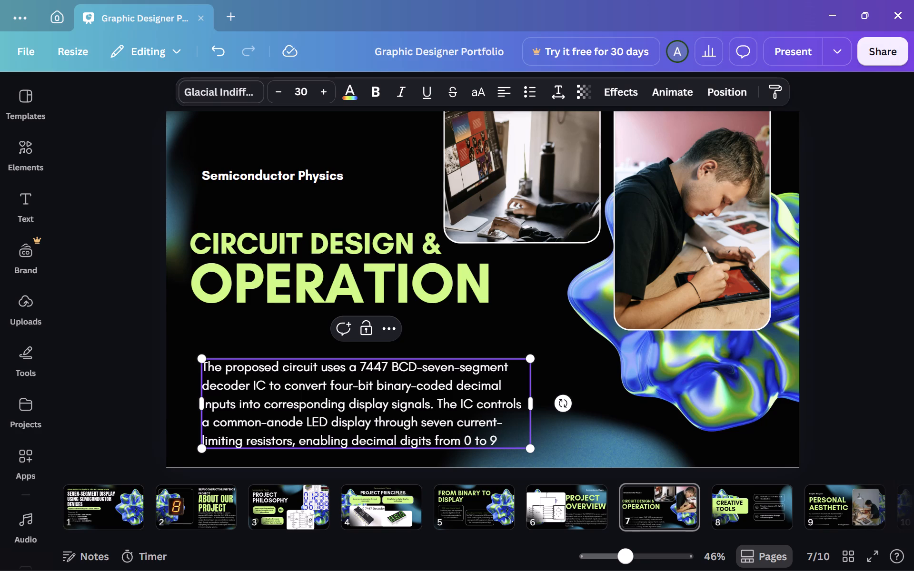
{"action": "key", "text": "space"}
{"action": "type", "text": "to be displayed"}
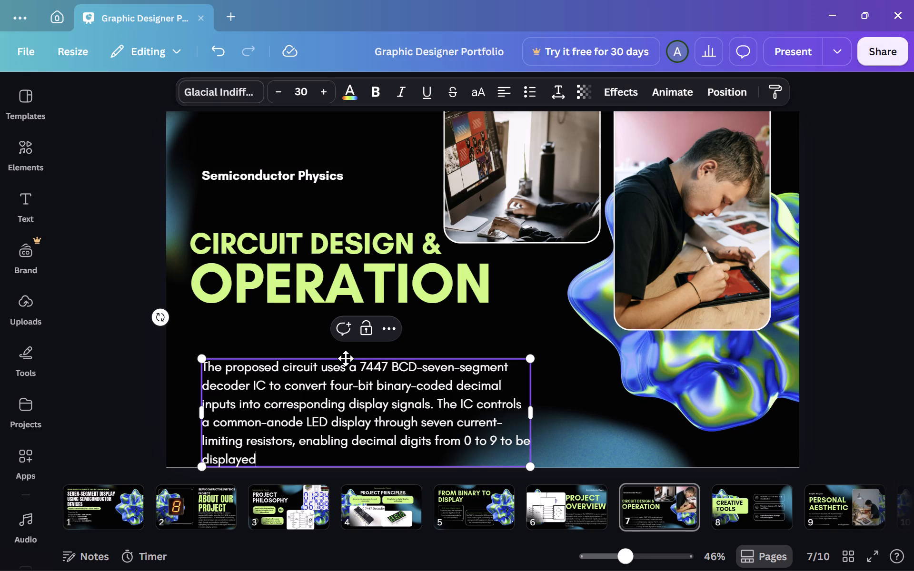
Move slide 7's body paragraph slightly upward, away from the slide's bottom edge, and deselect it.
{"action": "left_click_drag", "start_coordinate": [346, 358], "coordinate": [343, 350]}
{"action": "left_click", "coordinate": [118, 358]}
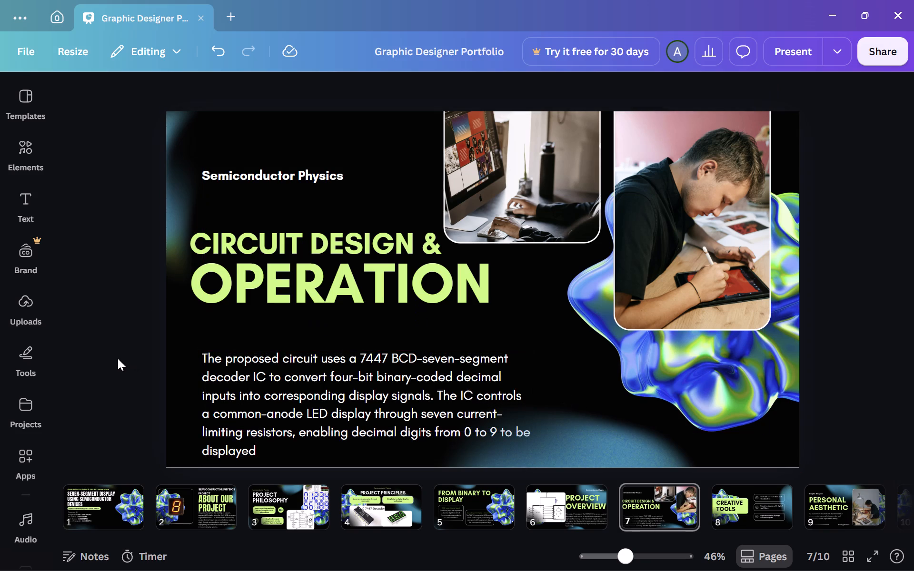
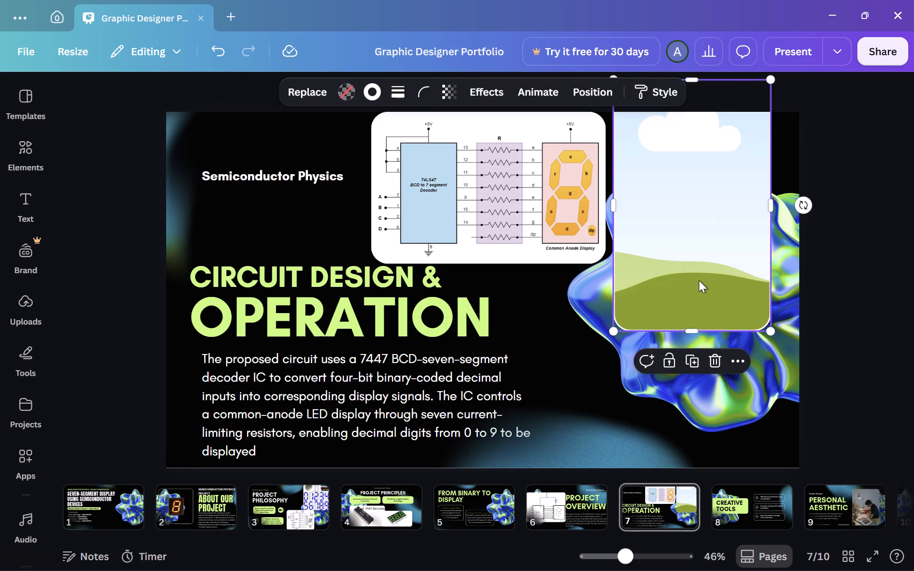
{"action": "left_click_drag", "start_coordinate": [518, 290], "coordinate": [653, 242]}
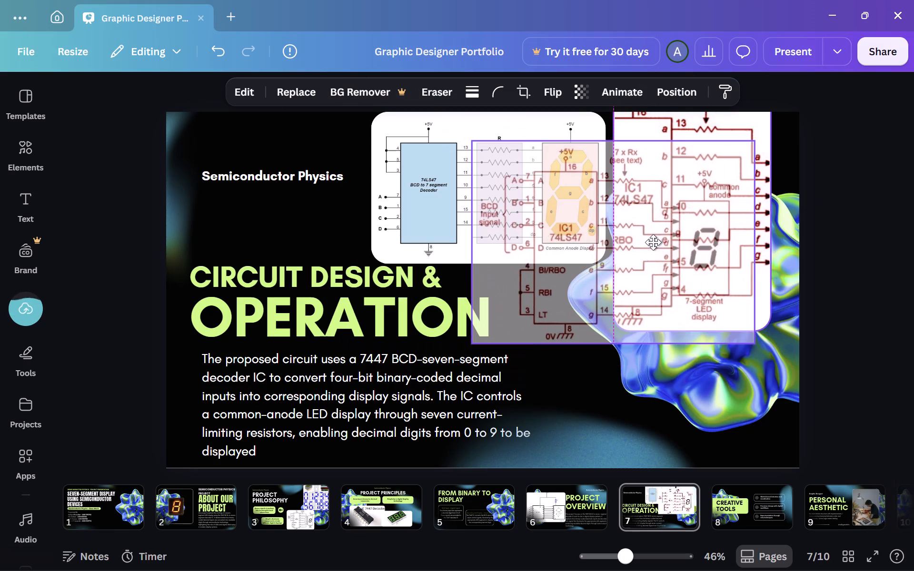
Move the red-line circuit frame down to the slide's top edge beside the decoder diagram and resize it to about 442 by 763.
{"action": "left_click_drag", "start_coordinate": [715, 229], "coordinate": [710, 266]}
{"action": "left_click_drag", "start_coordinate": [767, 236], "coordinate": [795, 235]}
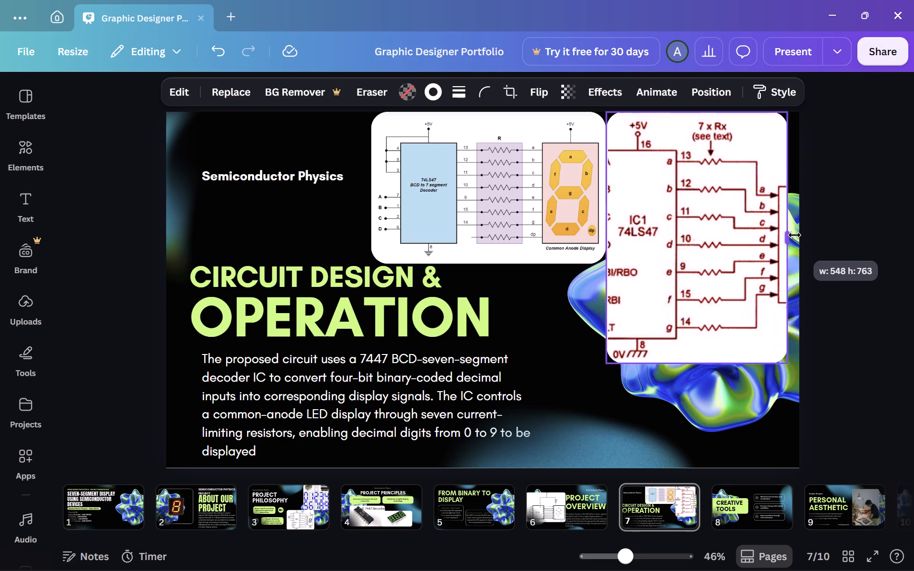
{"action": "left_click_drag", "start_coordinate": [795, 235], "coordinate": [756, 234]}
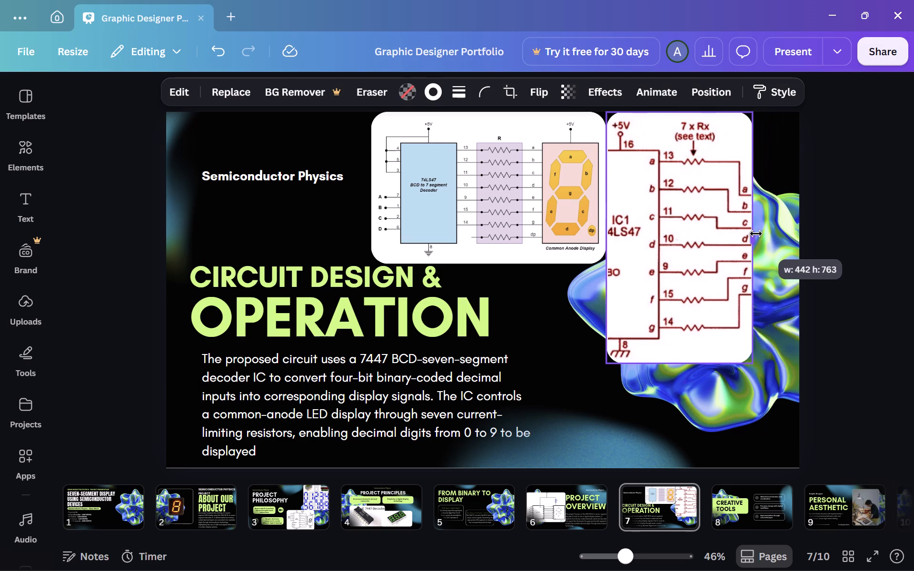
{"action": "left_click_drag", "start_coordinate": [756, 234], "coordinate": [756, 234]}
{"action": "left_click", "coordinate": [727, 227]}
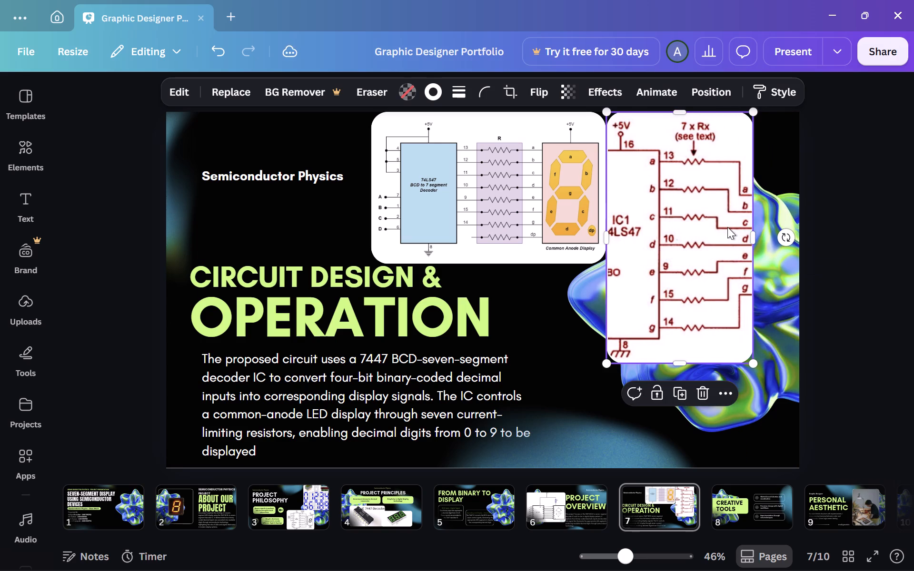
Clear the "semiconductor" element search and browse the Shapes and Photos categories for visuals for slide 7.
{"action": "left_click", "coordinate": [27, 145]}
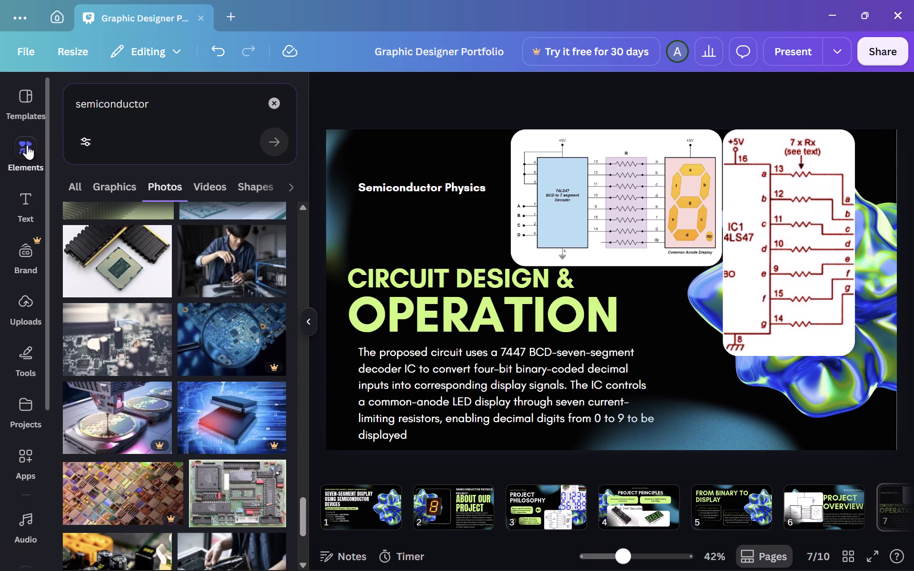
{"action": "left_click", "coordinate": [68, 186]}
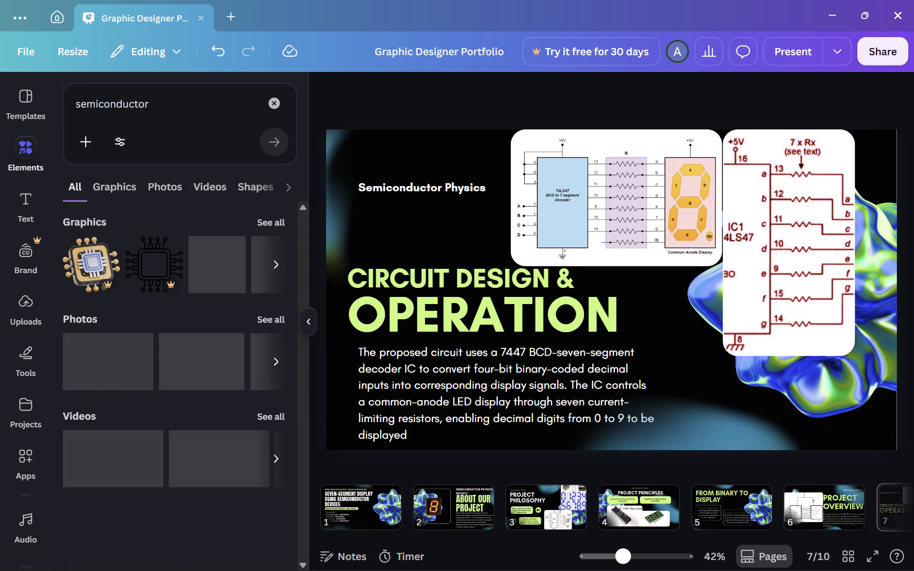
{"action": "left_click", "coordinate": [284, 111]}
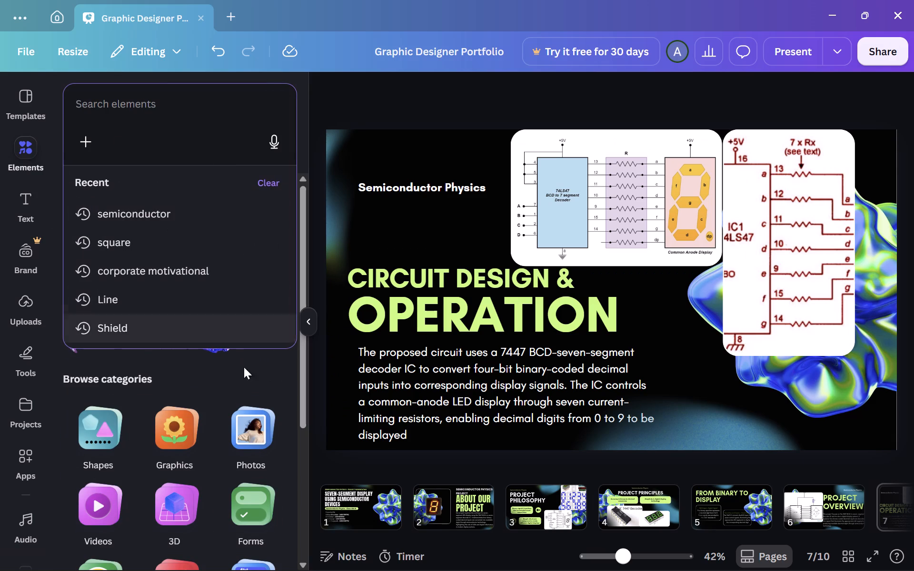
{"action": "left_click", "coordinate": [283, 392]}
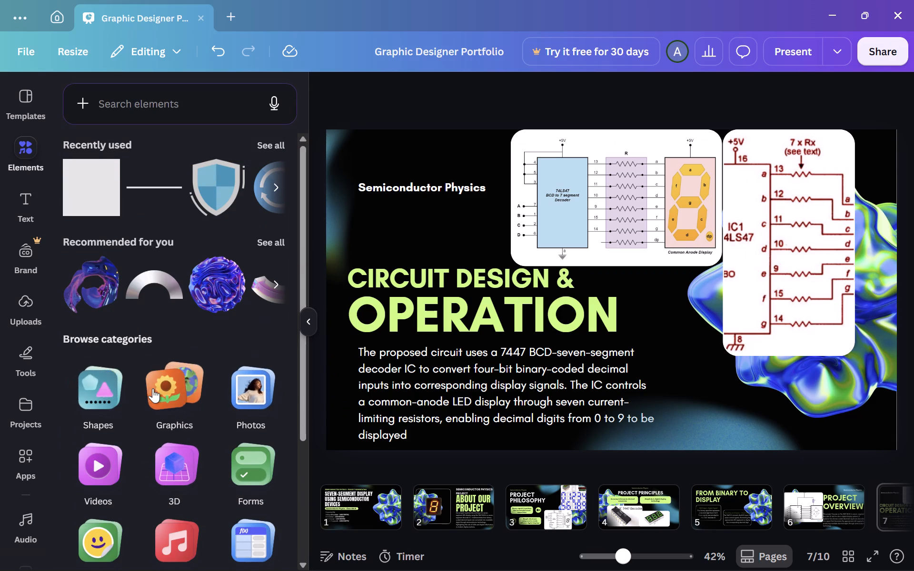
{"action": "left_click", "coordinate": [90, 371]}
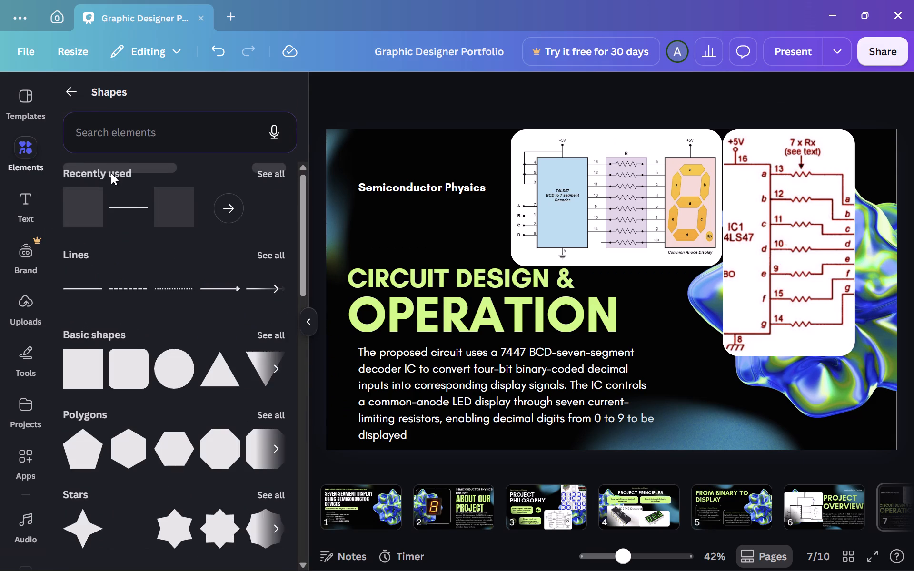
{"action": "left_click", "coordinate": [71, 92]}
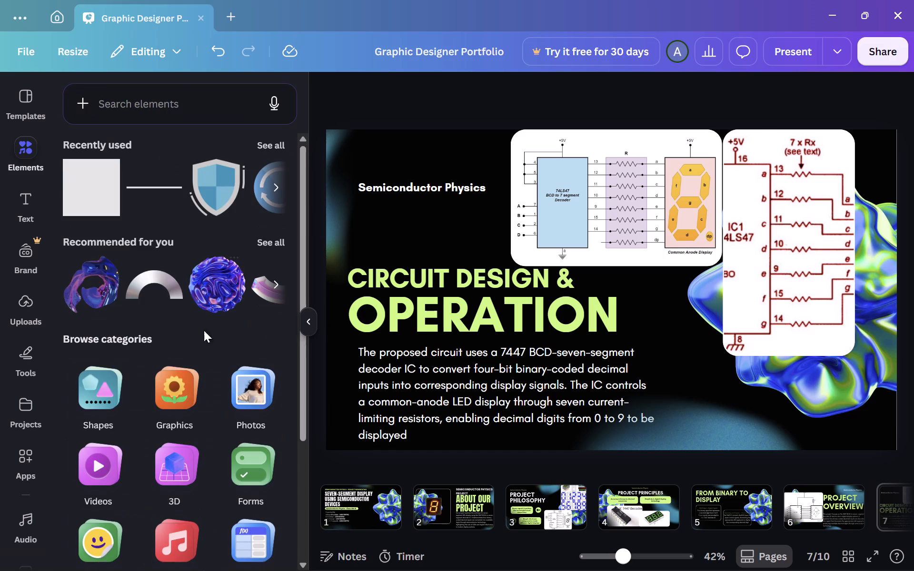
{"action": "scroll", "coordinate": [186, 458], "scroll_direction": "down", "scroll_amount": 1}
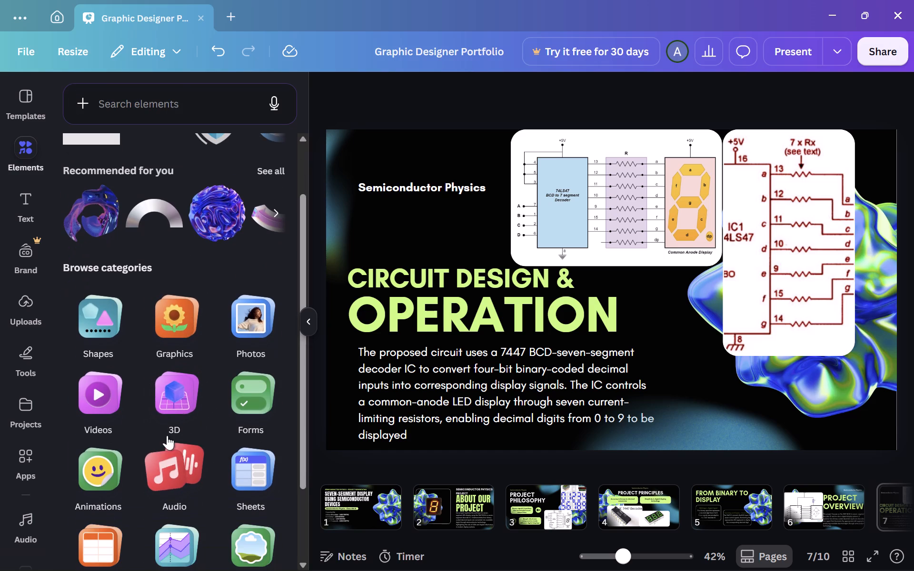
{"action": "scroll", "coordinate": [167, 435], "scroll_direction": "down", "scroll_amount": 2}
{"action": "left_click", "coordinate": [242, 217]}
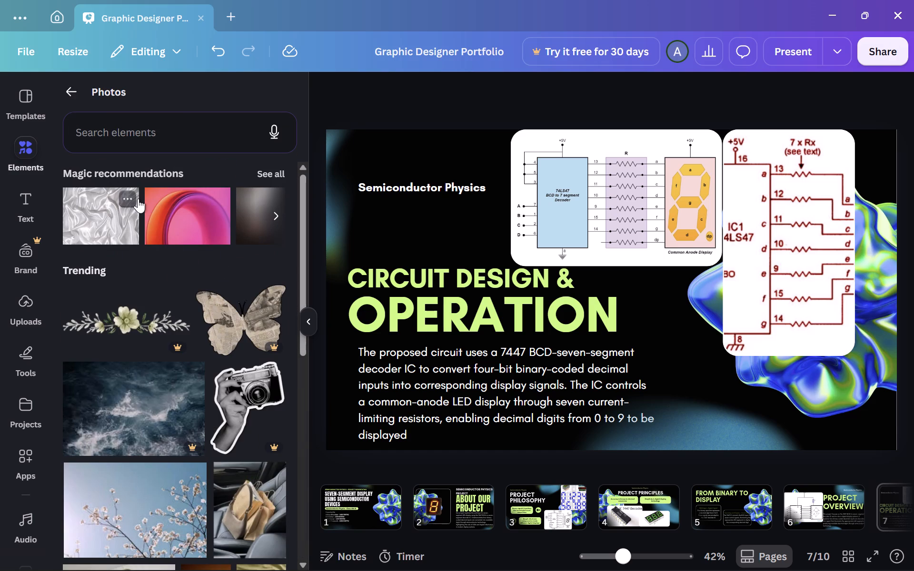
{"action": "scroll", "coordinate": [138, 198], "scroll_direction": "down", "scroll_amount": 6}
{"action": "scroll", "coordinate": [139, 206], "scroll_direction": "up", "scroll_amount": 2}
{"action": "scroll", "coordinate": [139, 206], "scroll_direction": "down", "scroll_amount": 6}
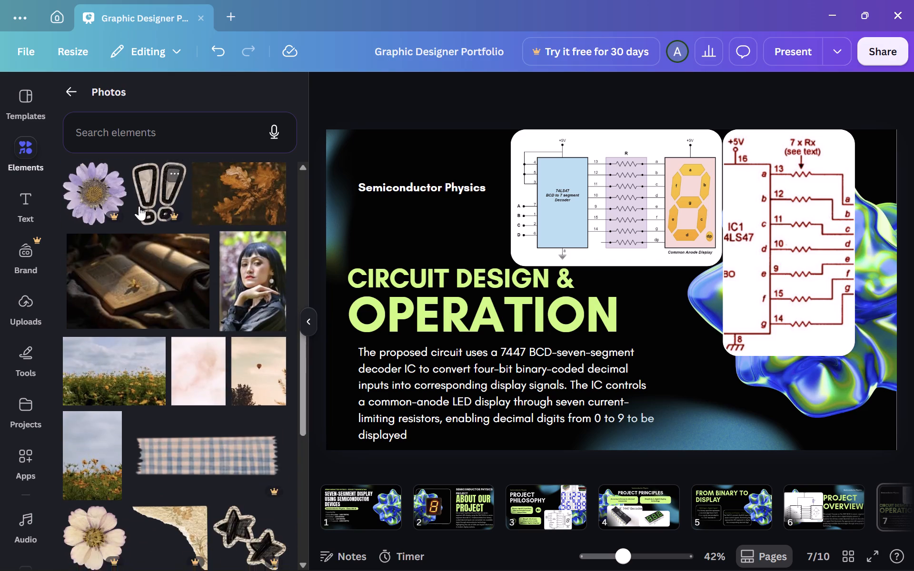
{"action": "scroll", "coordinate": [139, 206], "scroll_direction": "down", "scroll_amount": 2}
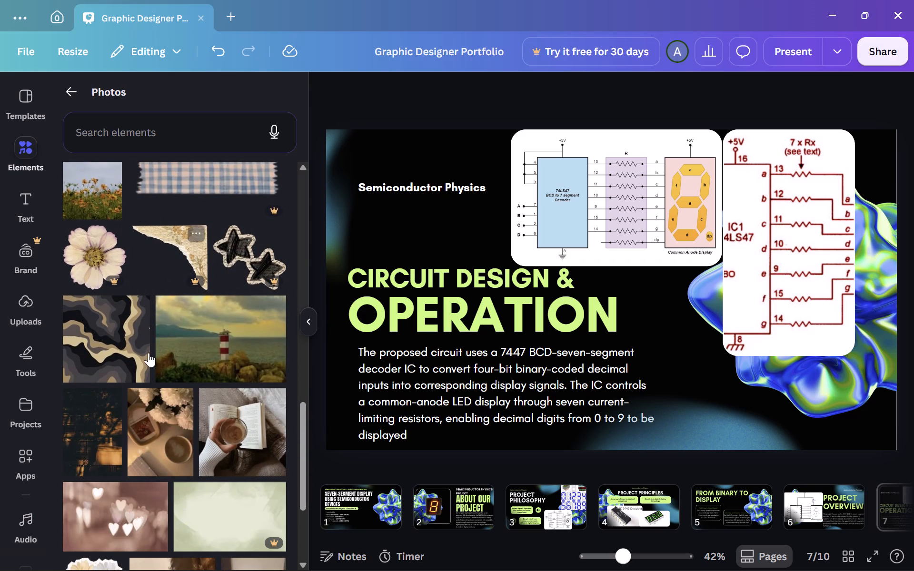
{"action": "scroll", "coordinate": [135, 410], "scroll_direction": "down", "scroll_amount": 6}
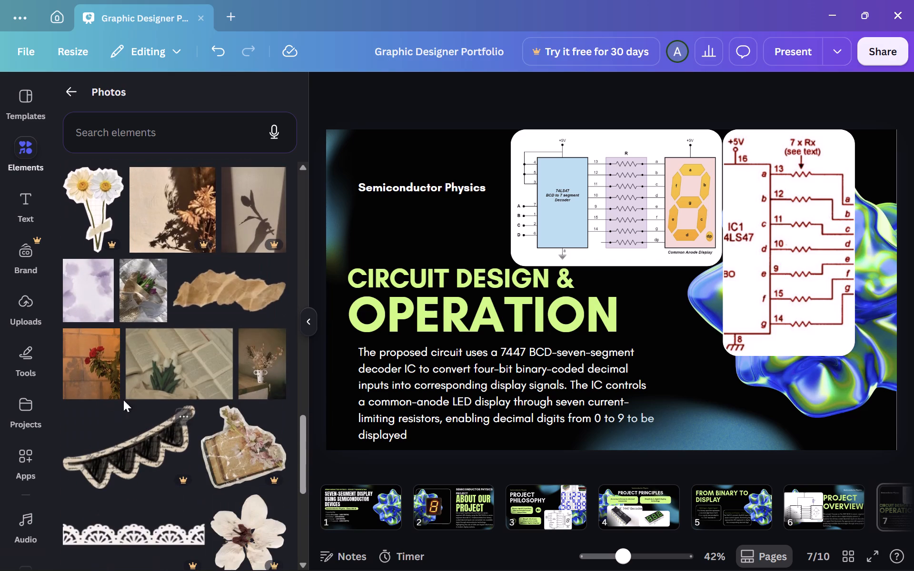
{"action": "scroll", "coordinate": [126, 397], "scroll_direction": "down", "scroll_amount": 4}
{"action": "scroll", "coordinate": [126, 397], "scroll_direction": "up", "scroll_amount": 1}
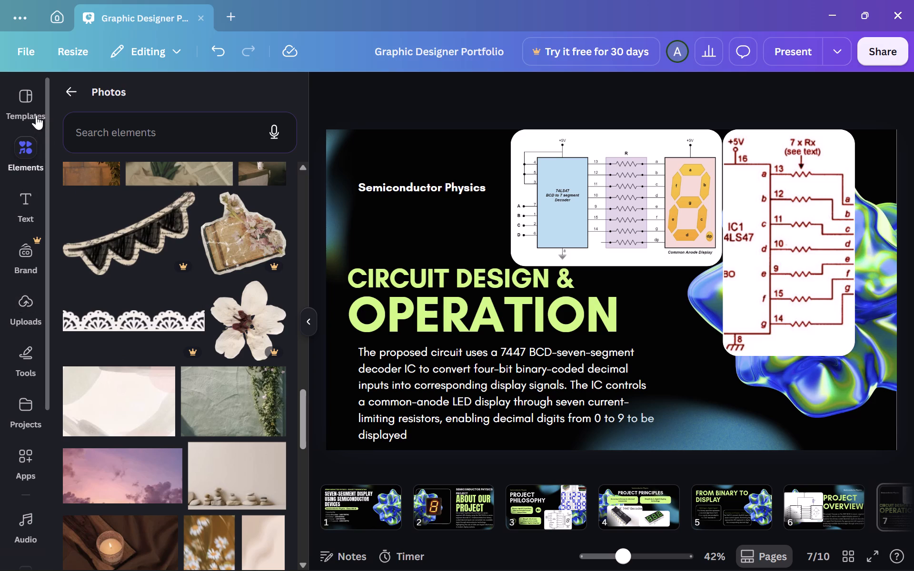
Leave the Photos category and open the Frames category of elements.
{"action": "left_click", "coordinate": [70, 100]}
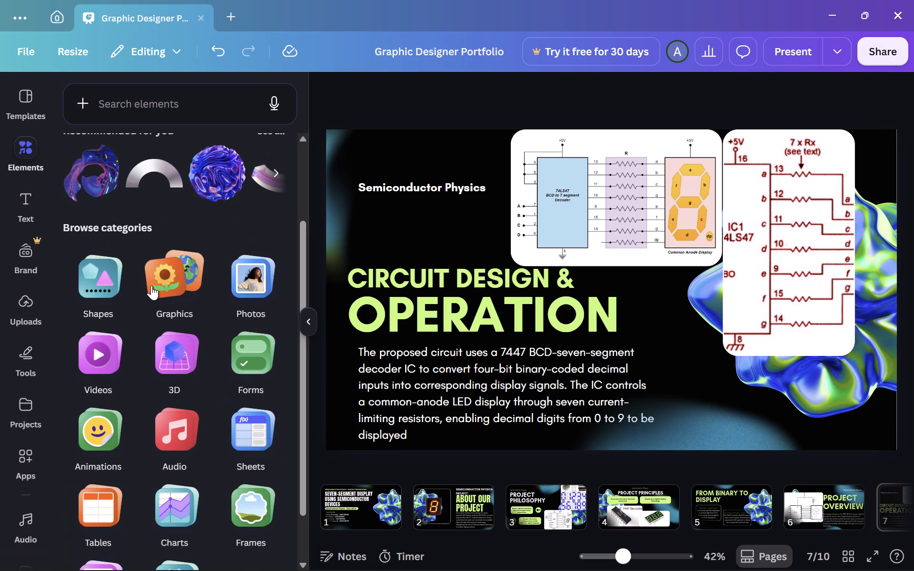
{"action": "scroll", "coordinate": [151, 285], "scroll_direction": "up", "scroll_amount": 1}
{"action": "scroll", "coordinate": [152, 285], "scroll_direction": "down", "scroll_amount": 7}
{"action": "left_click", "coordinate": [273, 440]}
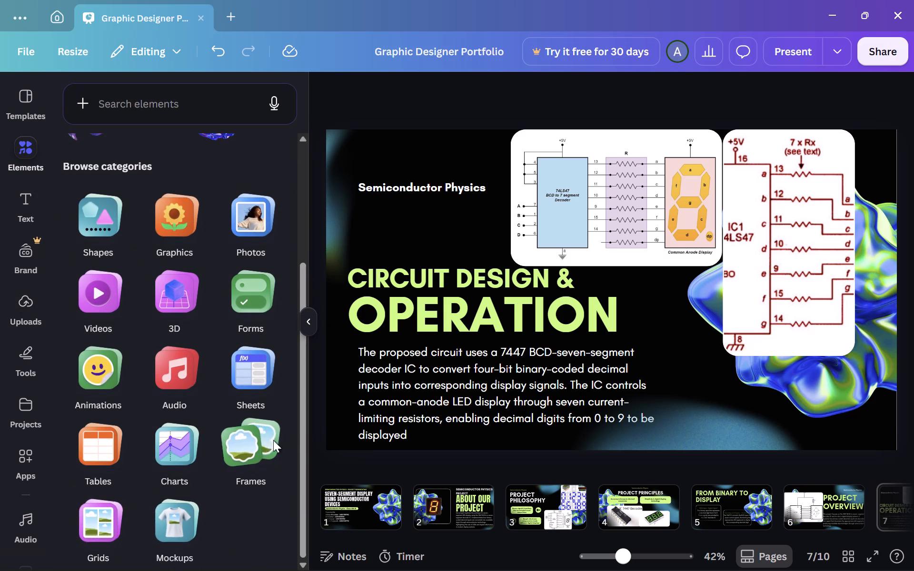
Delete the narrow red-line 74LS47 circuit and its empty frame from slide 7.
{"action": "left_click", "coordinate": [775, 272]}
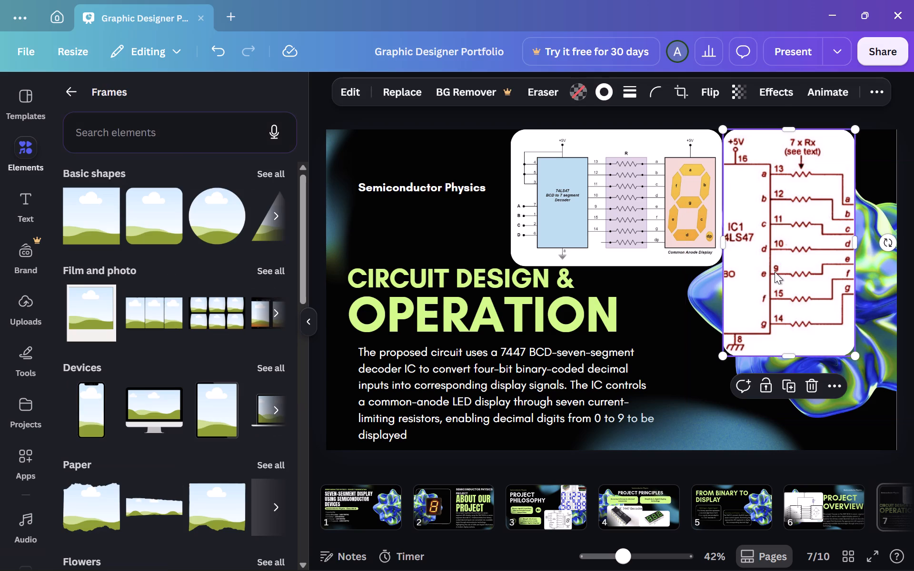
{"action": "key", "text": "Delete"}
{"action": "left_click", "coordinate": [775, 272]}
{"action": "key", "text": "Delete"}
{"action": "left_click", "coordinate": [779, 260]}
{"action": "key", "text": "Delete"}
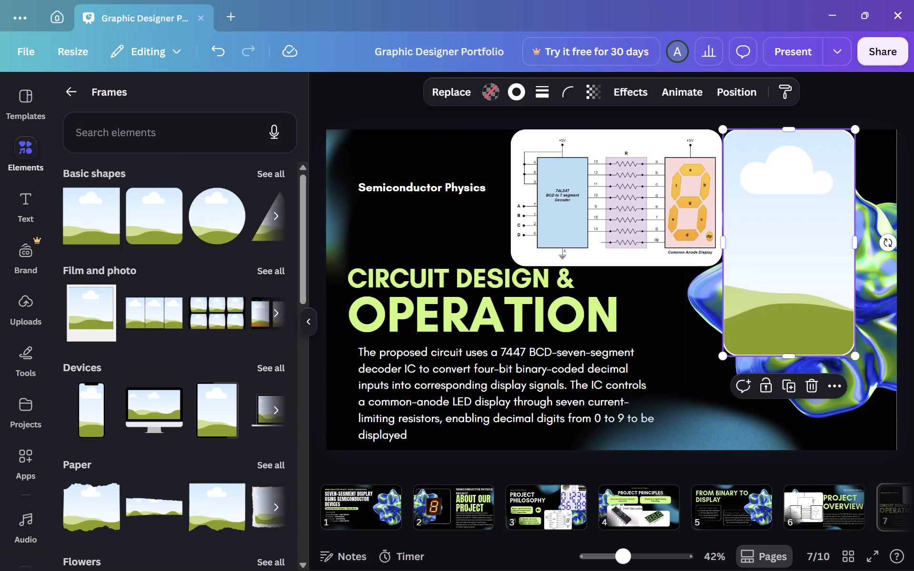
Add a rounded square frame to slide 7, paste the copied red-line 74LS47 circuit and place it inside the frame.
{"action": "left_click", "coordinate": [148, 214]}
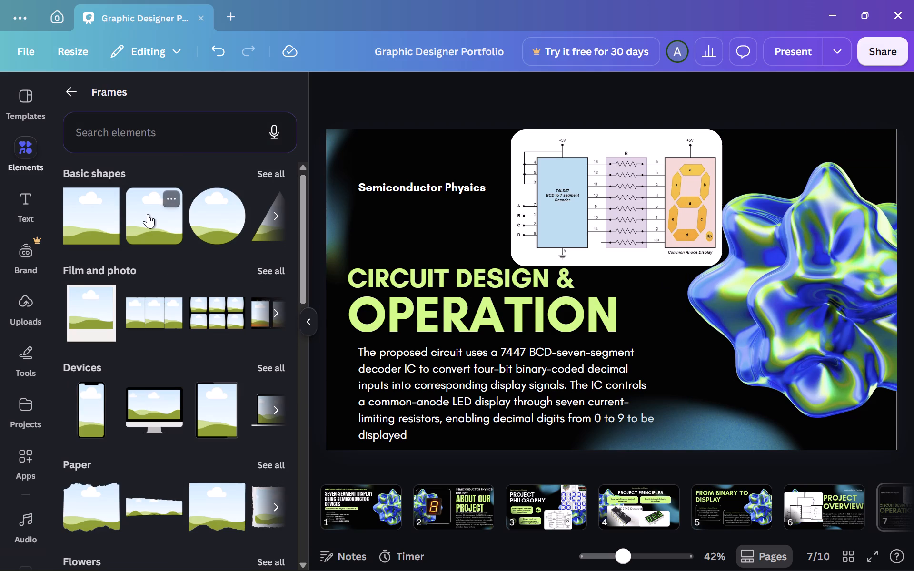
{"action": "left_click_drag", "start_coordinate": [574, 295], "coordinate": [711, 318]}
{"action": "key", "text": "ctrl+v"}
{"action": "left_click_drag", "start_coordinate": [624, 293], "coordinate": [714, 296]}
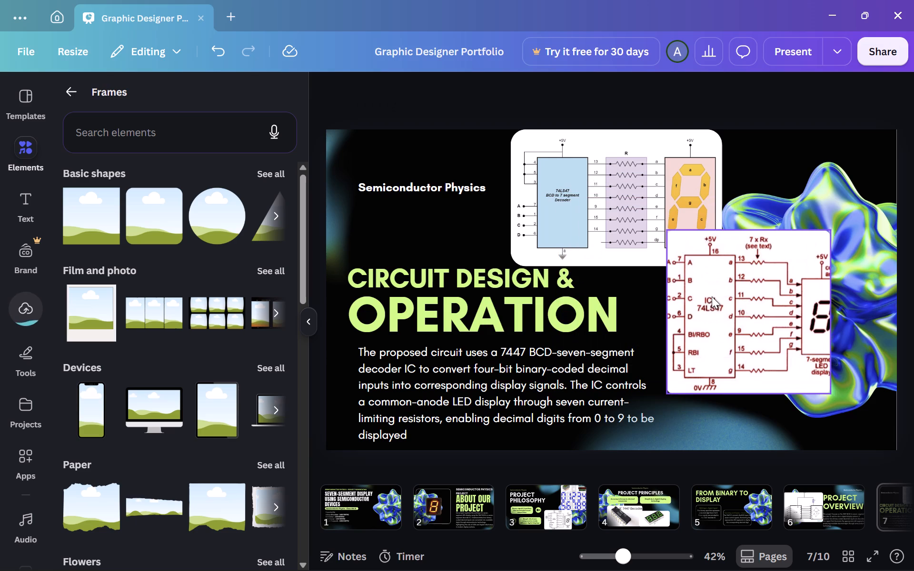
{"action": "left_click", "coordinate": [819, 314]}
Widen the circuit frame to about 774 by 551 and move it down below the decoder diagram beside the body text.
{"action": "left_click_drag", "start_coordinate": [830, 312], "coordinate": [899, 310]}
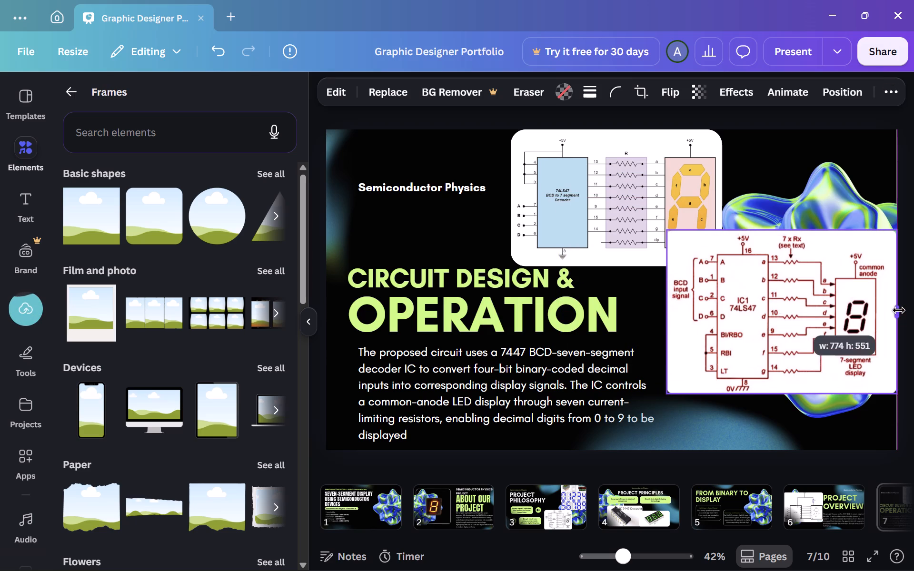
{"action": "left_click_drag", "start_coordinate": [899, 310], "coordinate": [898, 310]}
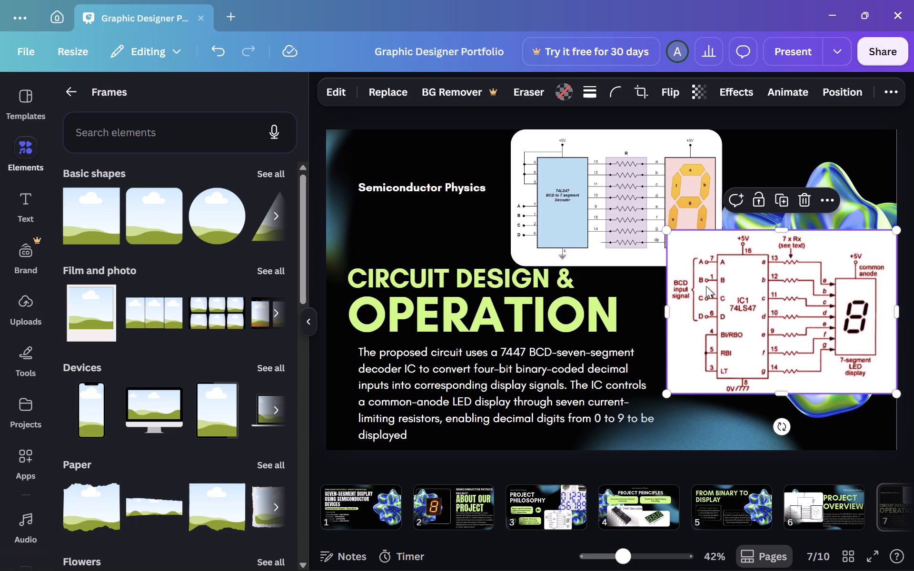
{"action": "left_click_drag", "start_coordinate": [773, 325], "coordinate": [770, 364]}
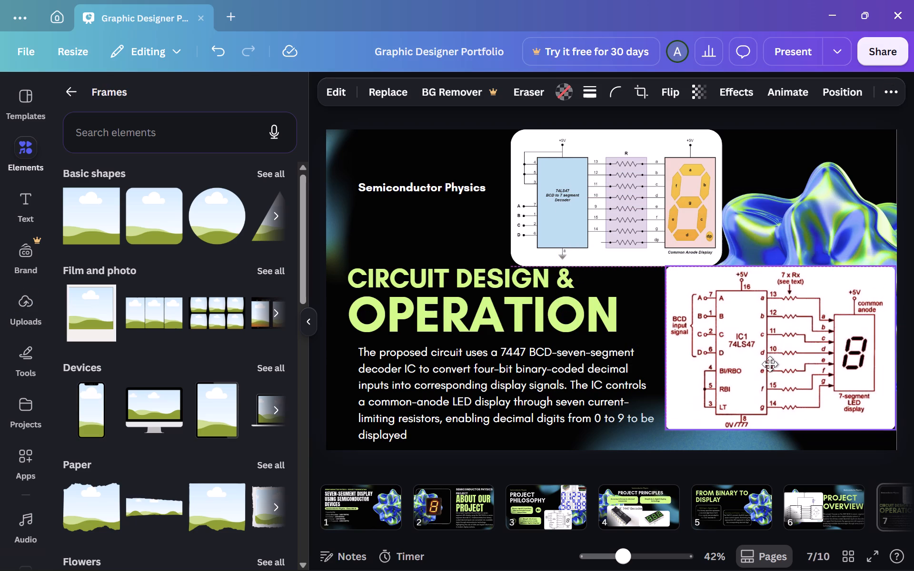
{"action": "left_click_drag", "start_coordinate": [770, 364], "coordinate": [769, 362]}
{"action": "key", "text": "Escape"}
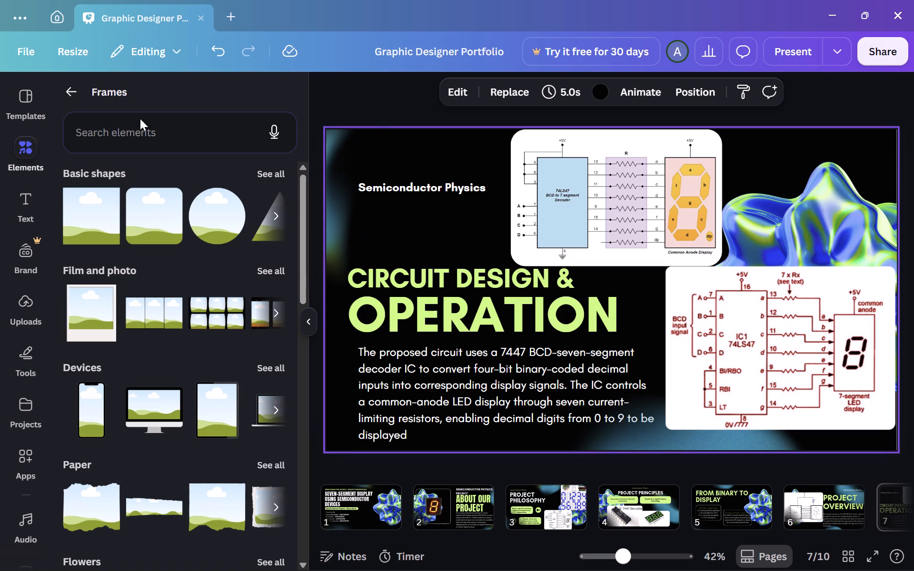
Collapse the elements browser and nudge the red-line circuit frame up slightly, closer to the decoder diagram.
{"action": "left_click", "coordinate": [70, 100]}
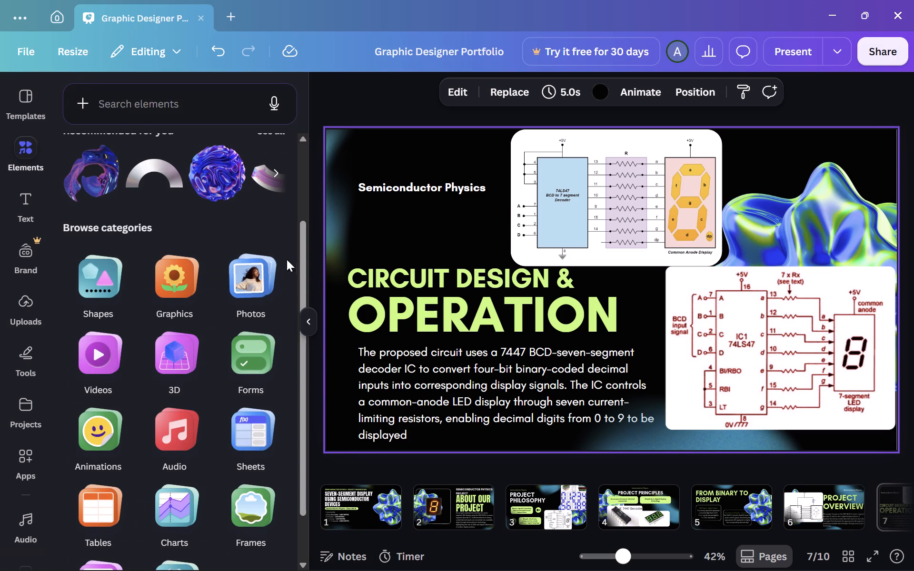
{"action": "left_click", "coordinate": [309, 327]}
{"action": "left_click", "coordinate": [830, 316]}
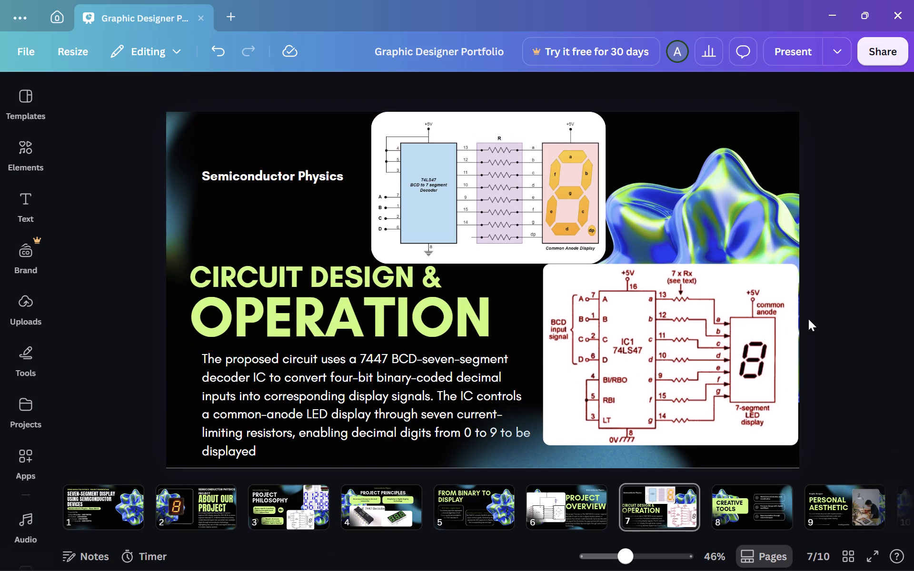
{"action": "left_click_drag", "start_coordinate": [608, 287], "coordinate": [607, 280]}
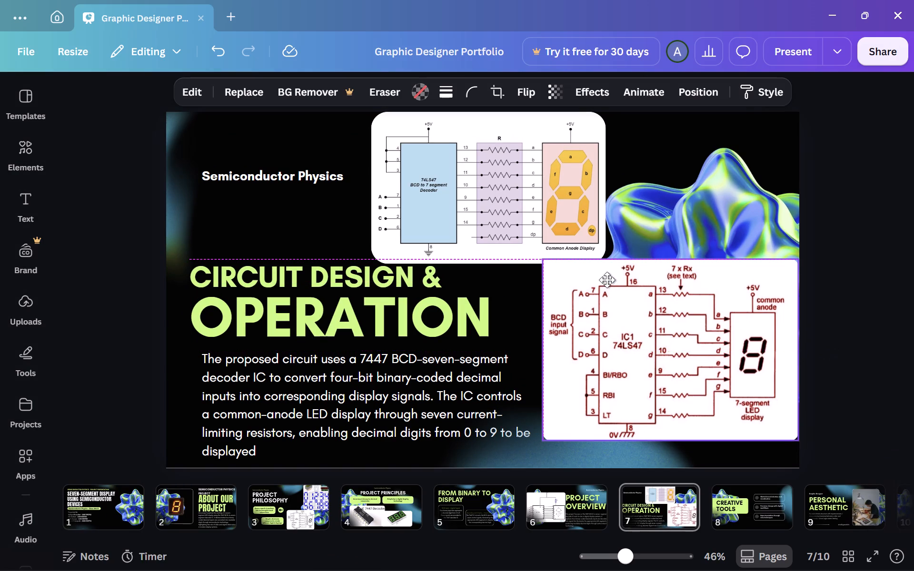
{"action": "left_click_drag", "start_coordinate": [607, 280], "coordinate": [607, 279]}
{"action": "left_click", "coordinate": [889, 280]}
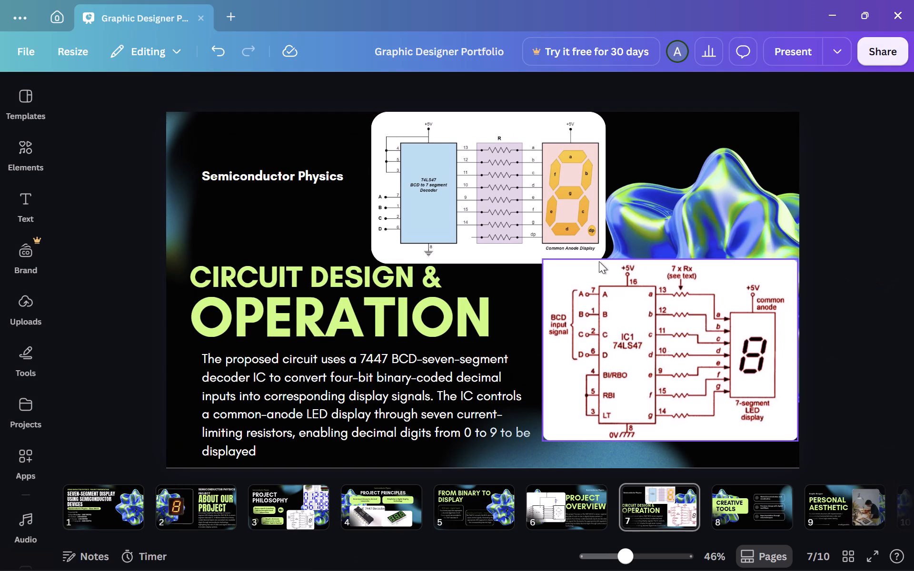
{"action": "left_click", "coordinate": [853, 248]}
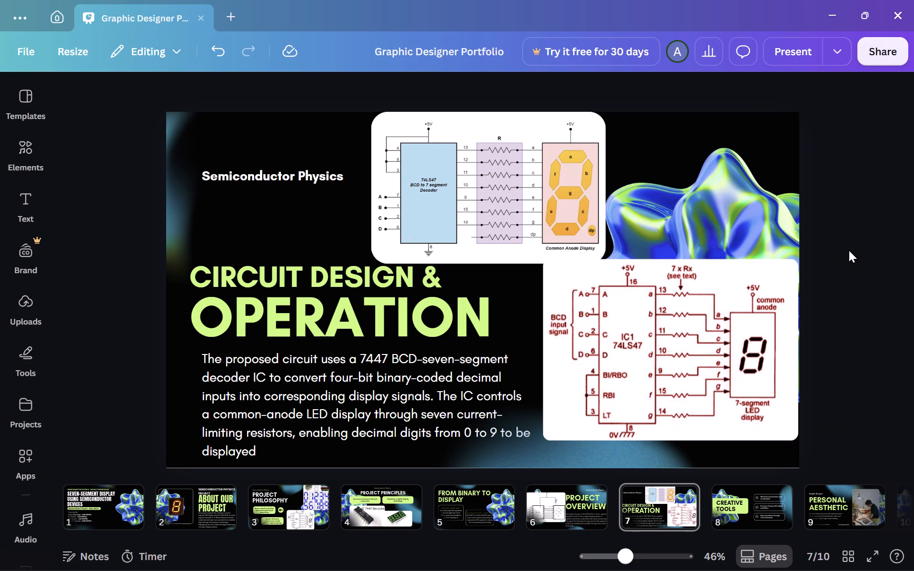
On slide 8, replace the title "CREATIVE TOOLS" with "Key compnents" on two lines.
{"action": "key", "text": "Right"}
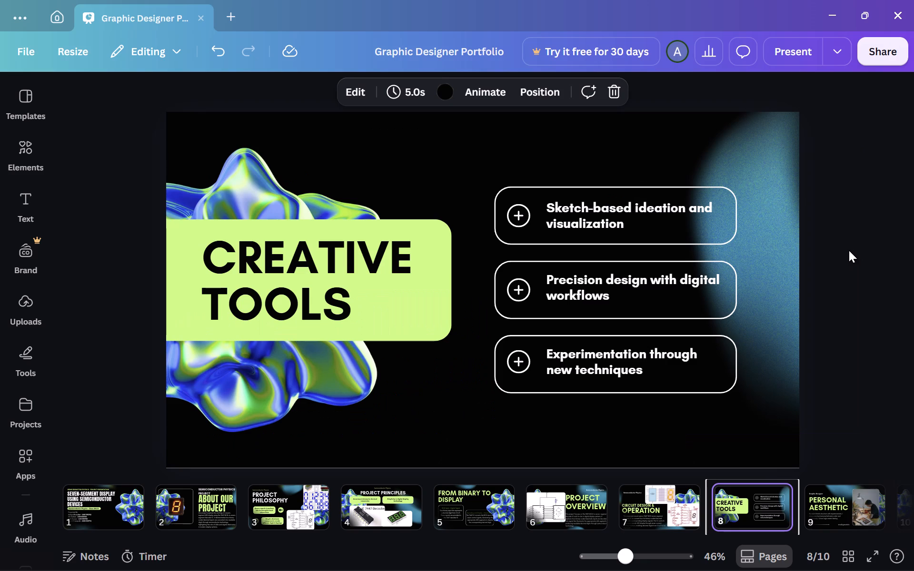
{"action": "scroll", "coordinate": [849, 250], "scroll_direction": "left", "scroll_amount": 2}
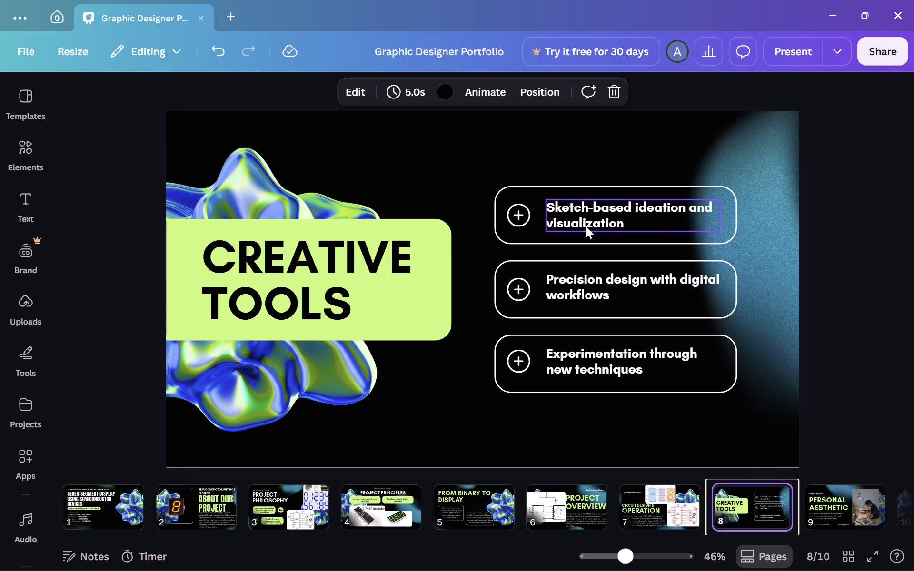
{"action": "left_click", "coordinate": [520, 207]}
{"action": "left_click", "coordinate": [889, 223]}
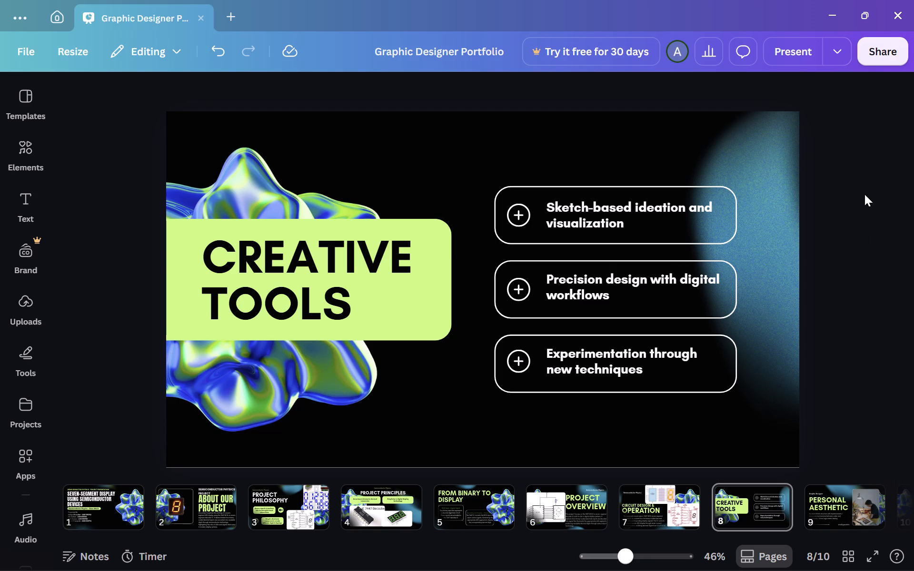
{"action": "double_click", "coordinate": [273, 253]}
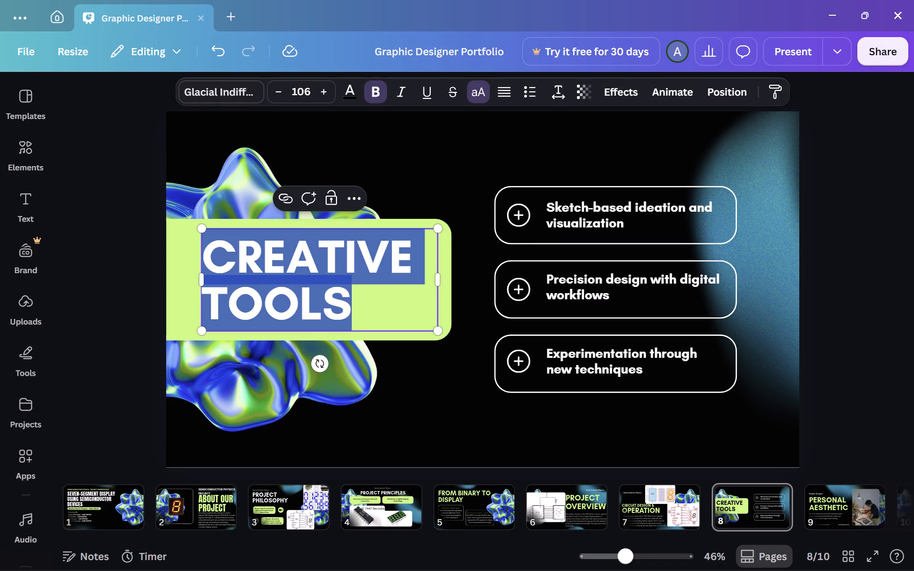
{"action": "key", "text": "BackSpace"}
{"action": "type", "text": "Key"}
{"action": "key", "text": "Return"}
{"action": "type", "text": "compnents"}
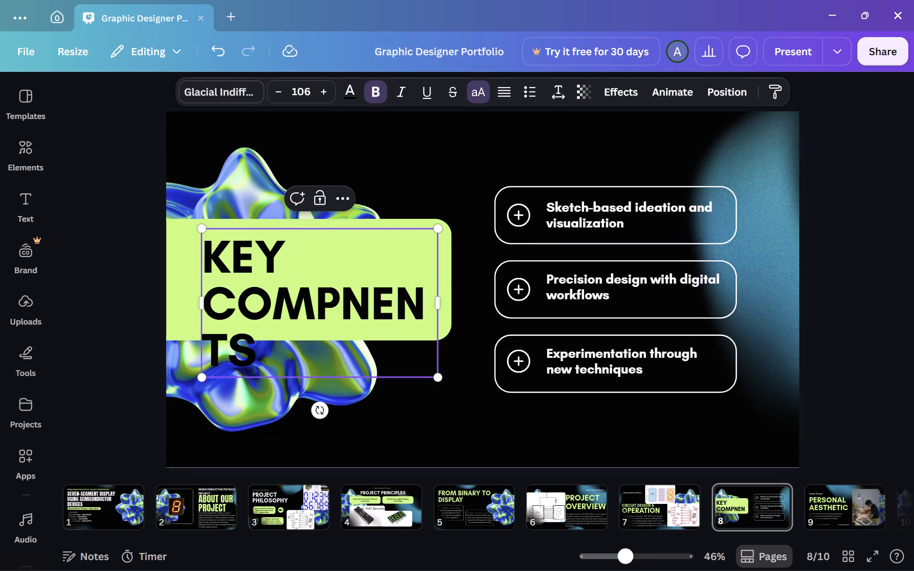
Widen the title's text box so "COMPNENTS" fits on one line, and shift it left within the green banner.
{"action": "left_click_drag", "start_coordinate": [439, 303], "coordinate": [457, 302]}
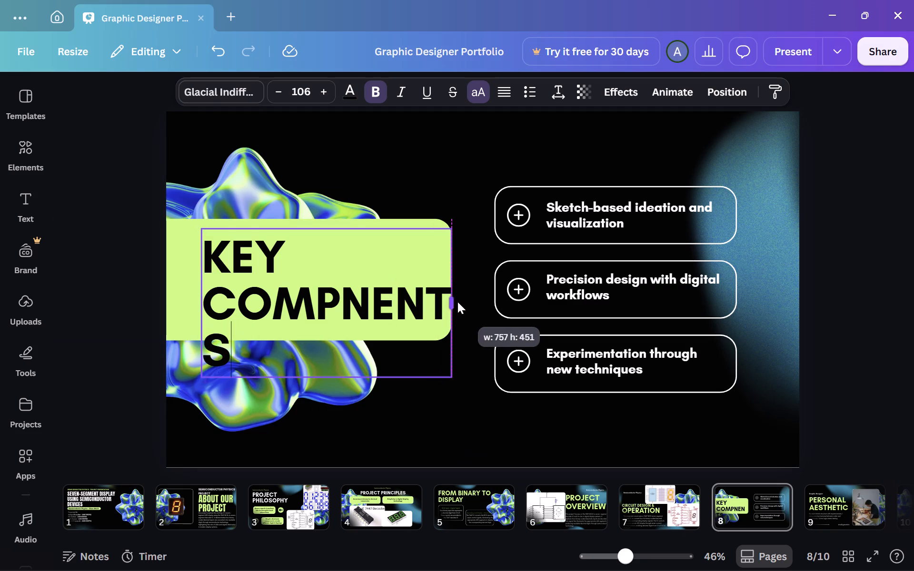
{"action": "left_click_drag", "start_coordinate": [457, 302], "coordinate": [485, 297]}
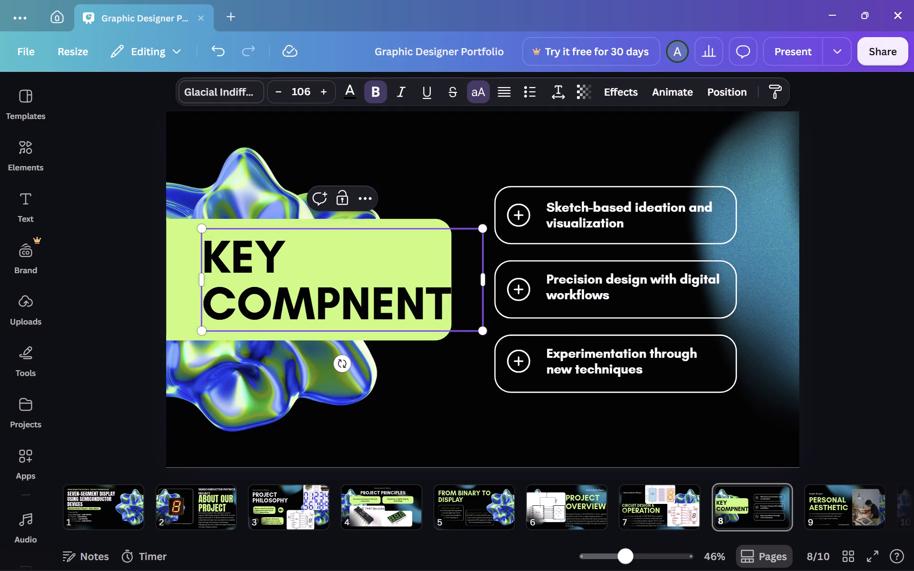
{"action": "left_click_drag", "start_coordinate": [336, 332], "coordinate": [311, 332]}
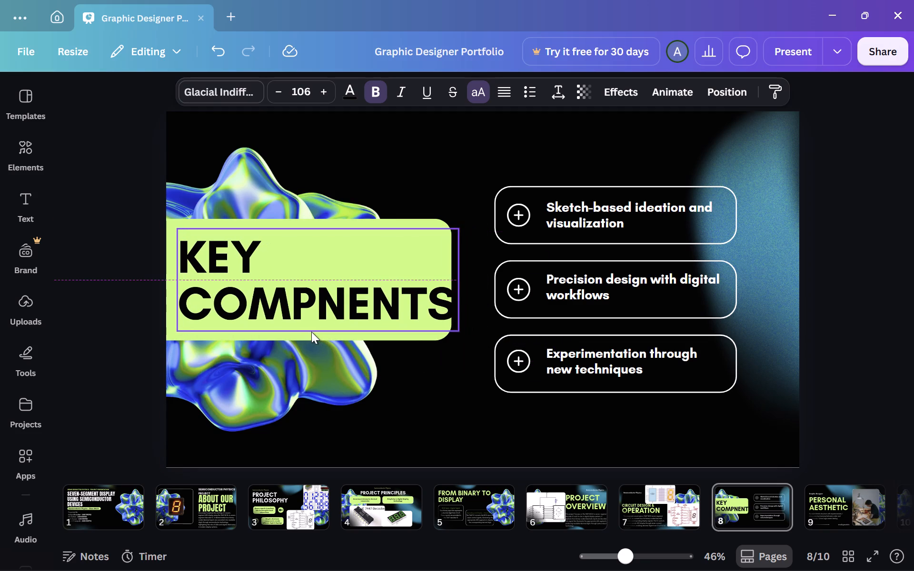
{"action": "left_click_drag", "start_coordinate": [311, 332], "coordinate": [307, 331]}
{"action": "left_click", "coordinate": [128, 305]}
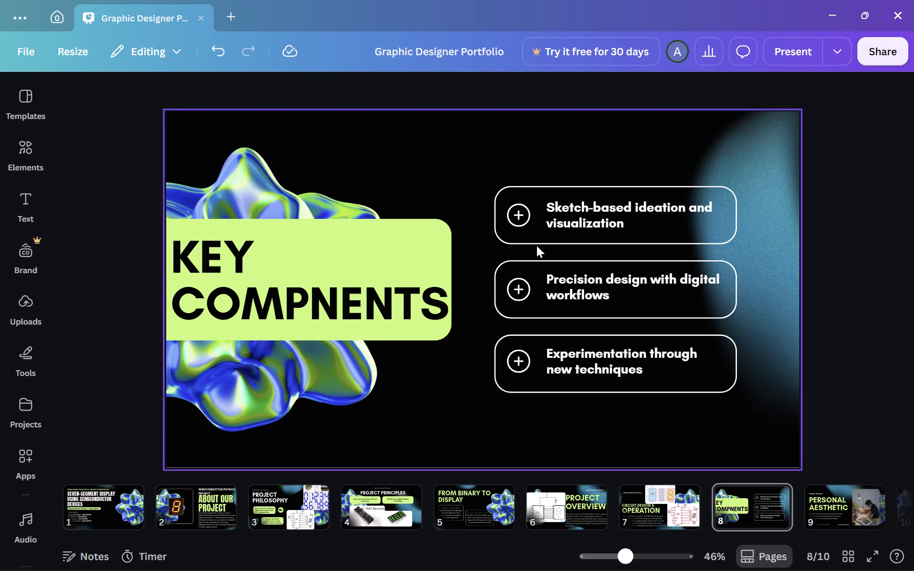
Replace the first item's text, "Sketch-based ideation and visualization", with "7447 BCD Decoder IC".
{"action": "double_click", "coordinate": [565, 215]}
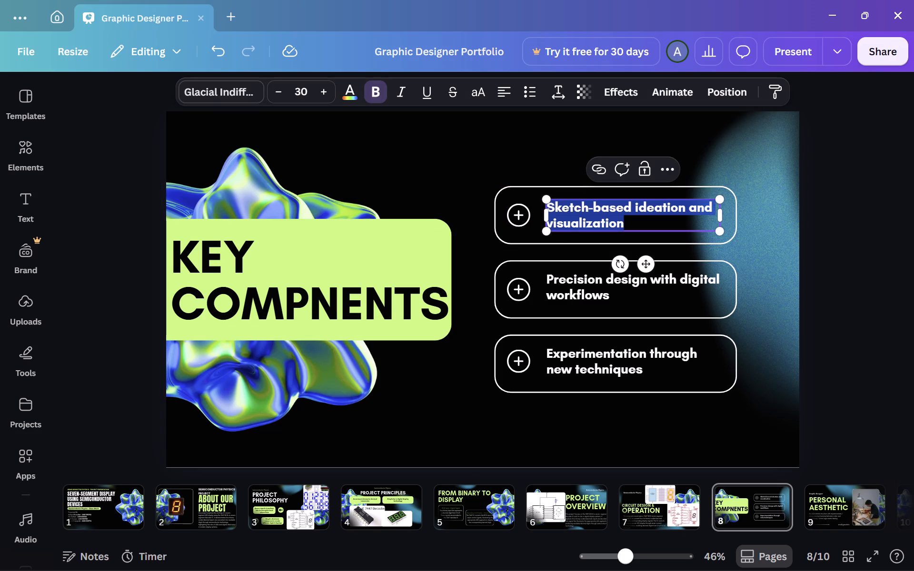
{"action": "key", "text": "BackSpace"}
{"action": "type", "text": "7447"}
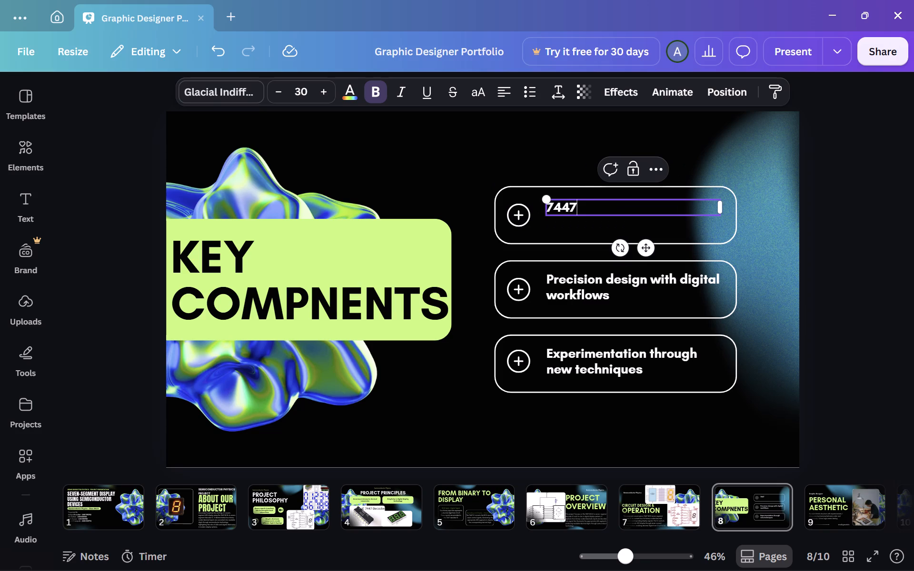
{"action": "key", "text": "space"}
{"action": "type", "text": "BCD deco"}
{"action": "key", "text": "BackSpace"}
{"action": "key", "text": "BackSpace"}
{"action": "key", "text": "BackSpace"}
{"action": "key", "text": "BackSpace"}
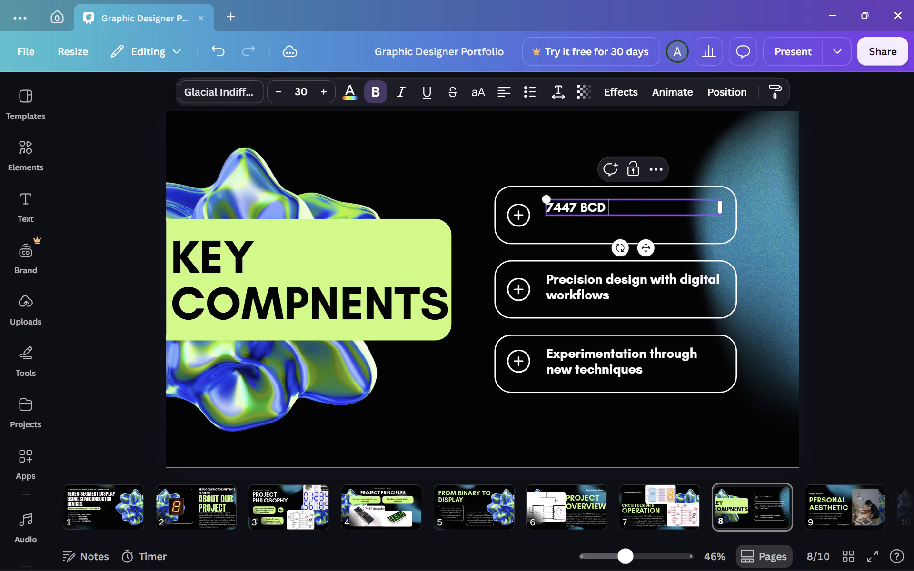
{"action": "type", "text": "Decoder IC"}
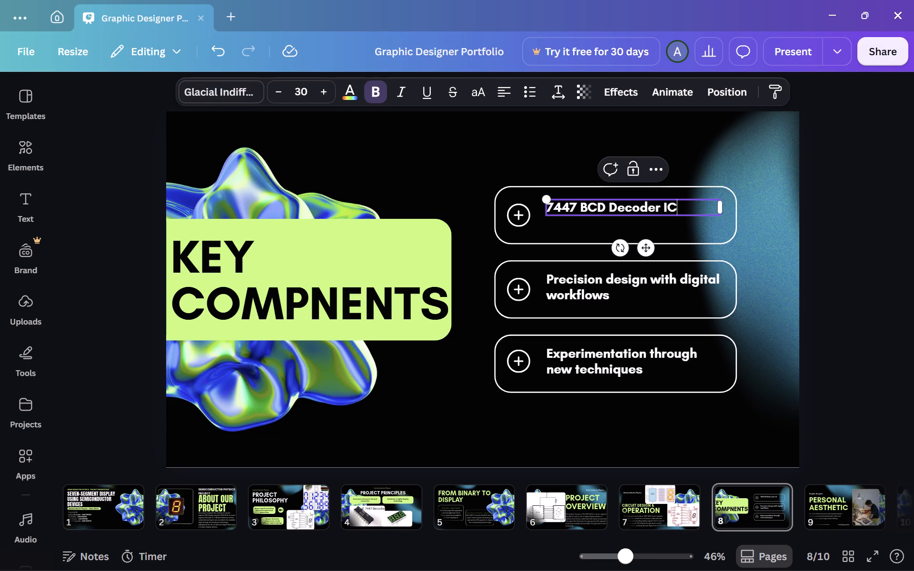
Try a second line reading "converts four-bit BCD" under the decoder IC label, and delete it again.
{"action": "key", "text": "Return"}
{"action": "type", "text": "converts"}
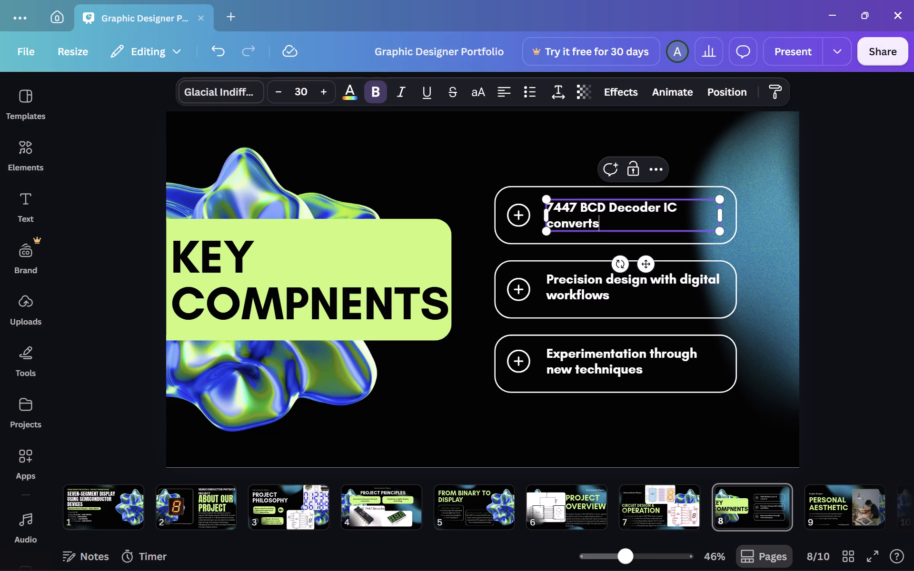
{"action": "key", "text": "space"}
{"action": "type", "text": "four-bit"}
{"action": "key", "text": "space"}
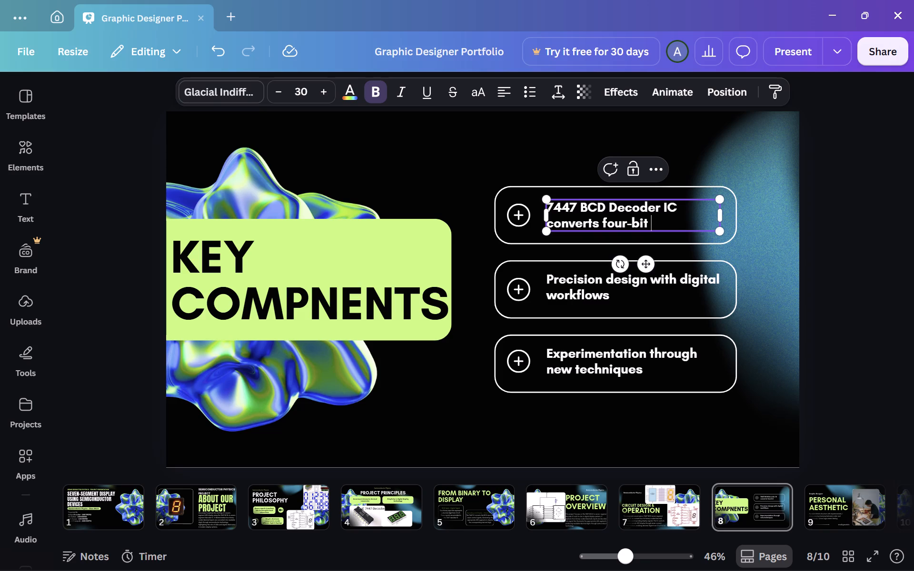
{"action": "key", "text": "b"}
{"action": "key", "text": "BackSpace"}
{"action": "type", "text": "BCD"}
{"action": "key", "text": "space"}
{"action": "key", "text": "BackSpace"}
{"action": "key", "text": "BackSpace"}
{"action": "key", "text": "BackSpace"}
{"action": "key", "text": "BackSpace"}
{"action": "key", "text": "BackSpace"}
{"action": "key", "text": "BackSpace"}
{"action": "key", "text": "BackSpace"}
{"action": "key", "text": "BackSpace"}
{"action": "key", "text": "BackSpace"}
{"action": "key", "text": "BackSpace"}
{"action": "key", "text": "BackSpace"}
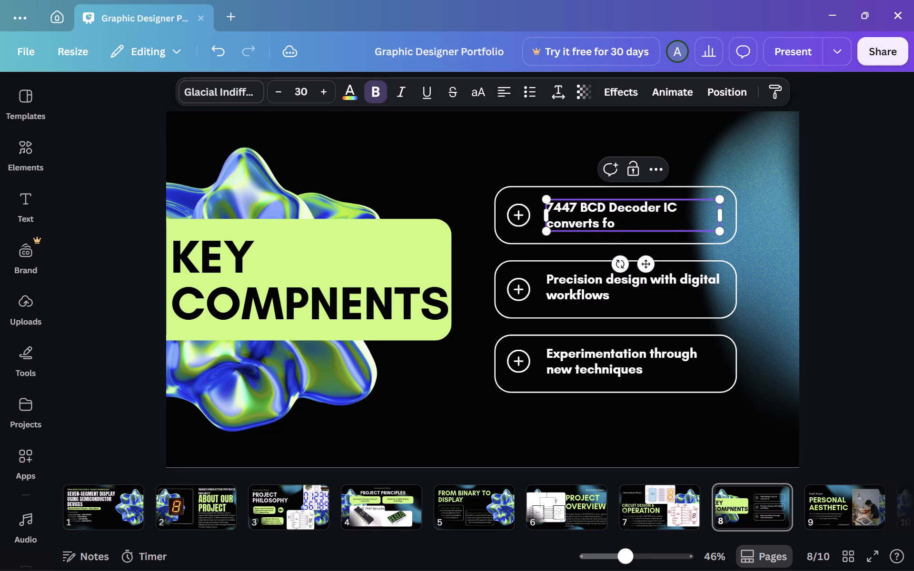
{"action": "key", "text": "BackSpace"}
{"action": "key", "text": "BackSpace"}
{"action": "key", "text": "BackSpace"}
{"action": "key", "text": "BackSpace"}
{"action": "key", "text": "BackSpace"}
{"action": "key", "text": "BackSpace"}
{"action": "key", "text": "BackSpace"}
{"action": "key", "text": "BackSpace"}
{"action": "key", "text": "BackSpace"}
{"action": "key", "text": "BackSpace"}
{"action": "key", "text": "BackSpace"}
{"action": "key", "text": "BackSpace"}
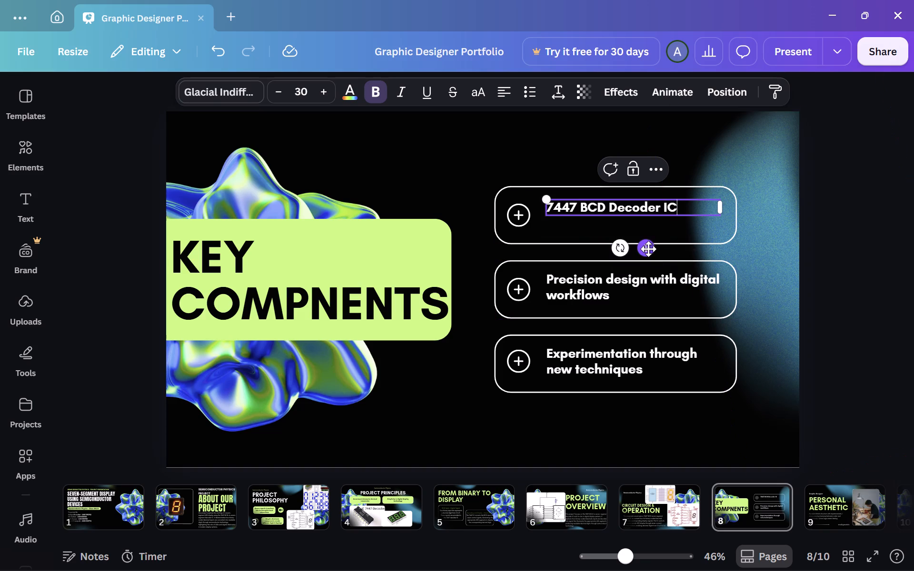
Move the "7447 BCD Decoder IC" label down slightly toward the vertical middle of its outlined box.
{"action": "left_click_drag", "start_coordinate": [648, 249], "coordinate": [650, 259]}
{"action": "left_click", "coordinate": [652, 204]}
{"action": "left_click", "coordinate": [655, 210]}
{"action": "left_click", "coordinate": [658, 215]}
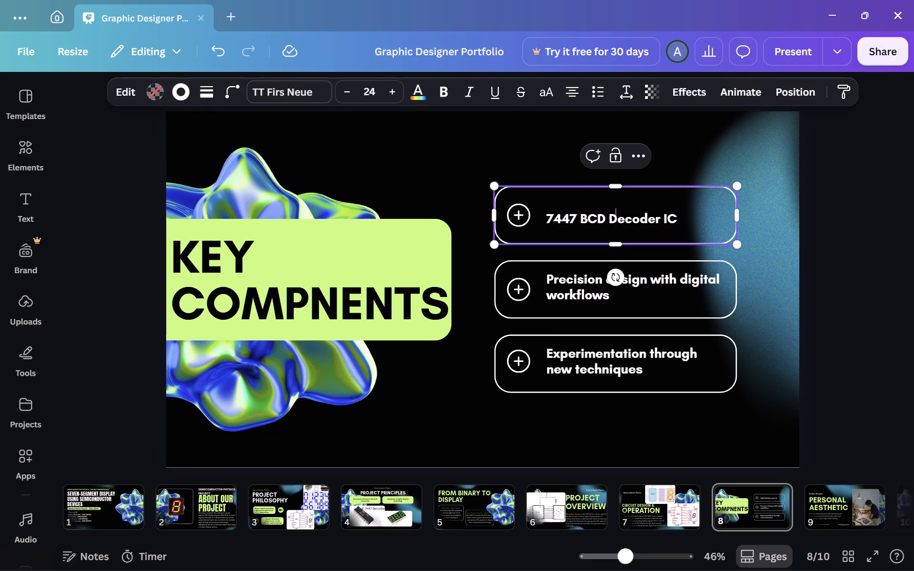
Enlarge the "7447 BCD Decoder IC" label to font size 41.
{"action": "left_click", "coordinate": [661, 220]}
{"action": "key", "text": "Escape"}
{"action": "double_click", "coordinate": [653, 219]}
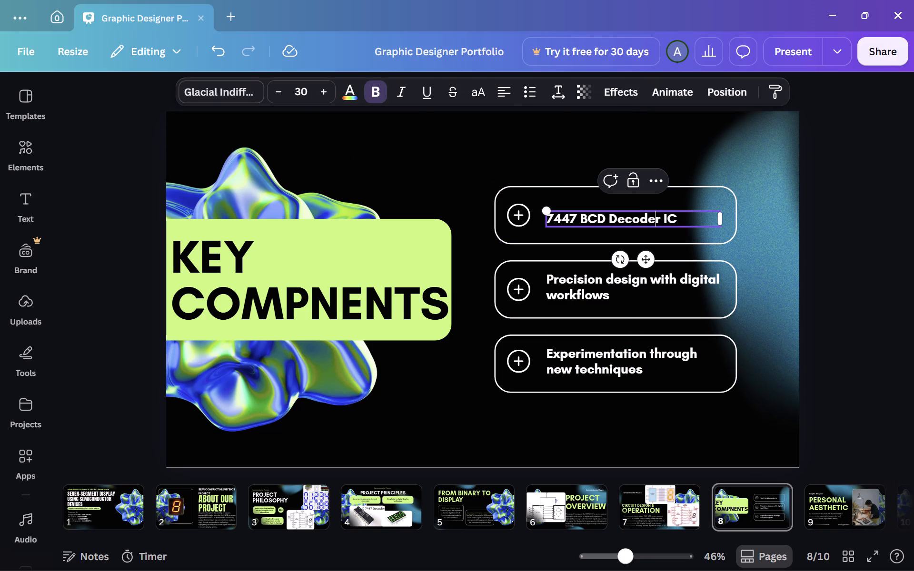
{"action": "key", "text": "ctrl+a"}
{"action": "triple_click", "coordinate": [333, 95]}
{"action": "triple_click", "coordinate": [333, 94]}
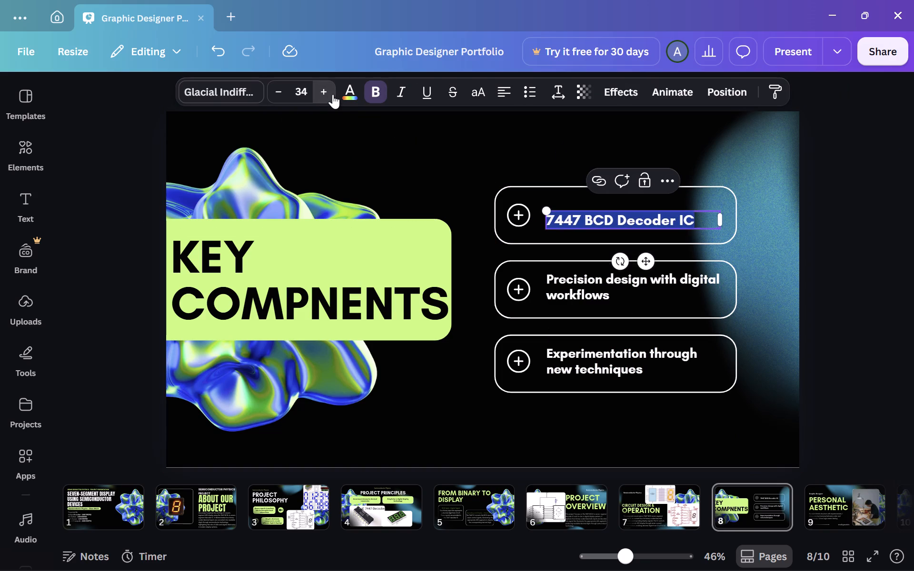
{"action": "triple_click", "coordinate": [333, 93]}
{"action": "double_click", "coordinate": [333, 93]}
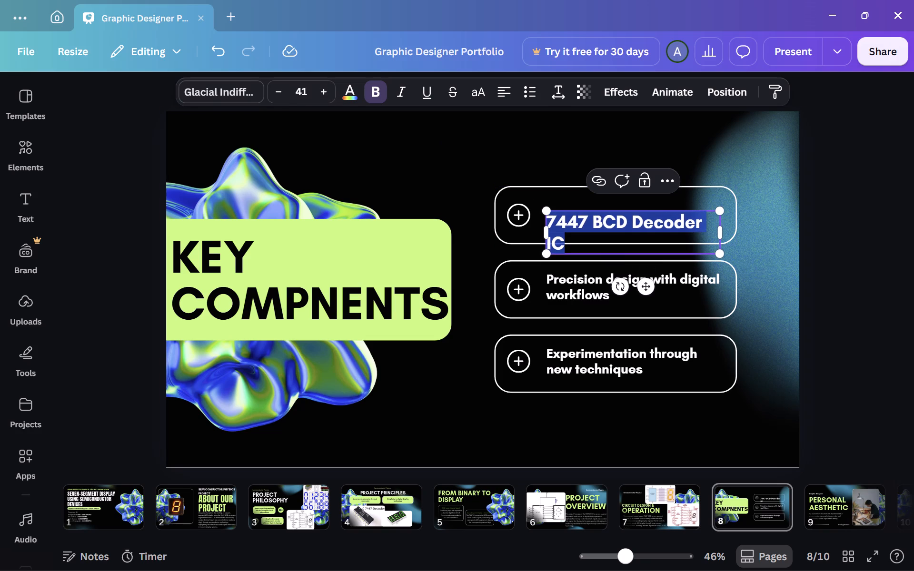
Widen the decoder IC label's text box so it fits on one line, and move it up to the middle of its outline.
{"action": "left_click_drag", "start_coordinate": [723, 228], "coordinate": [742, 229]}
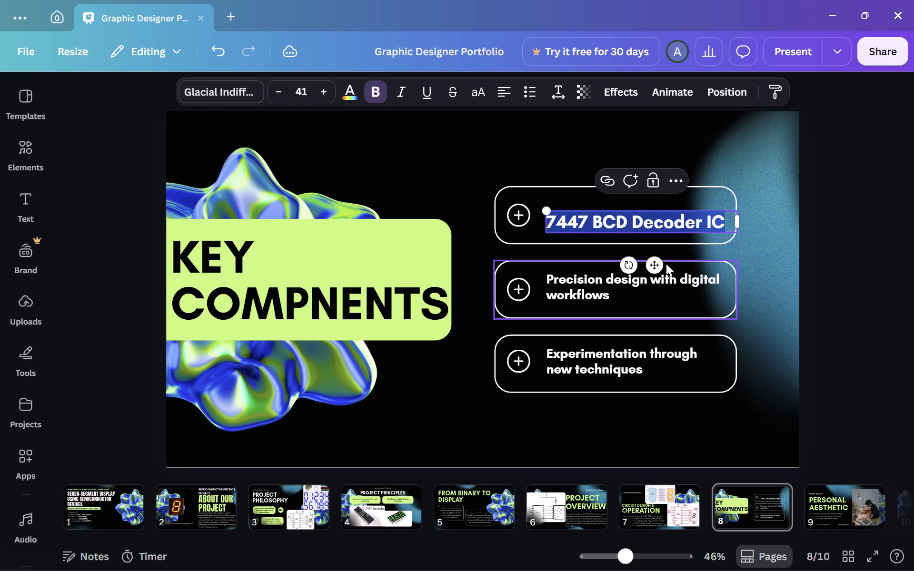
{"action": "left_click_drag", "start_coordinate": [657, 267], "coordinate": [654, 260]}
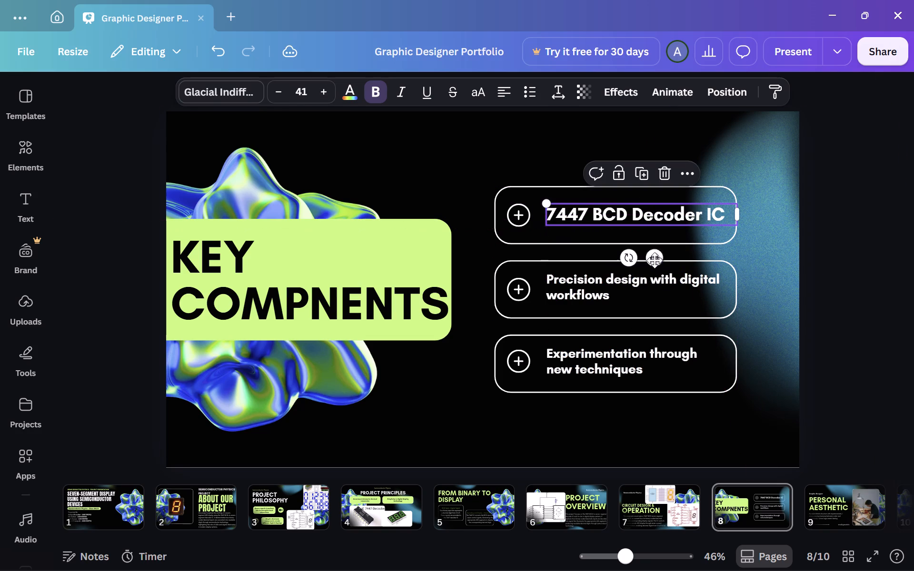
{"action": "key", "text": "Escape"}
Replace the second item's text, "Precision design with digital workflows", with "BCD Input Switches".
{"action": "double_click", "coordinate": [685, 286]}
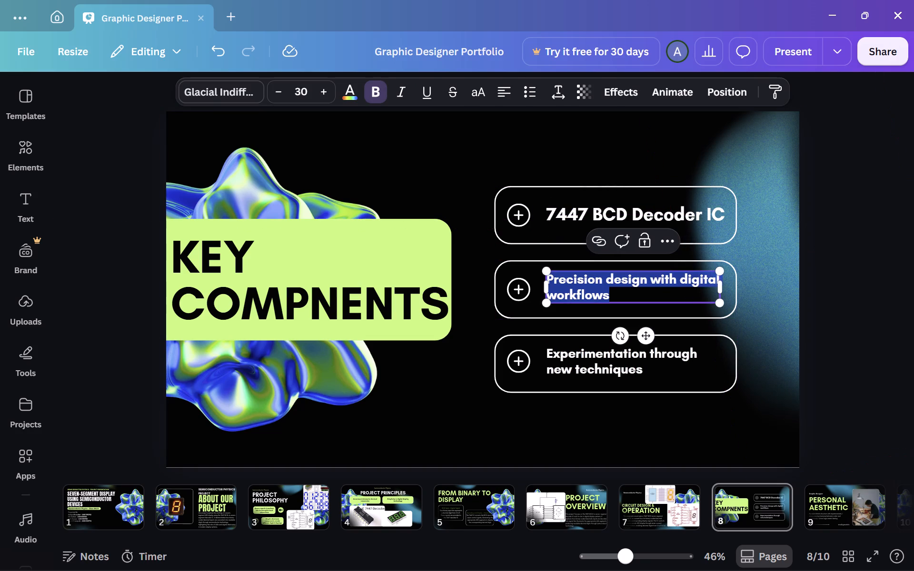
{"action": "key", "text": "ctrl+a"}
{"action": "key", "text": "BackSpace"}
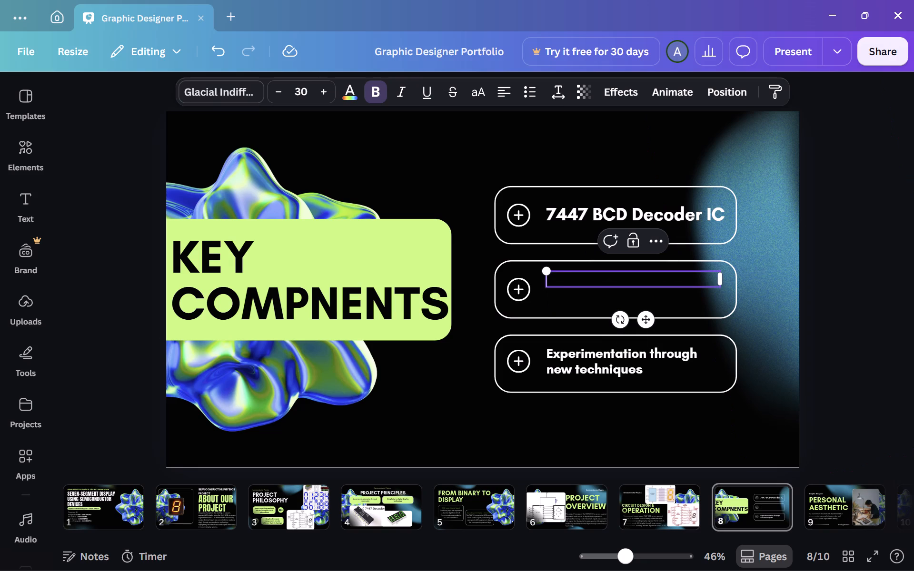
{"action": "type", "text": "BCD inopu"}
{"action": "key", "text": "BackSpace"}
{"action": "key", "text": "BackSpace"}
{"action": "key", "text": "BackSpace"}
{"action": "type", "text": "put"}
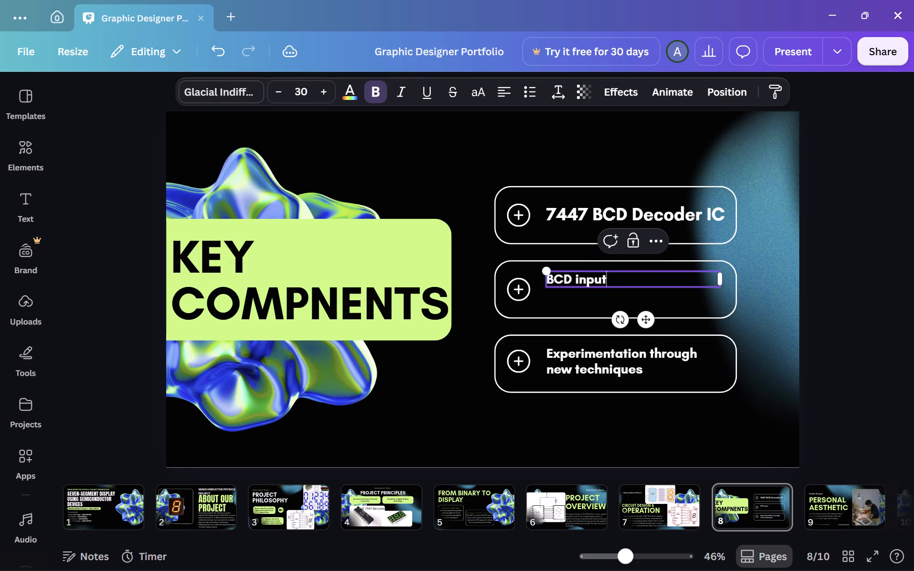
{"action": "key", "text": "BackSpace"}
{"action": "key", "text": "BackSpace"}
{"action": "key", "text": "BackSpace"}
{"action": "key", "text": "BackSpace"}
{"action": "key", "text": "BackSpace"}
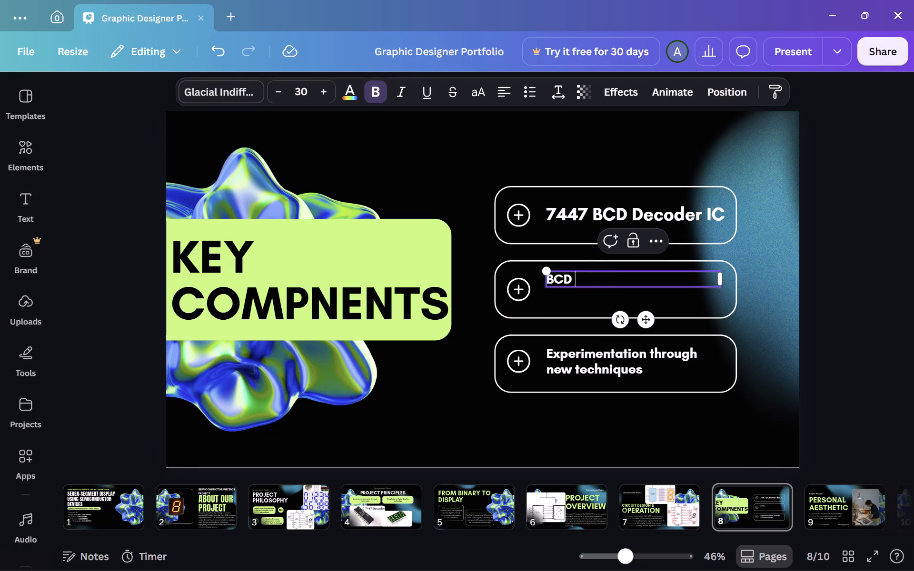
{"action": "type", "text": "Input"}
{"action": "key", "text": "space"}
{"action": "type", "text": "Switches"}
Enlarge the "BCD Input Switches" label to font size 41 and move it down to the vertical middle of its outlined box.
{"action": "key", "text": "ctrl+a"}
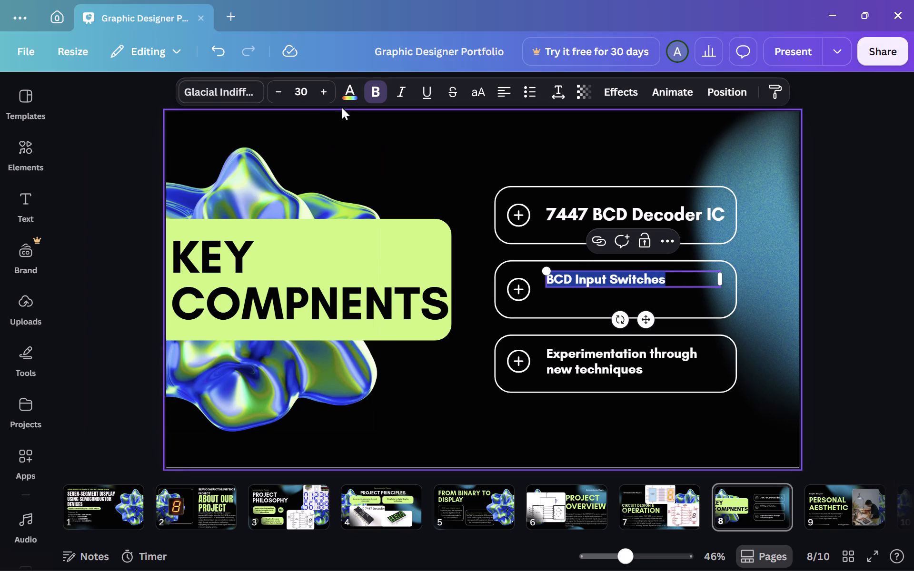
{"action": "triple_click", "coordinate": [328, 92]}
{"action": "triple_click", "coordinate": [328, 92]}
{"action": "double_click", "coordinate": [328, 92]}
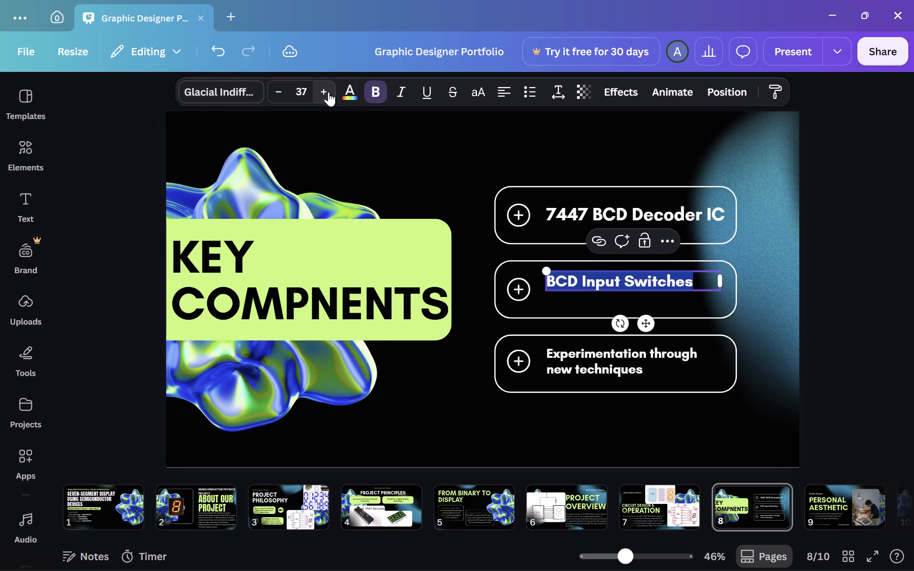
{"action": "left_click_drag", "start_coordinate": [646, 322], "coordinate": [648, 333]}
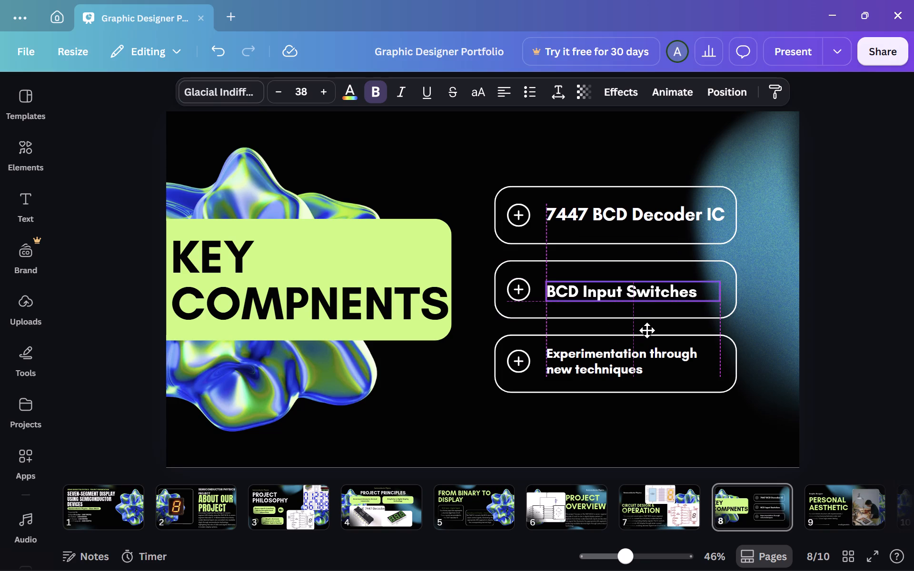
{"action": "left_click", "coordinate": [612, 215]}
{"action": "left_click", "coordinate": [628, 286]}
{"action": "double_click", "coordinate": [629, 288]}
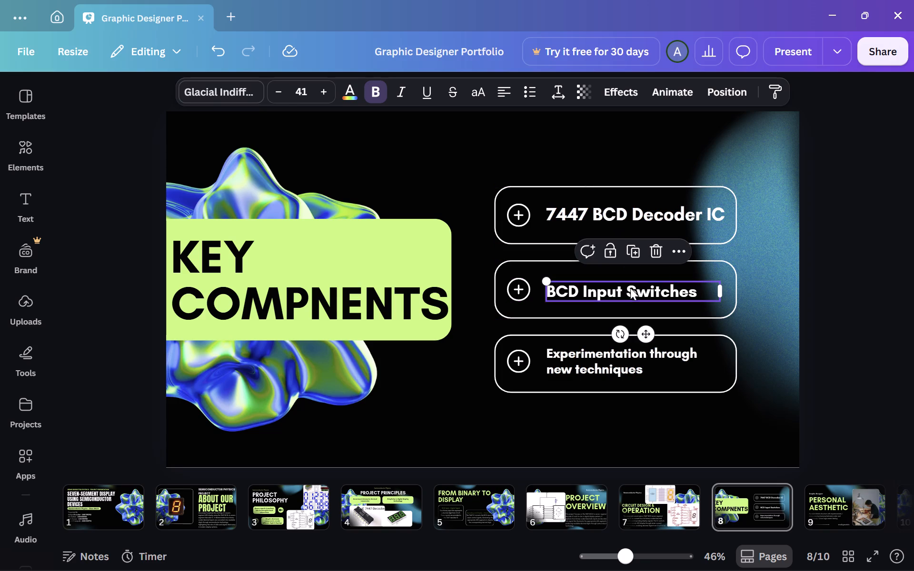
{"action": "key", "text": "ctrl+a"}
{"action": "left_click", "coordinate": [334, 87]}
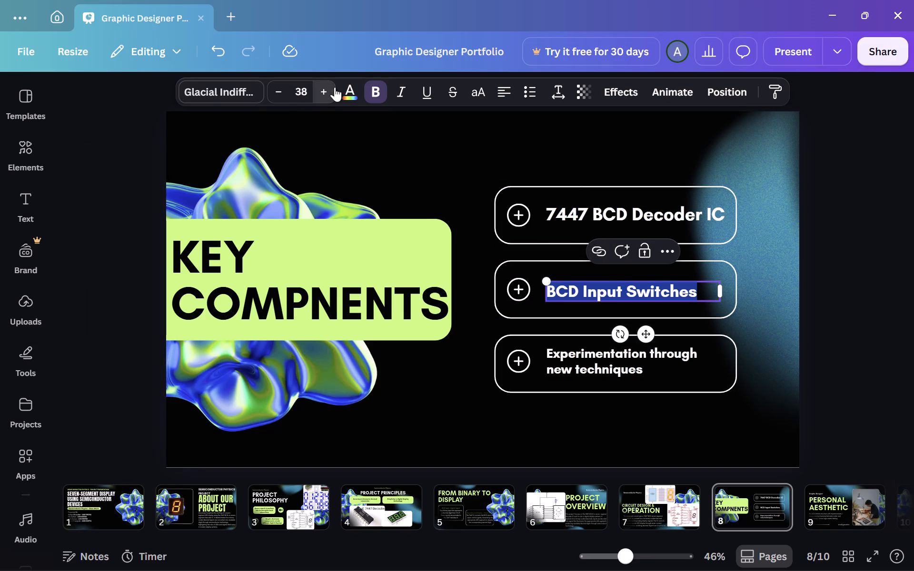
{"action": "double_click", "coordinate": [331, 88]}
{"action": "left_click", "coordinate": [842, 280]}
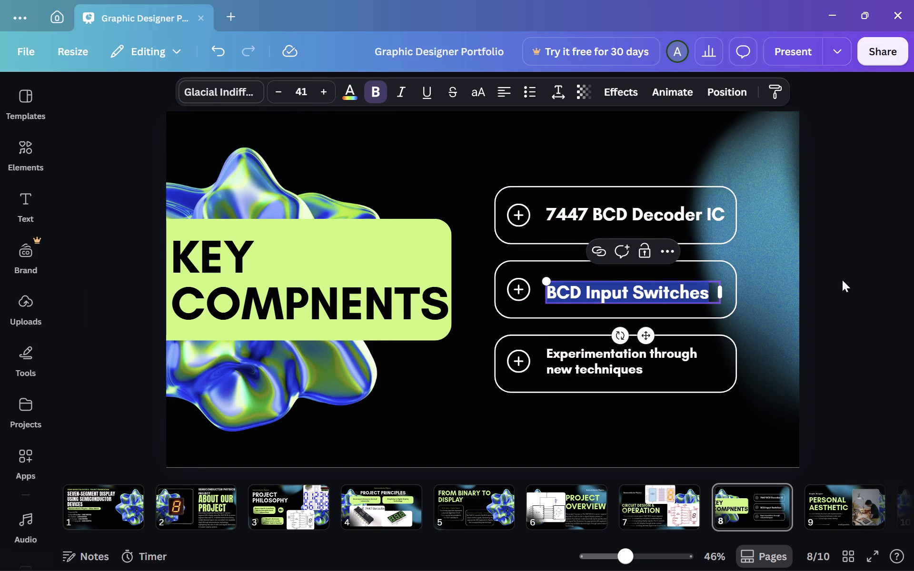
Replace the third item's text, "Experimentation through new techniques", with "Common-Anode LED display" at font size 41.
{"action": "double_click", "coordinate": [680, 355]}
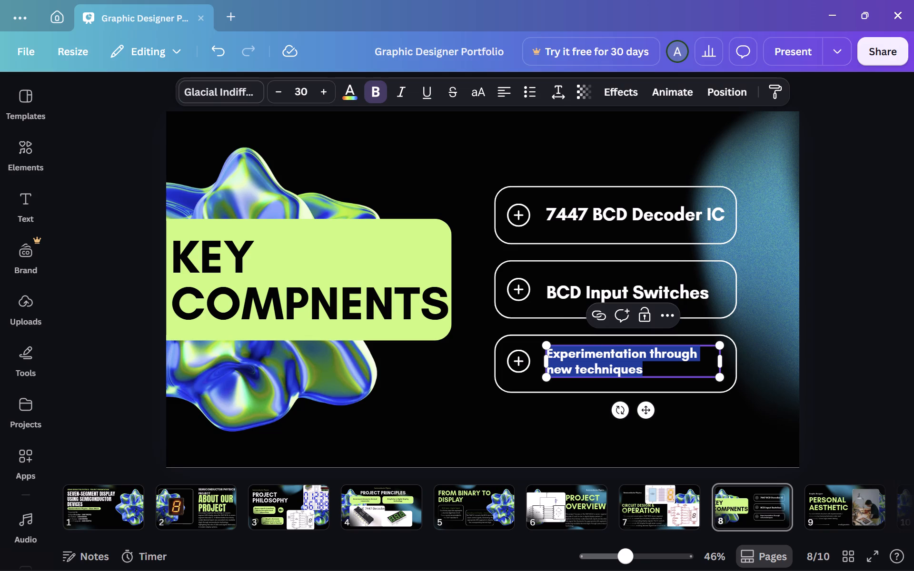
{"action": "key", "text": "ctrl+a"}
{"action": "key", "text": "BackSpace"}
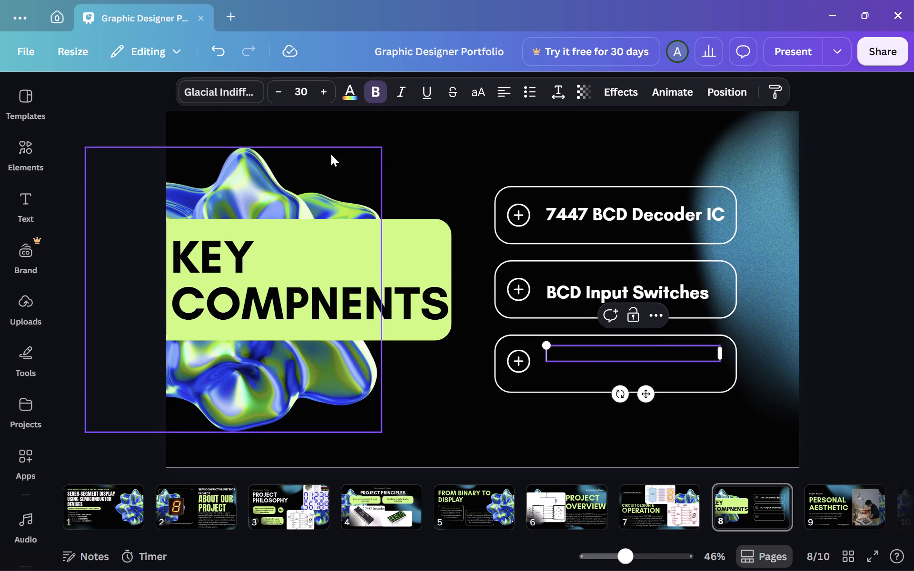
{"action": "left_click", "coordinate": [308, 90]}
{"action": "key", "text": "BackSpace"}
{"action": "type", "text": "41"}
{"action": "key", "text": "Return"}
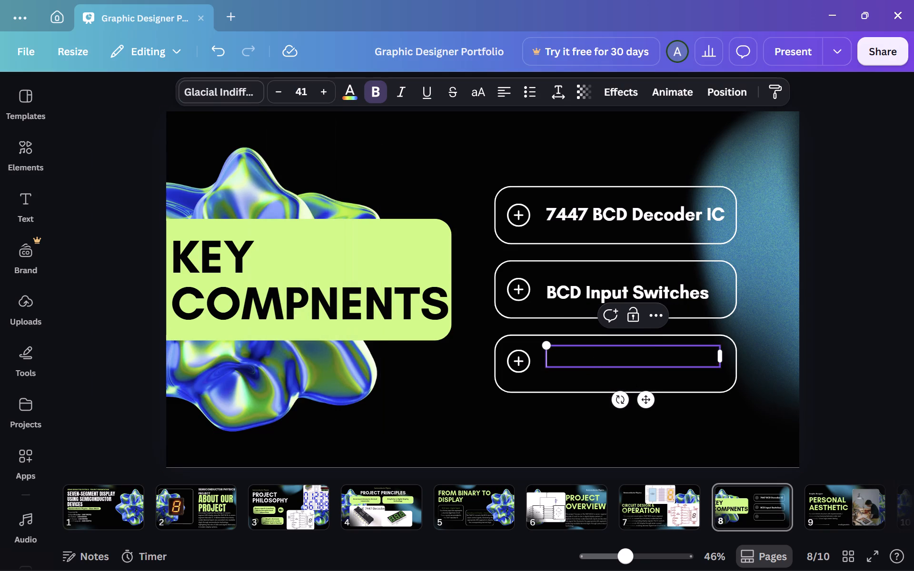
{"action": "type", "text": "Common"}
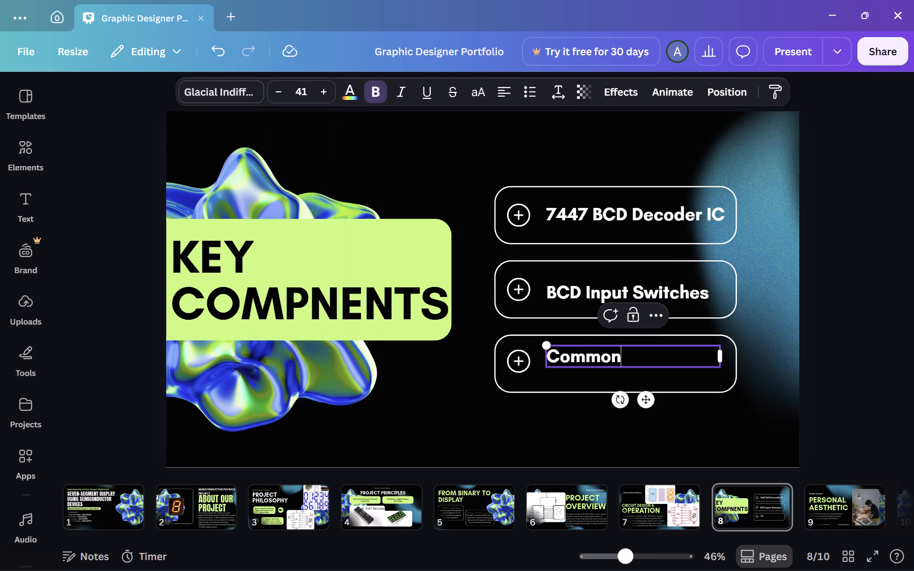
{"action": "type", "text": "-a"}
{"action": "key", "text": "BackSpace"}
{"action": "type", "text": "Anode LED display"}
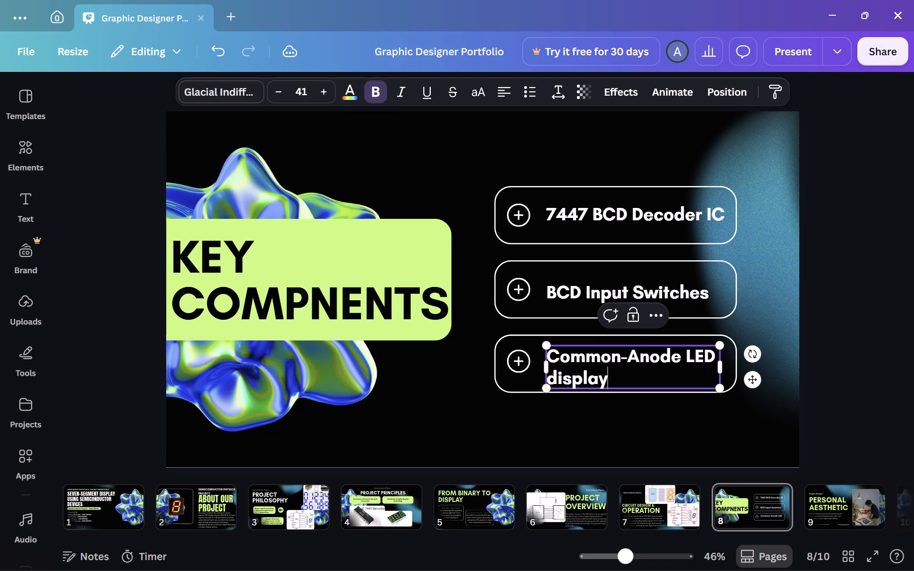
{"action": "key", "text": "Escape"}
{"action": "left_click", "coordinate": [872, 307]}
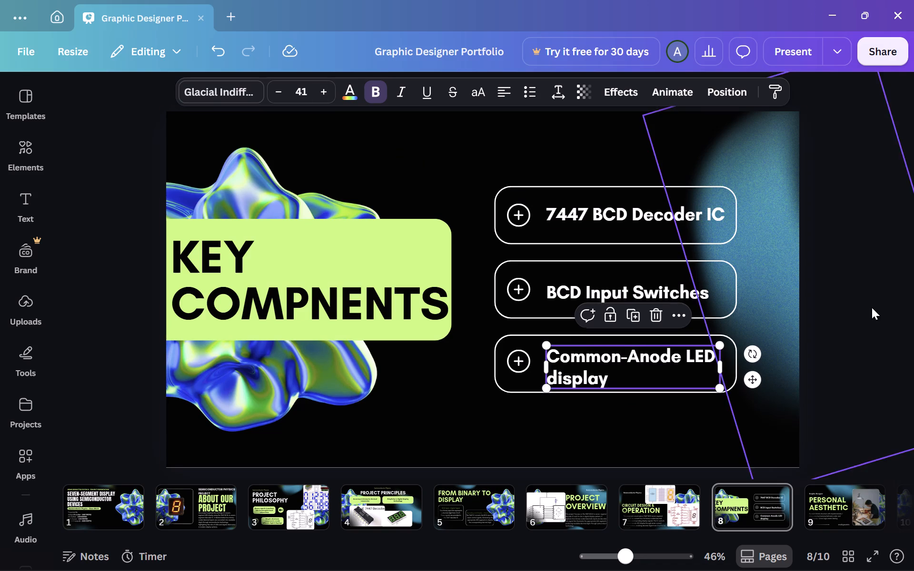
Shift the "Common-Anode LED display" label slightly up and left so it is vertically centred in its outlined box.
{"action": "left_click", "coordinate": [668, 360]}
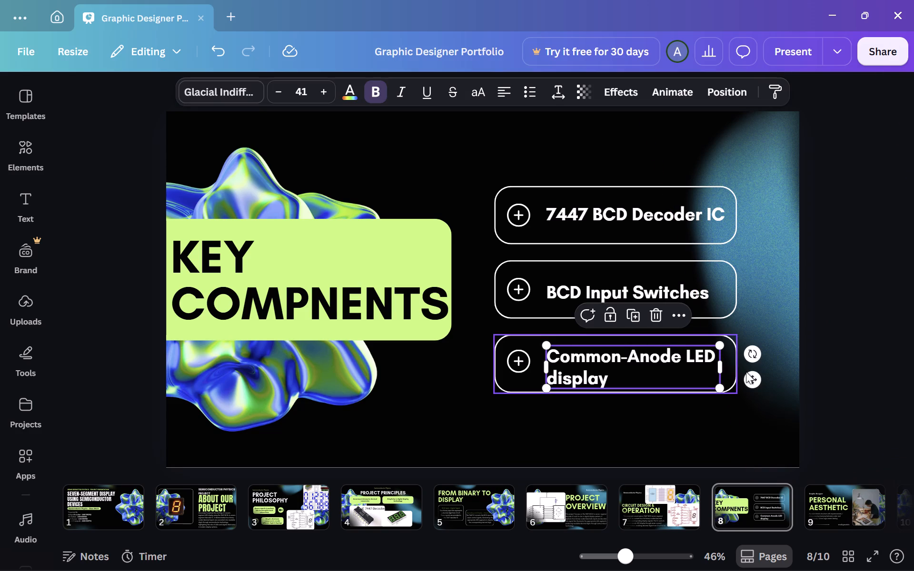
{"action": "left_click_drag", "start_coordinate": [752, 383], "coordinate": [745, 377]}
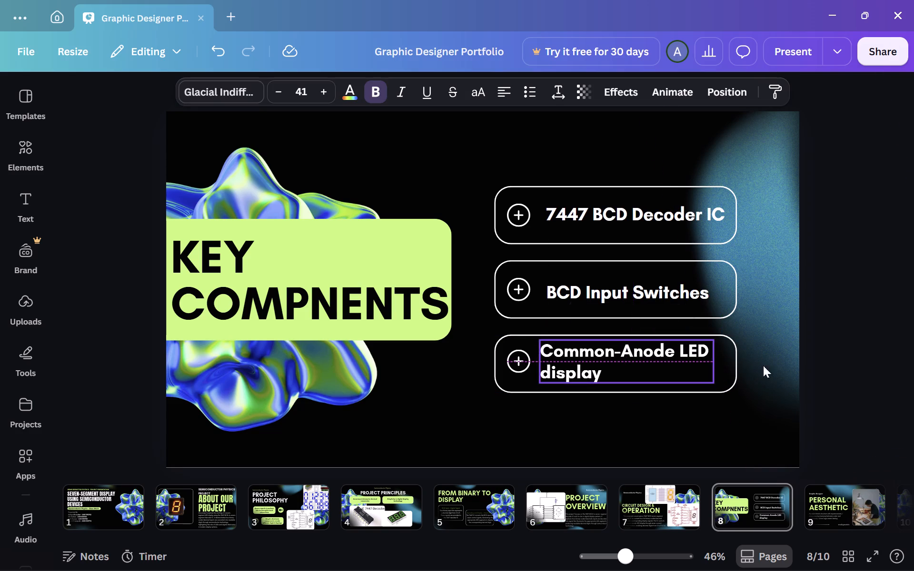
{"action": "left_click", "coordinate": [788, 293]}
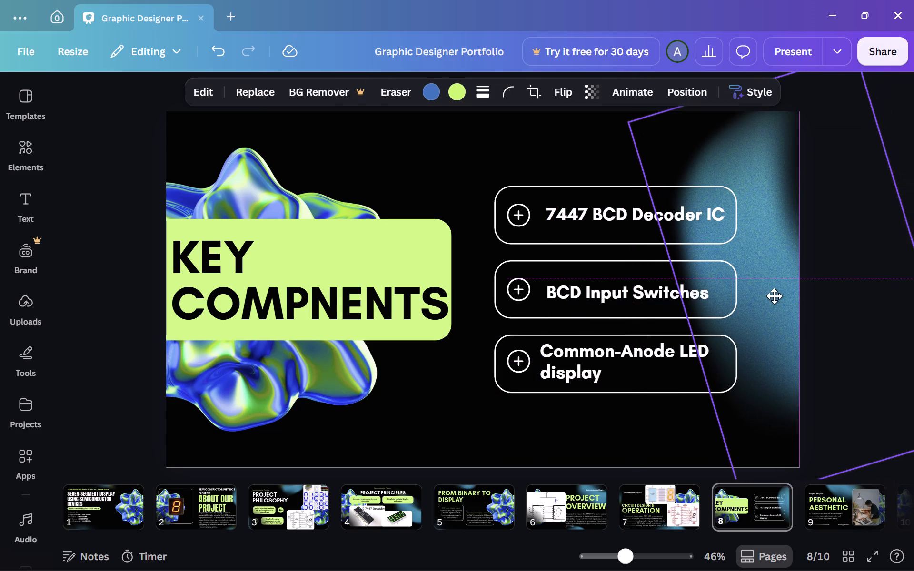
{"action": "key", "text": "Escape"}
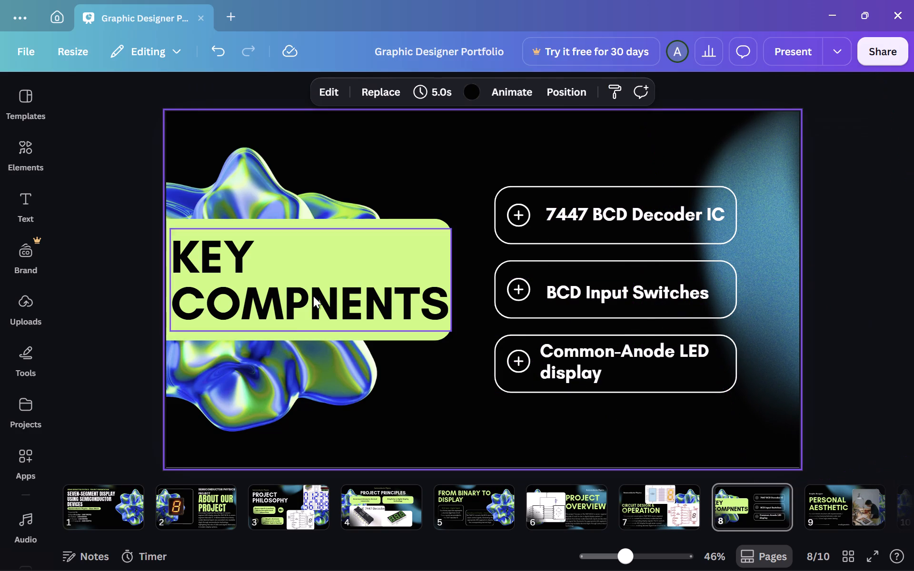
Move the blue-green 3D blob behind the title banner further left, partly off the slide.
{"action": "left_click_drag", "start_coordinate": [298, 369], "coordinate": [251, 369]}
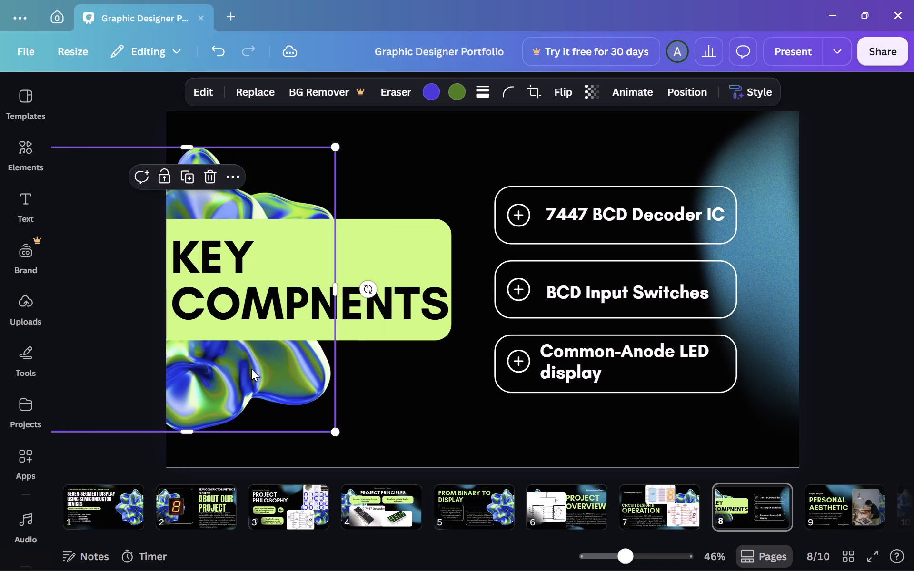
{"action": "key", "text": "Escape"}
{"action": "left_click", "coordinate": [106, 293]}
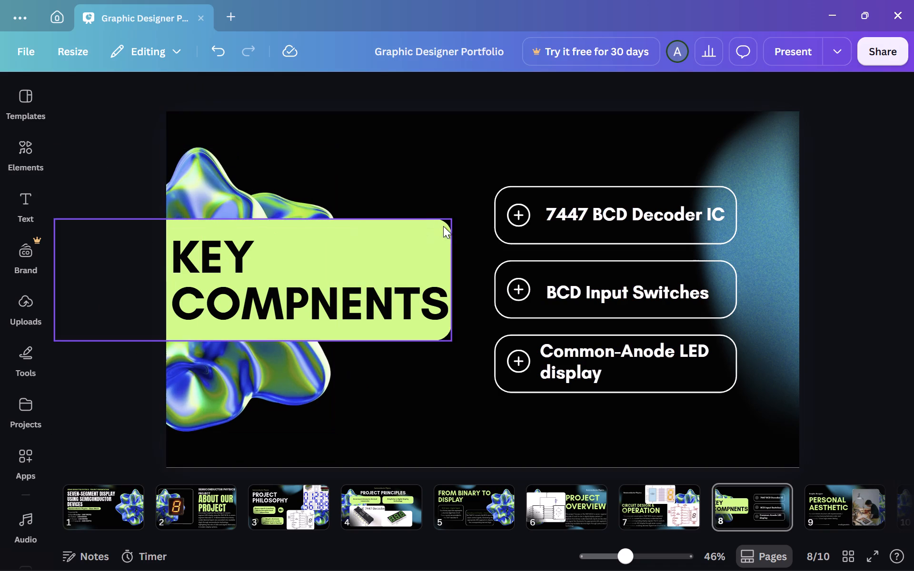
Browse the recommended elements and the element categories for a graphic to add to the key components slide.
{"action": "left_click", "coordinate": [21, 158]}
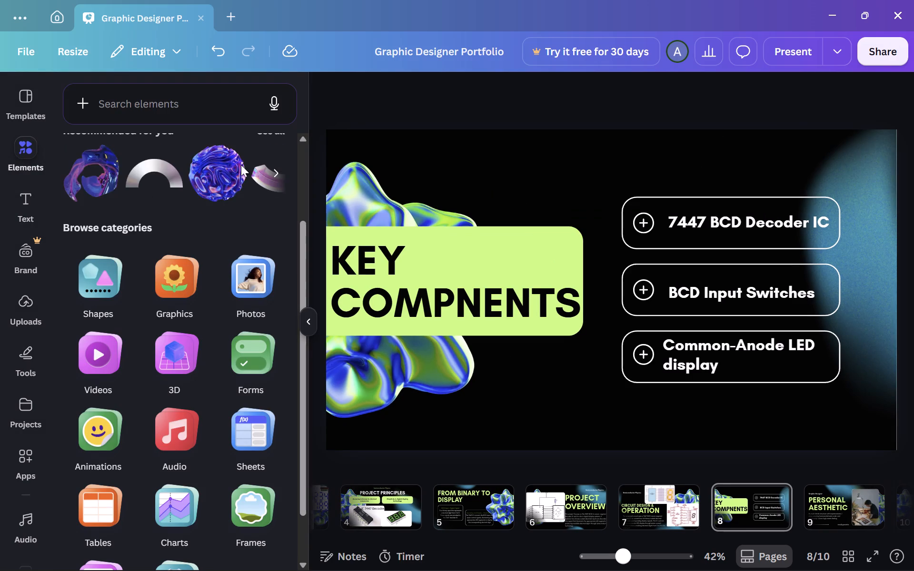
{"action": "scroll", "coordinate": [139, 220], "scroll_direction": "up", "scroll_amount": 2}
{"action": "left_click", "coordinate": [243, 240]}
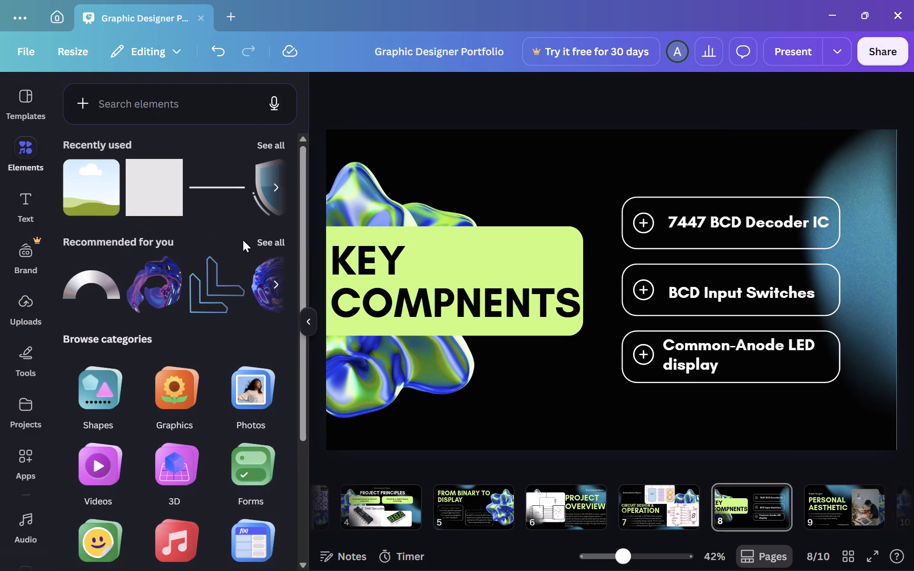
{"action": "left_click", "coordinate": [261, 243]}
{"action": "scroll", "coordinate": [180, 355], "scroll_direction": "down", "scroll_amount": 2}
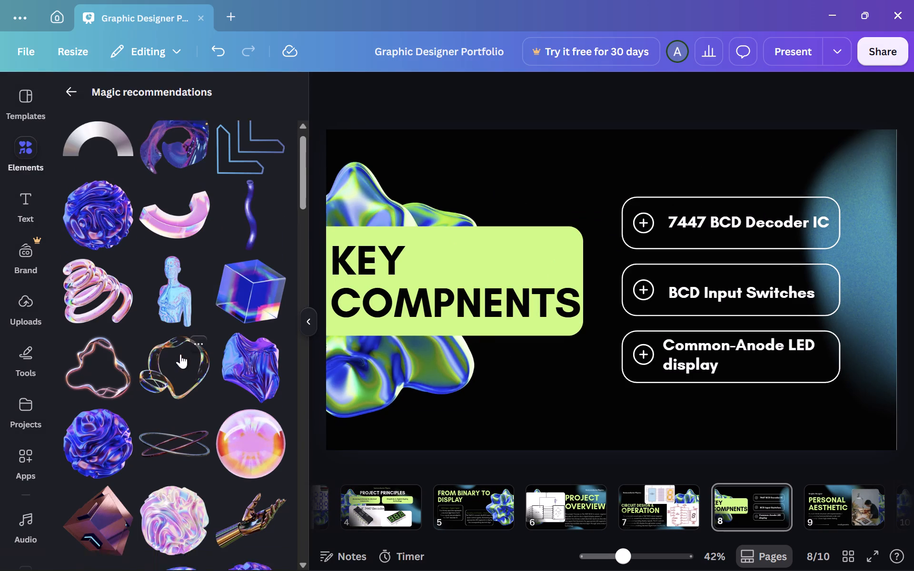
{"action": "scroll", "coordinate": [180, 343], "scroll_direction": "down", "scroll_amount": 4}
{"action": "scroll", "coordinate": [176, 326], "scroll_direction": "up", "scroll_amount": 10}
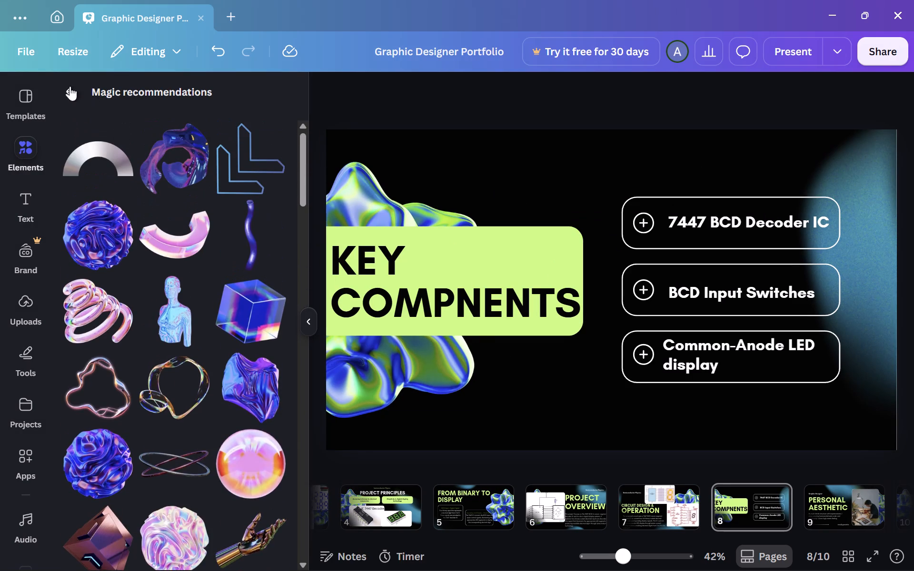
{"action": "left_click", "coordinate": [70, 86]}
{"action": "scroll", "coordinate": [168, 358], "scroll_direction": "down", "scroll_amount": 4}
{"action": "scroll", "coordinate": [156, 299], "scroll_direction": "up", "scroll_amount": 1}
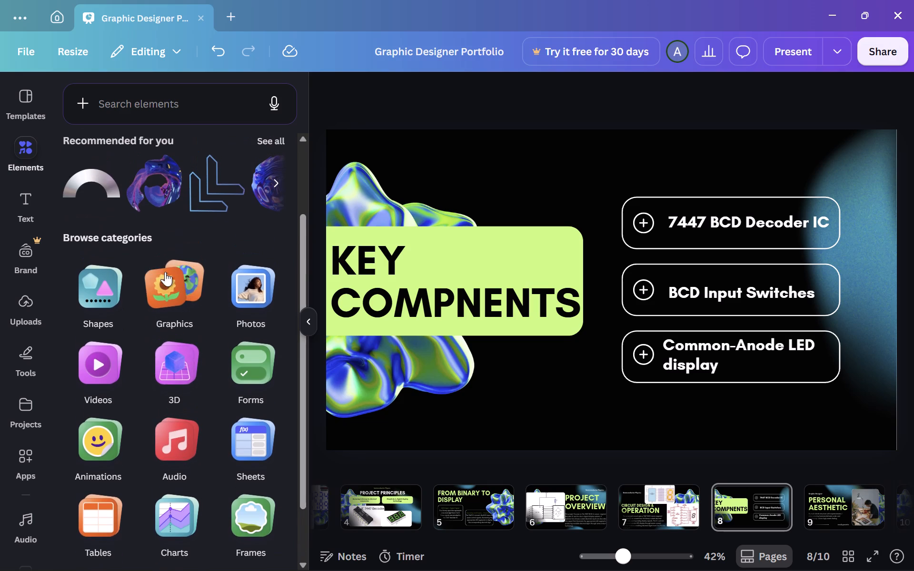
Search the graphics for "pointer" and insert the pink hand-drawn arrow pointing right on the key components slide.
{"action": "left_click", "coordinate": [175, 286]}
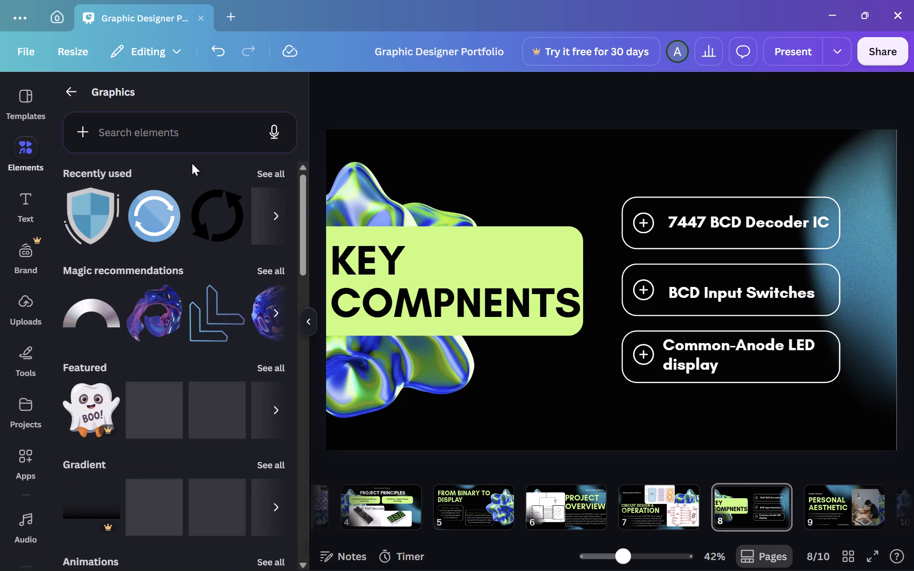
{"action": "left_click", "coordinate": [195, 127]}
{"action": "type", "text": "pointer"}
{"action": "key", "text": "Return"}
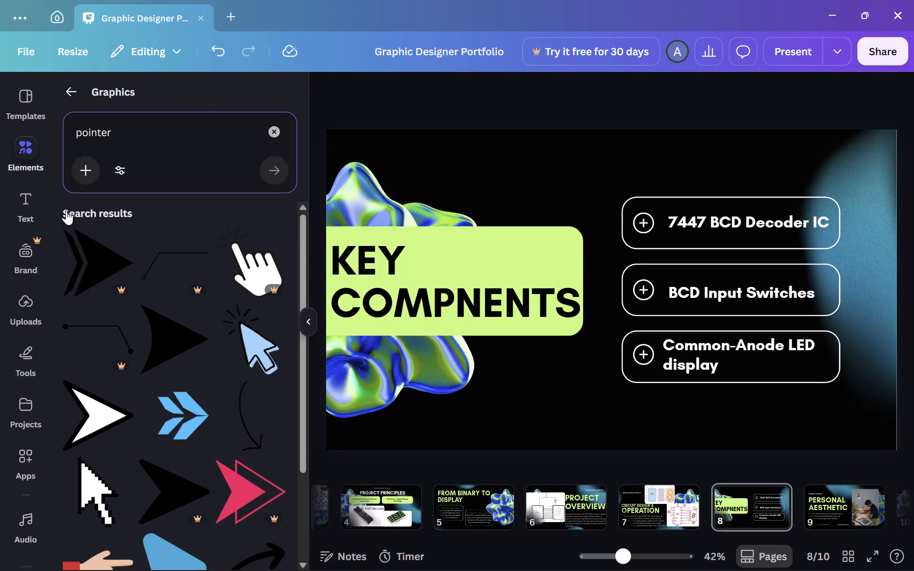
{"action": "scroll", "coordinate": [216, 437], "scroll_direction": "down", "scroll_amount": 2}
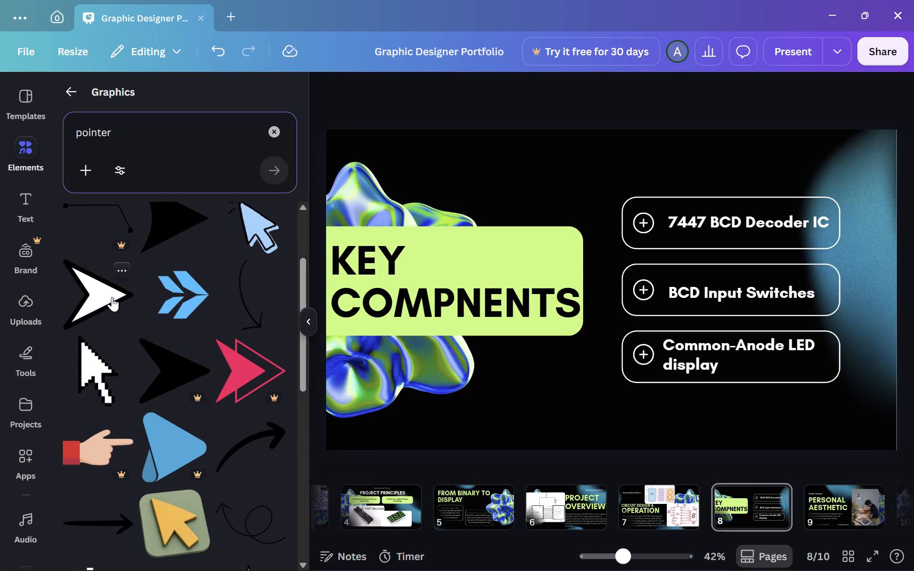
{"action": "scroll", "coordinate": [112, 297], "scroll_direction": "down", "scroll_amount": 5}
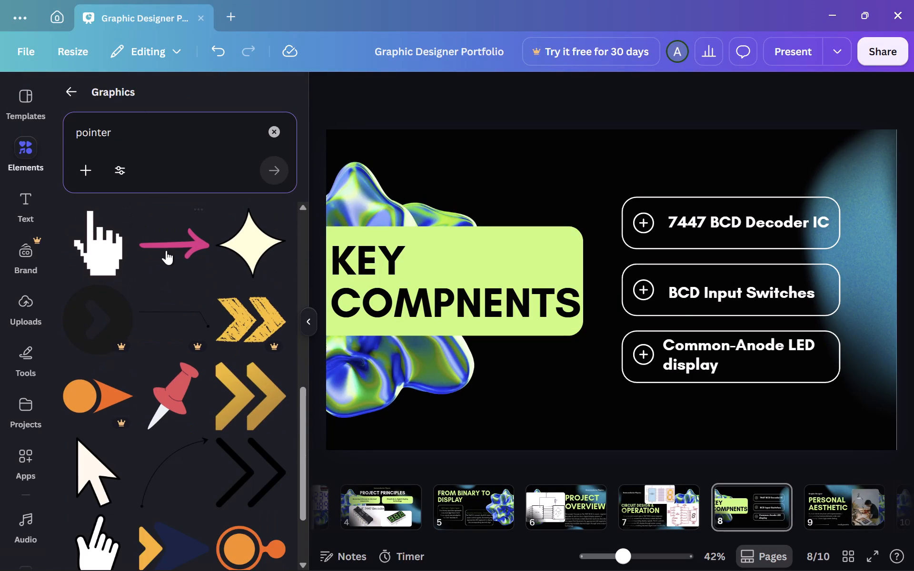
{"action": "left_click", "coordinate": [166, 245]}
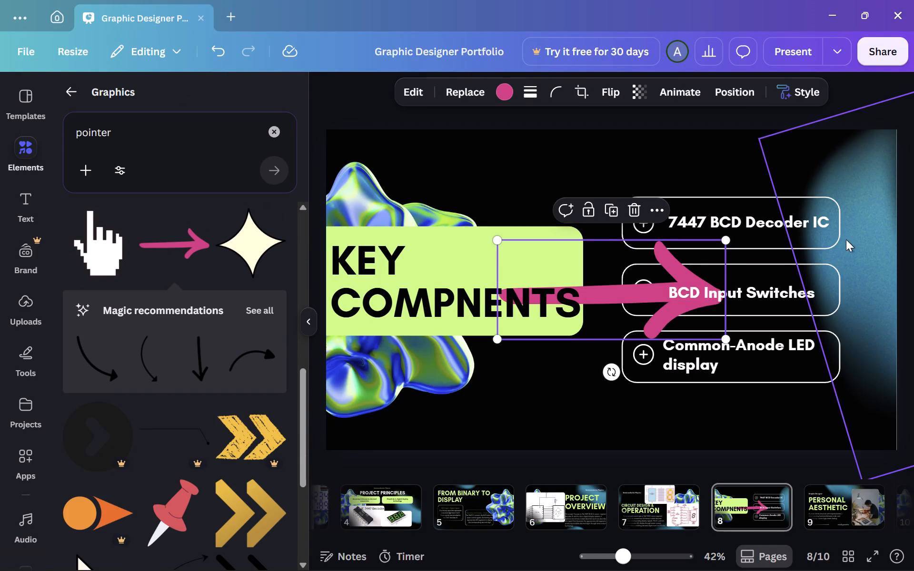
{"action": "left_click", "coordinate": [313, 320]}
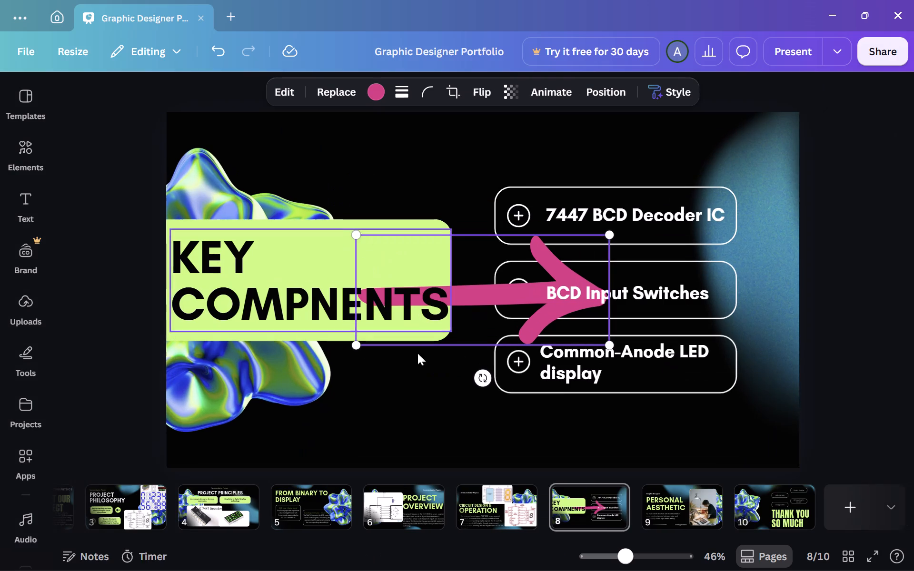
{"action": "left_click_drag", "start_coordinate": [480, 296], "coordinate": [475, 300]}
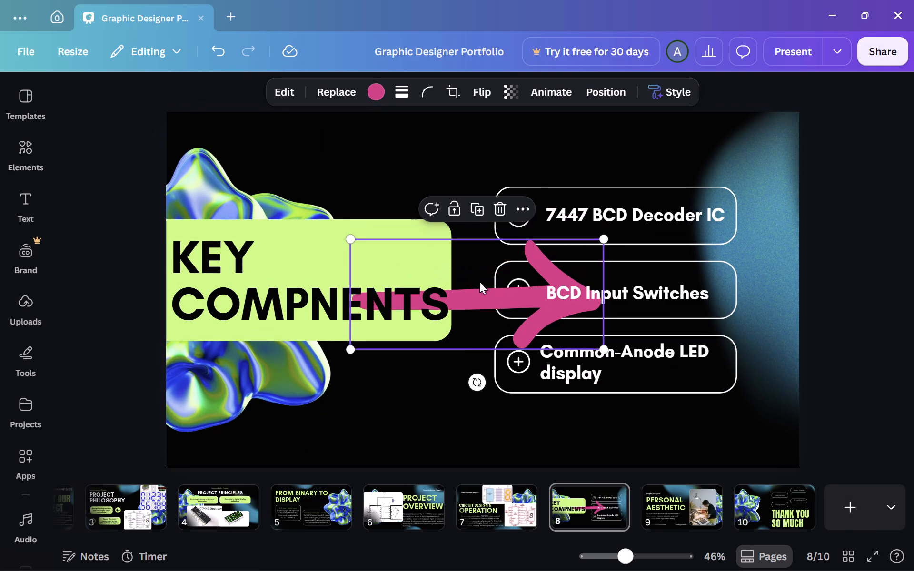
Delete the circled plus icon beside "7447 BCD Decoder IC".
{"action": "left_click", "coordinate": [525, 227]}
{"action": "left_click", "coordinate": [521, 226]}
{"action": "key", "text": "Delete"}
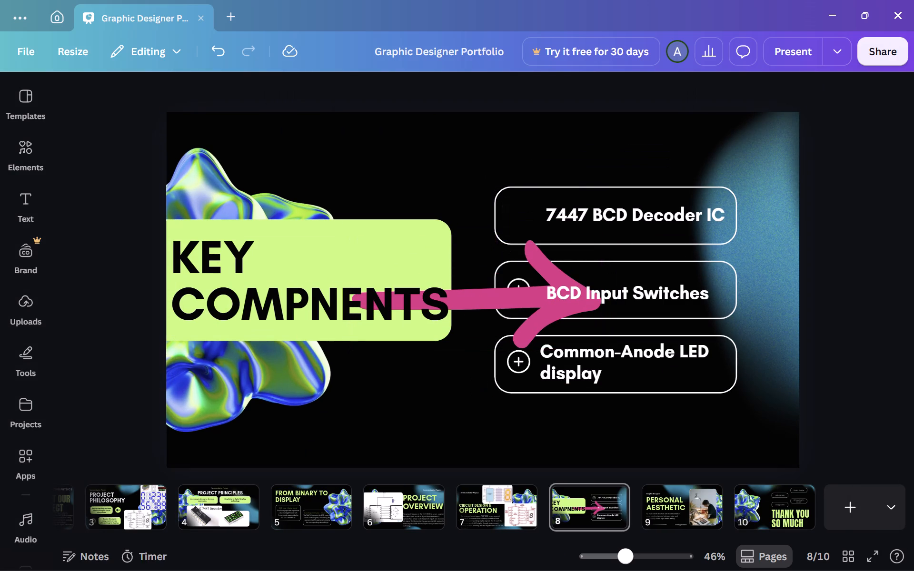
Shrink the pink arrow to about 100 by 44 and place it inside the first box, before "7447 BCD Decoder IC".
{"action": "left_click_drag", "start_coordinate": [481, 305], "coordinate": [514, 240]}
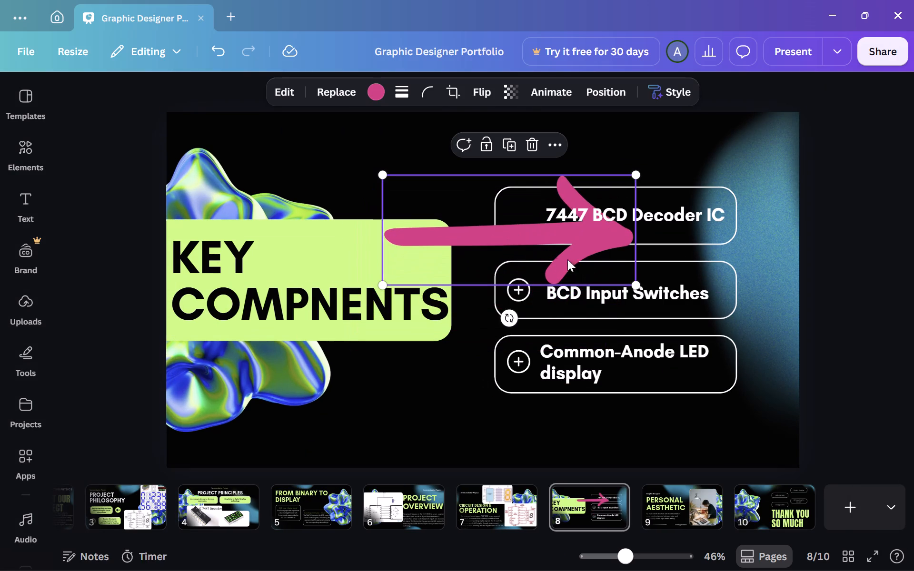
{"action": "left_click_drag", "start_coordinate": [632, 287], "coordinate": [437, 212]}
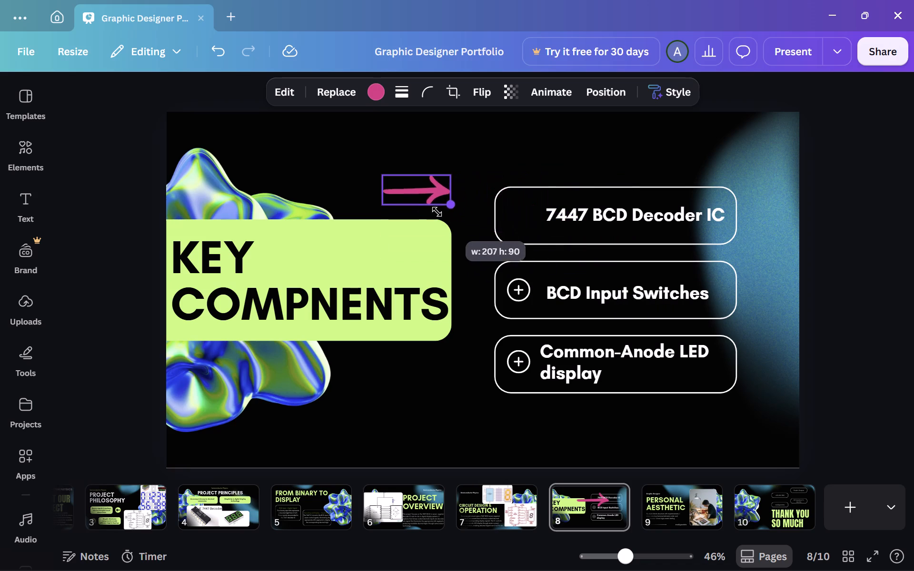
{"action": "left_click_drag", "start_coordinate": [437, 212], "coordinate": [425, 205]}
{"action": "left_click_drag", "start_coordinate": [422, 231], "coordinate": [531, 258]}
{"action": "left_click_drag", "start_coordinate": [493, 198], "coordinate": [508, 207]}
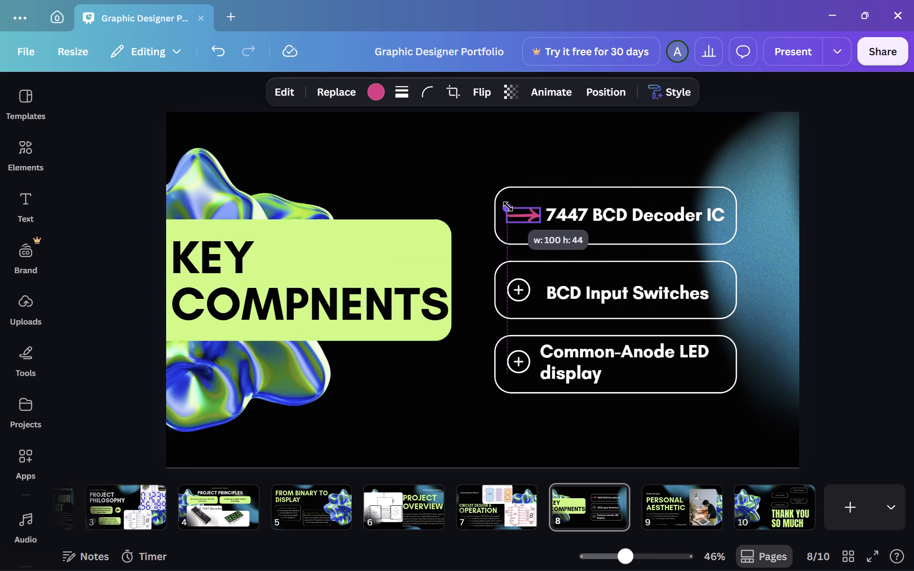
{"action": "left_click_drag", "start_coordinate": [508, 207], "coordinate": [506, 206]}
{"action": "left_click_drag", "start_coordinate": [535, 251], "coordinate": [532, 251]}
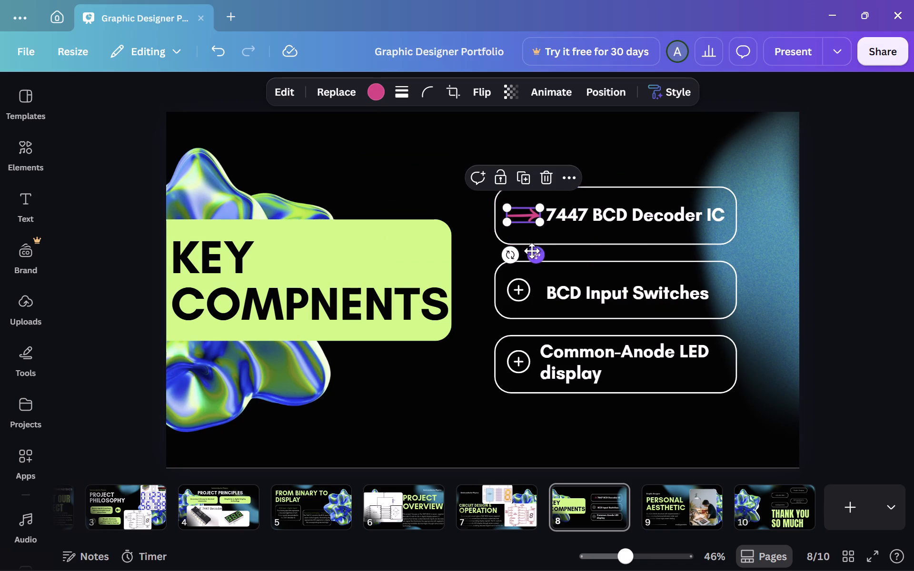
{"action": "left_click_drag", "start_coordinate": [532, 251], "coordinate": [527, 250]}
Recolour the arrow from pink to the light lime green used in the title banner.
{"action": "left_click", "coordinate": [376, 99]}
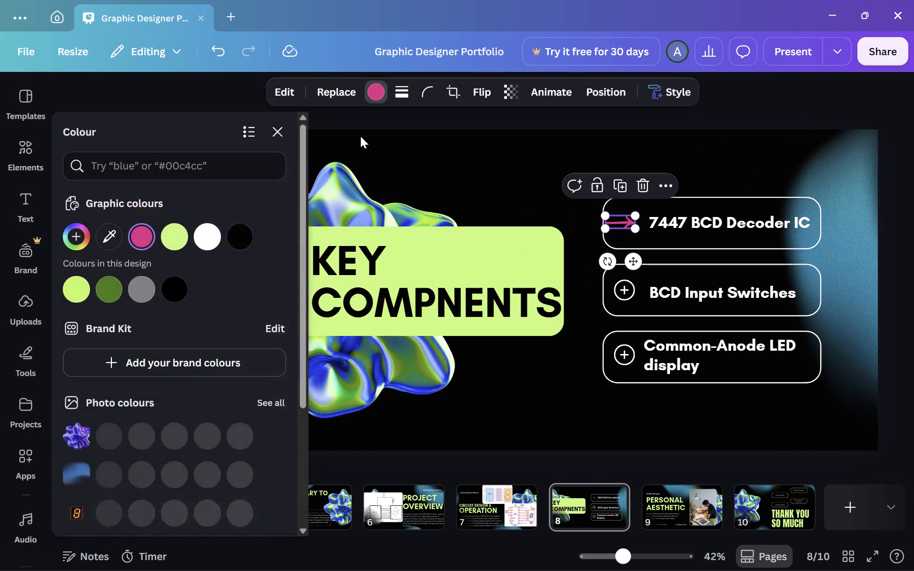
{"action": "left_click", "coordinate": [176, 239]}
{"action": "key", "text": "Escape"}
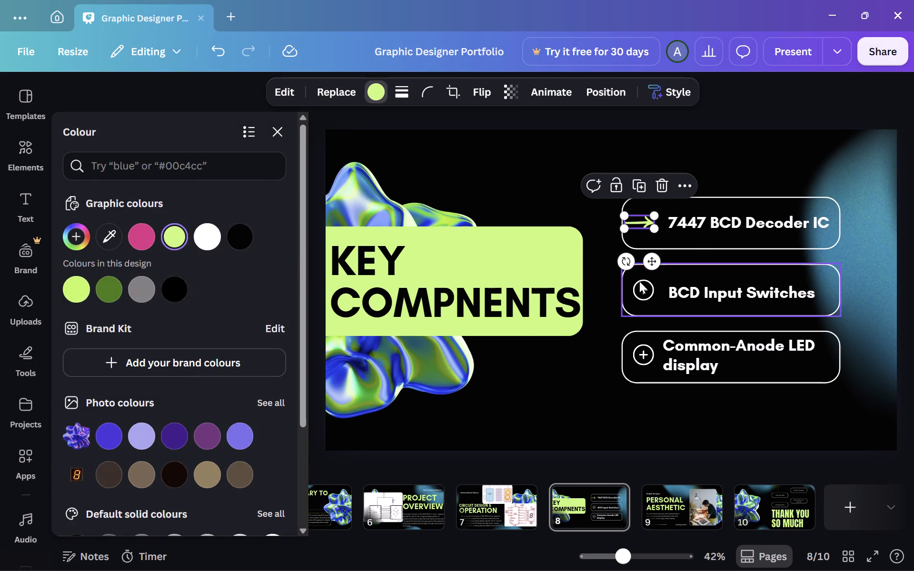
Delete the circled plus icons beside "BCD Input Switches" and "Common-Anode LED display".
{"action": "left_click", "coordinate": [640, 282]}
{"action": "key", "text": "Delete"}
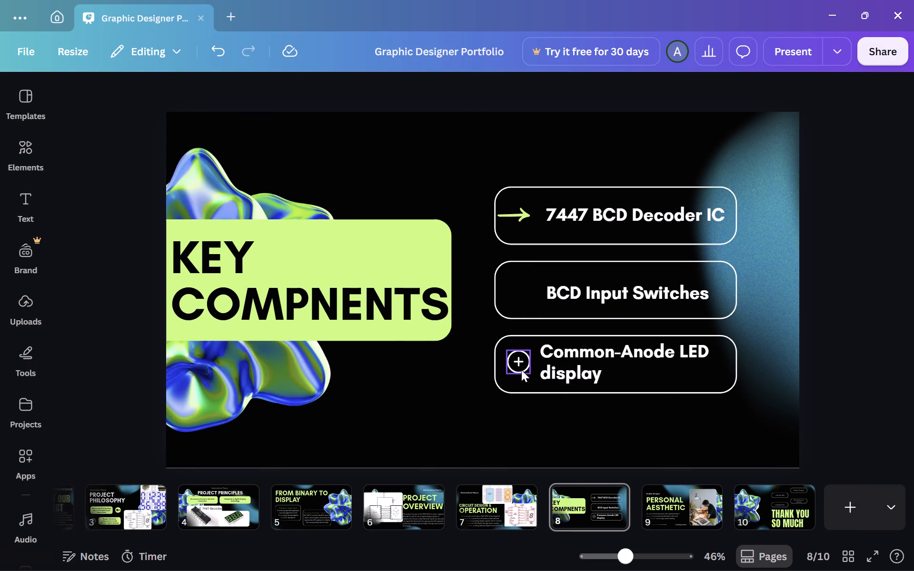
{"action": "left_click", "coordinate": [518, 364]}
{"action": "key", "text": "Delete"}
Duplicate the green arrow twice, placing one copy before "BCD Input Switches" and one before "Common-Anode LED display".
{"action": "left_click", "coordinate": [515, 212]}
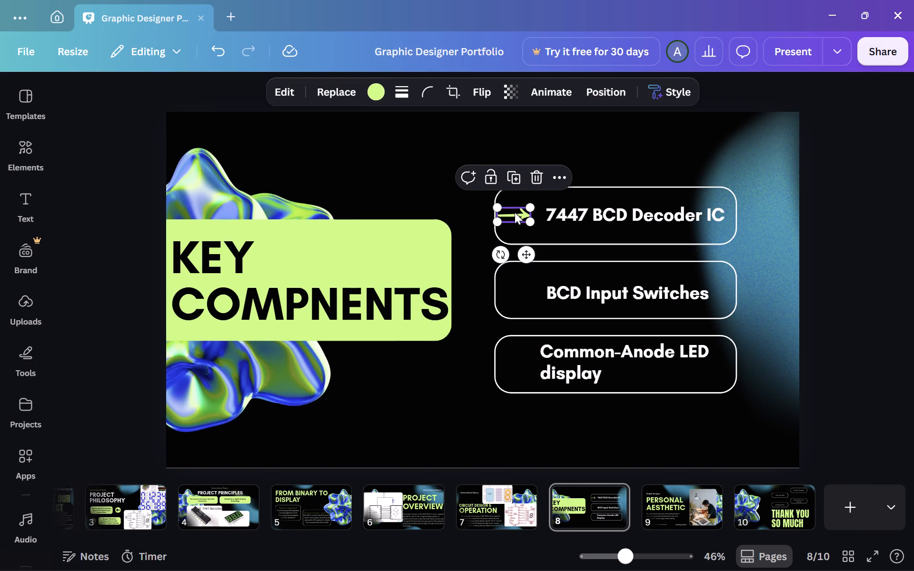
{"action": "key", "text": "ctrl+d"}
{"action": "left_click_drag", "start_coordinate": [530, 262], "coordinate": [532, 325]}
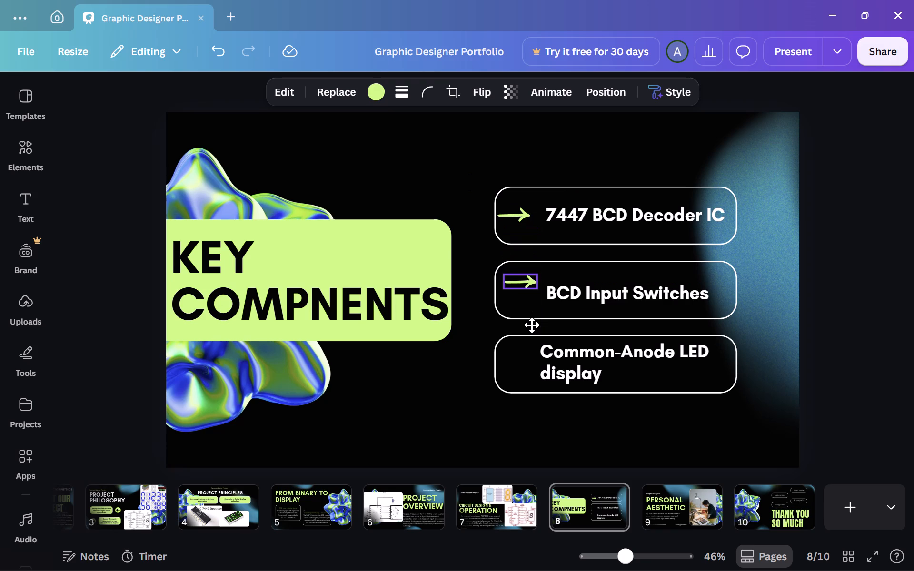
{"action": "left_click_drag", "start_coordinate": [532, 325], "coordinate": [529, 330]}
{"action": "key", "text": "ctrl+d"}
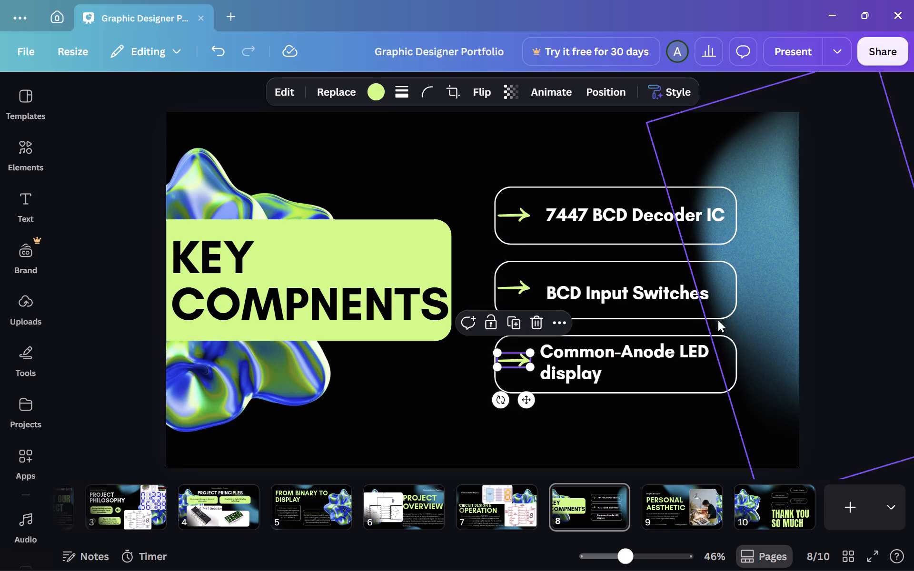
{"action": "left_click", "coordinate": [836, 308]}
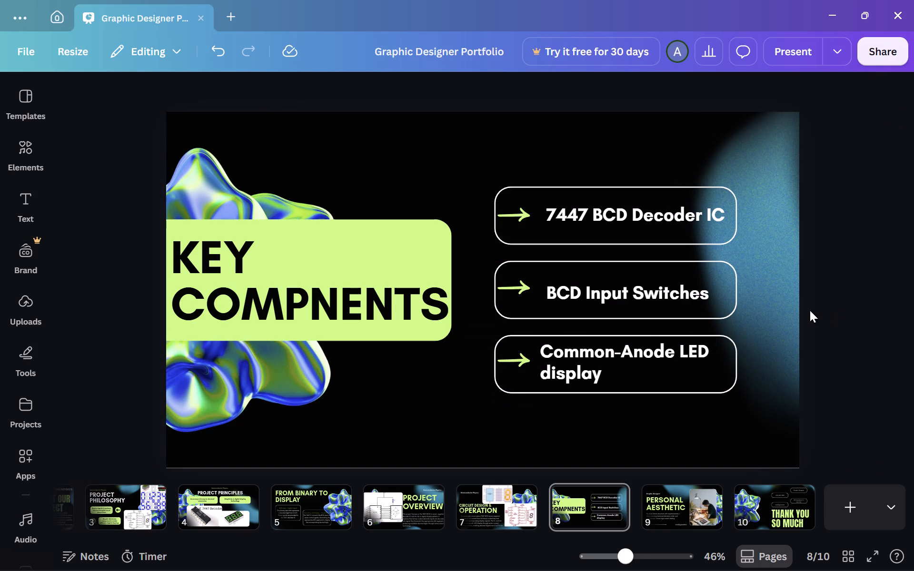
Browse the shapes, photos and 3D element categories for another decoration for the key components slide.
{"action": "left_click", "coordinate": [20, 140]}
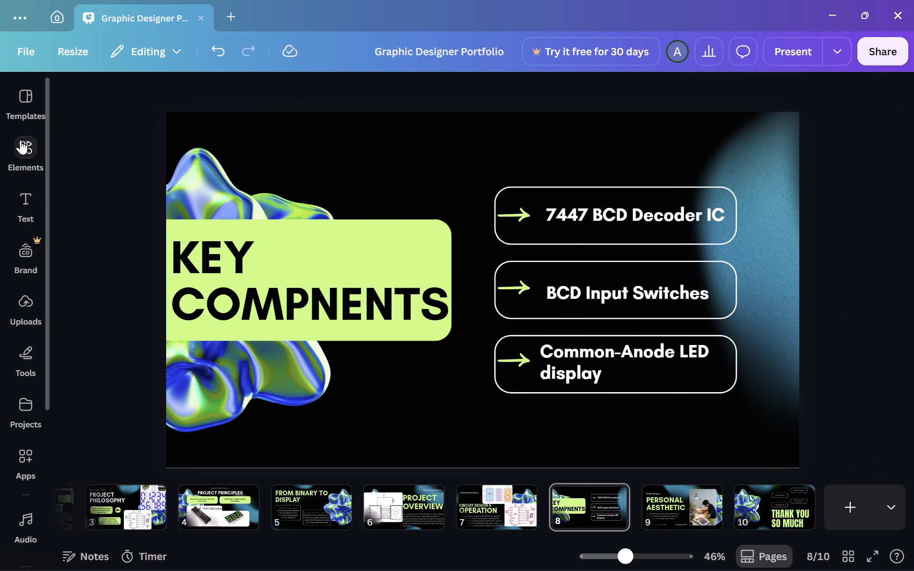
{"action": "left_click", "coordinate": [60, 92]}
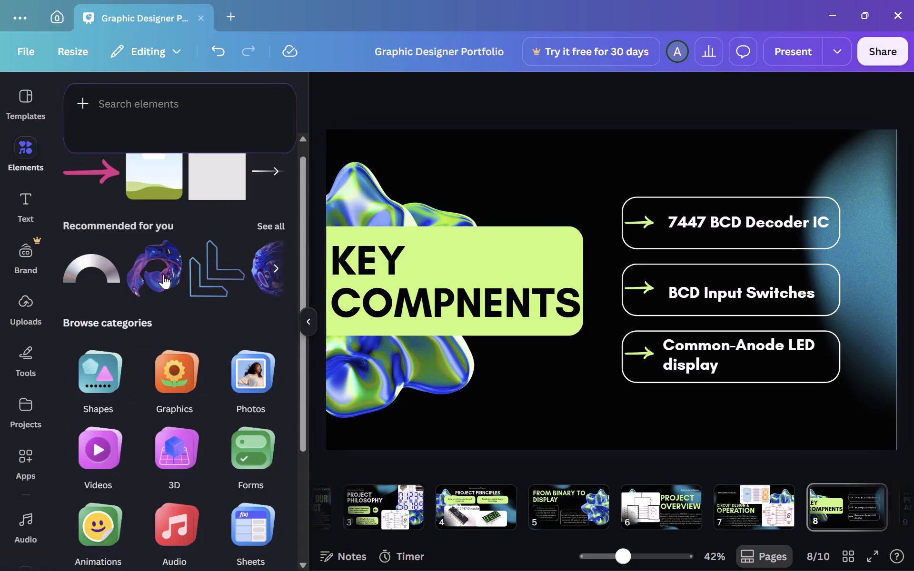
{"action": "left_click", "coordinate": [109, 381]}
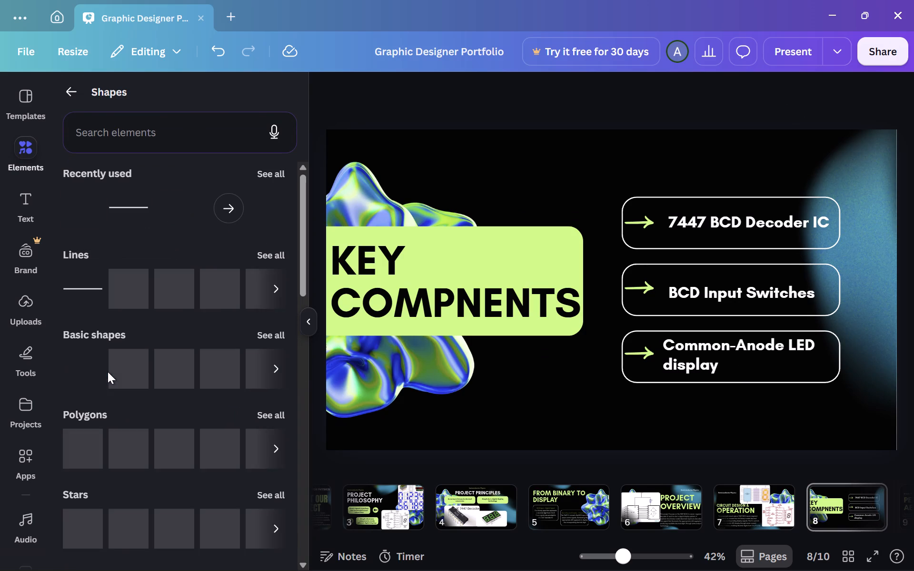
{"action": "scroll", "coordinate": [199, 325], "scroll_direction": "down", "scroll_amount": 4}
{"action": "left_click", "coordinate": [79, 88]}
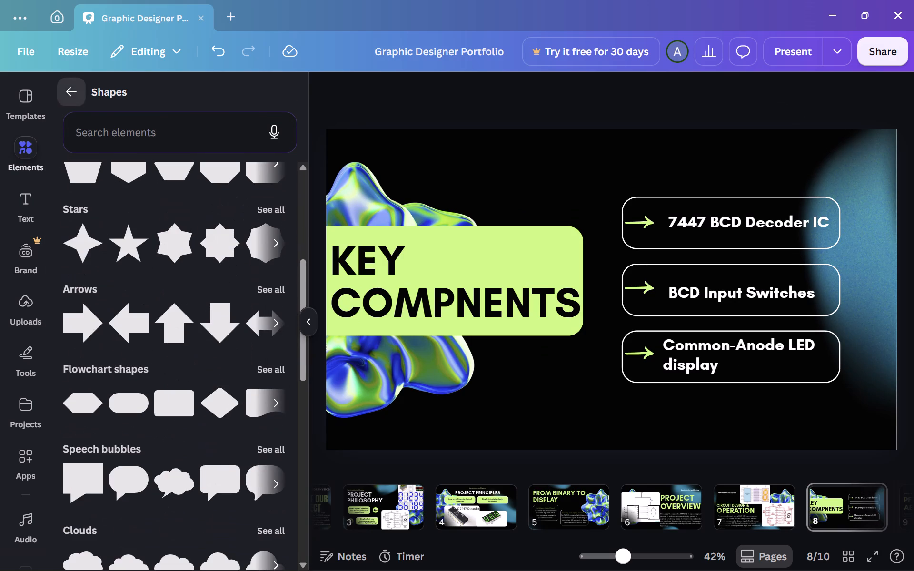
{"action": "scroll", "coordinate": [191, 415], "scroll_direction": "down", "scroll_amount": 1}
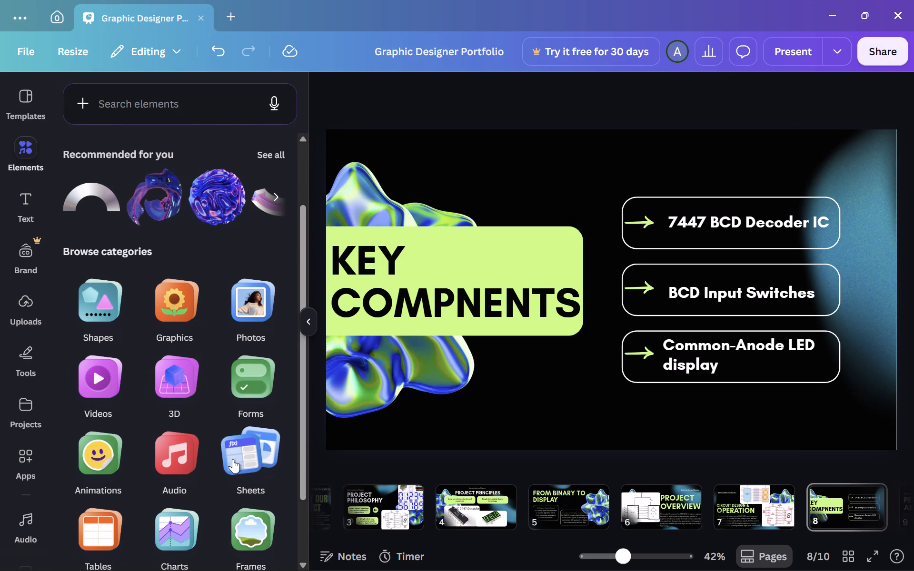
{"action": "scroll", "coordinate": [230, 452], "scroll_direction": "down", "scroll_amount": 1}
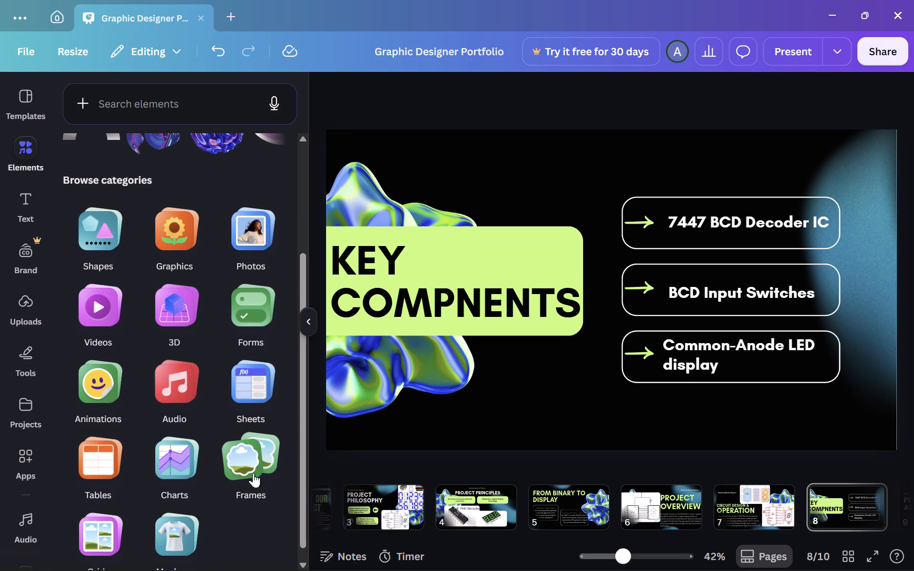
{"action": "left_click", "coordinate": [249, 227]}
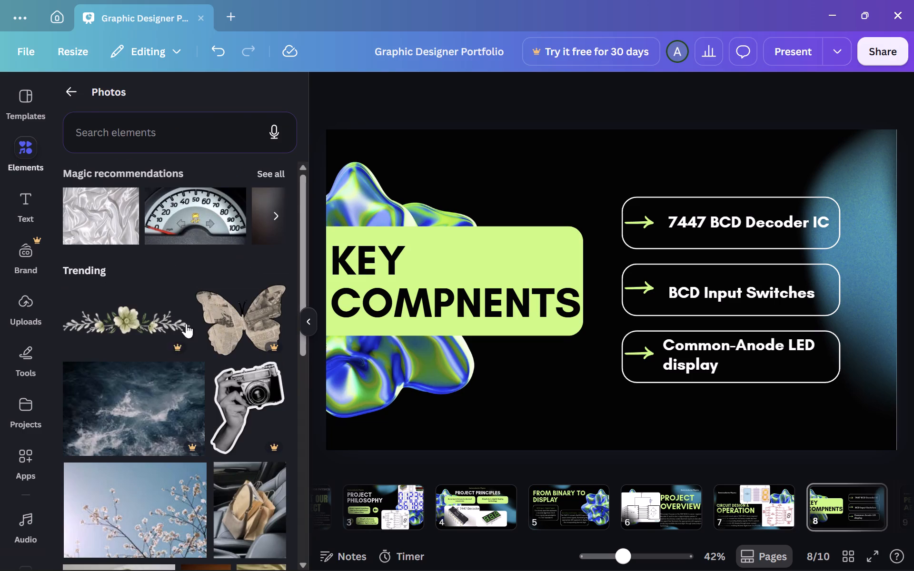
{"action": "scroll", "coordinate": [169, 347], "scroll_direction": "down", "scroll_amount": 2}
{"action": "scroll", "coordinate": [128, 307], "scroll_direction": "down", "scroll_amount": 2}
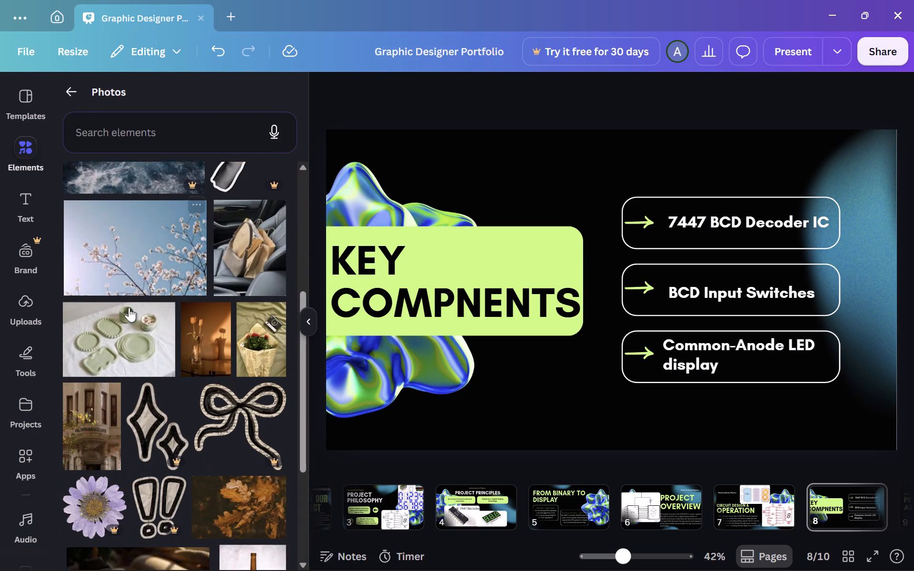
{"action": "scroll", "coordinate": [139, 305], "scroll_direction": "down", "scroll_amount": 3}
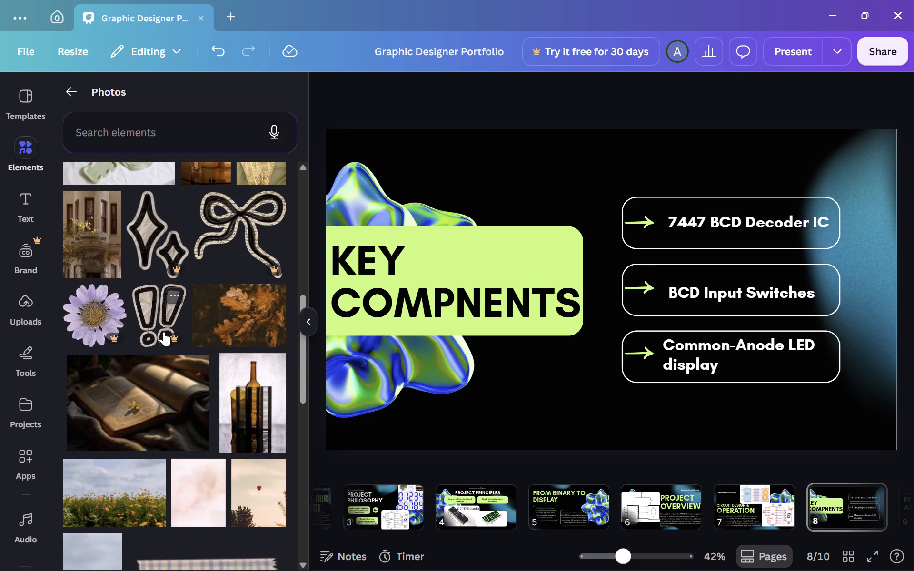
{"action": "scroll", "coordinate": [187, 375], "scroll_direction": "down", "scroll_amount": 4}
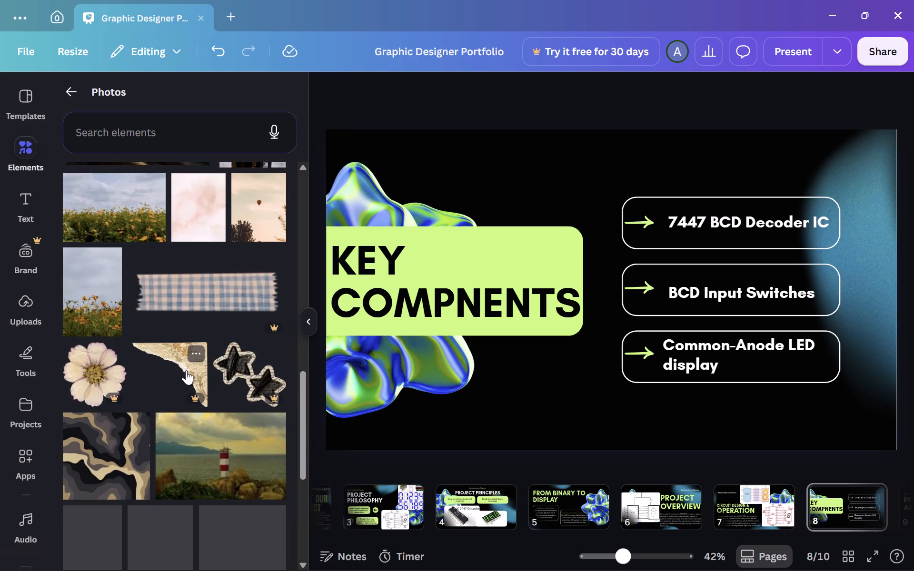
{"action": "scroll", "coordinate": [186, 370], "scroll_direction": "down", "scroll_amount": 11}
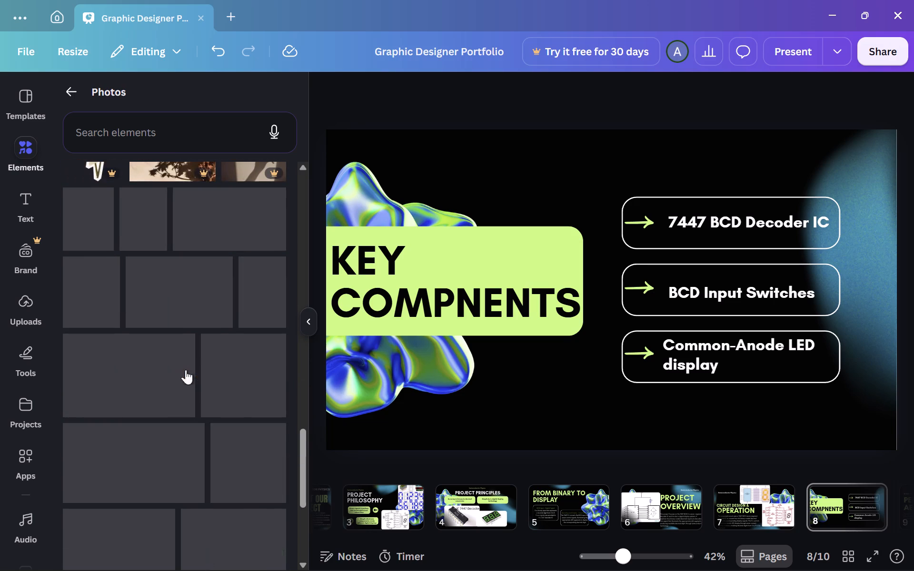
{"action": "left_click", "coordinate": [64, 93]}
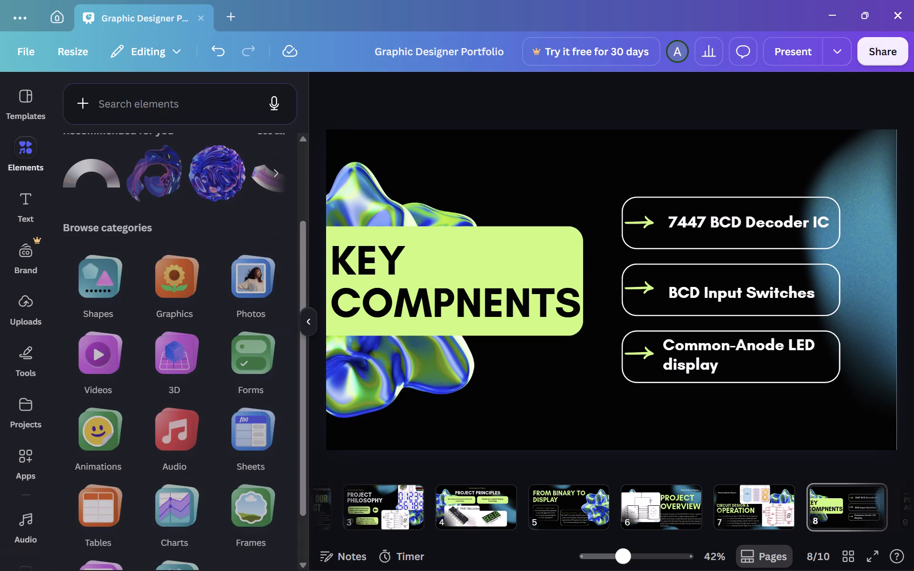
{"action": "left_click", "coordinate": [120, 110]}
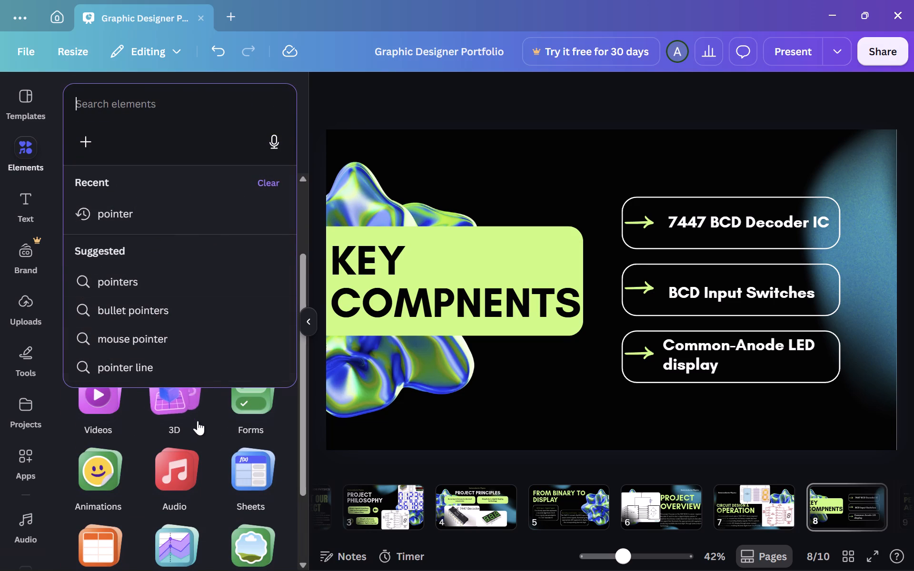
{"action": "left_click", "coordinate": [205, 433]}
{"action": "left_click", "coordinate": [67, 87]}
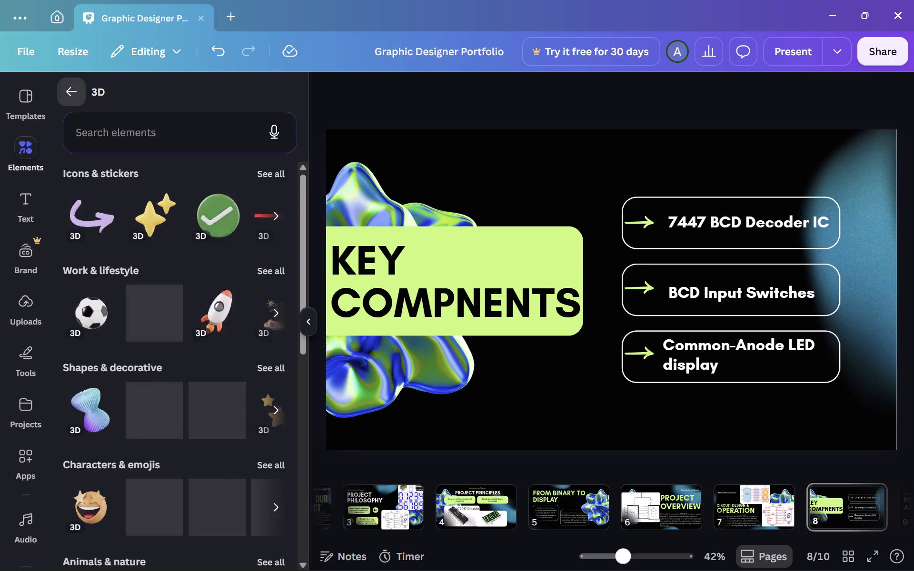
Search the graphics for "green" and add the misty green gradient with the dark fade to slide 8.
{"action": "left_click", "coordinate": [189, 279]}
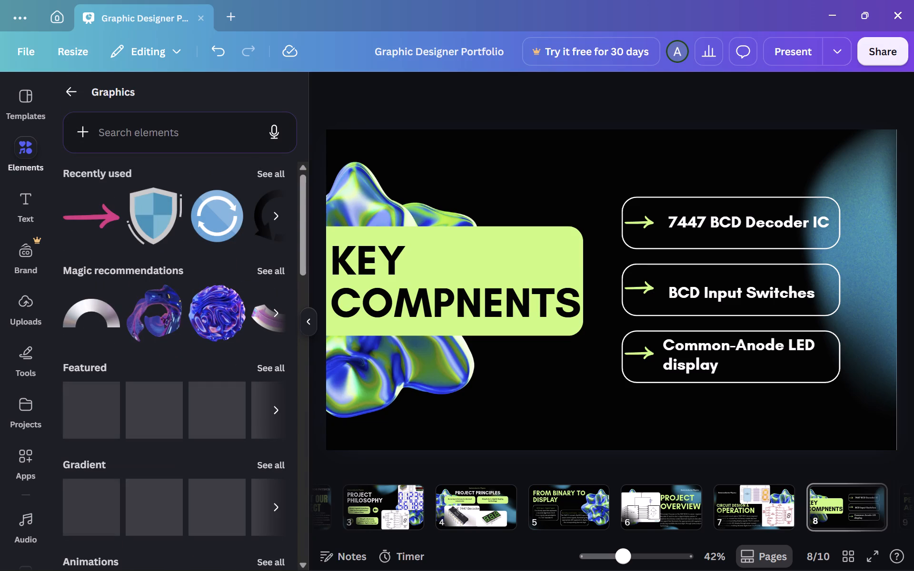
{"action": "left_click", "coordinate": [165, 129]}
{"action": "type", "text": "green"}
{"action": "key", "text": "Return"}
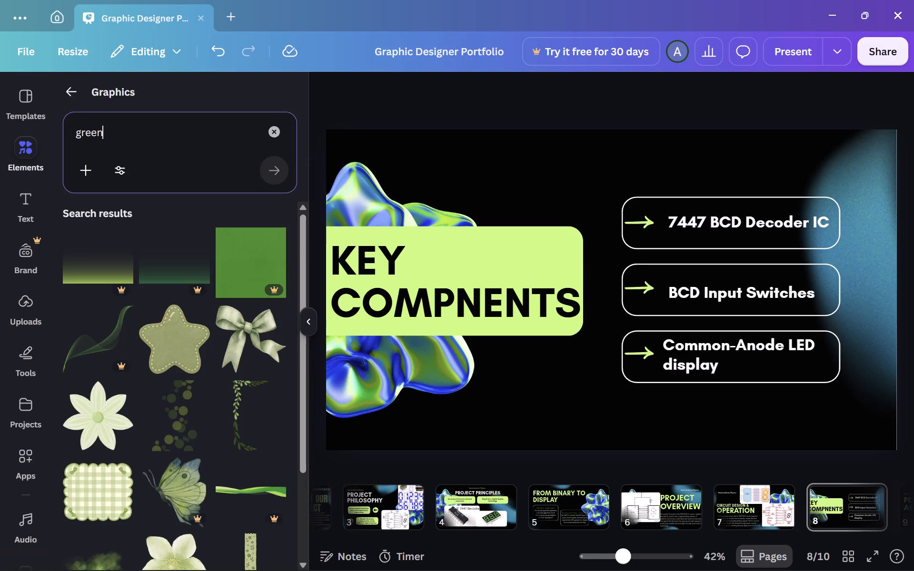
{"action": "scroll", "coordinate": [128, 343], "scroll_direction": "down", "scroll_amount": 2}
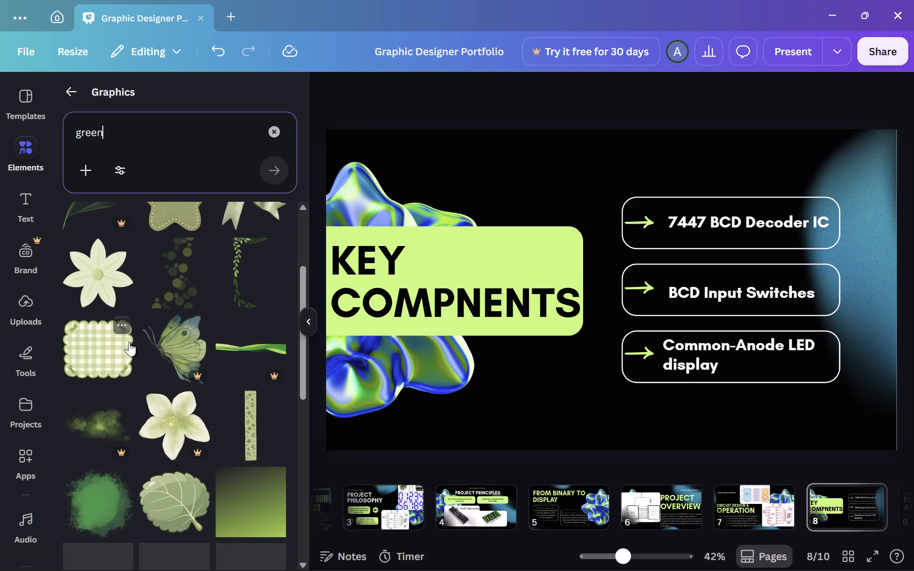
{"action": "scroll", "coordinate": [118, 290], "scroll_direction": "down", "scroll_amount": 1}
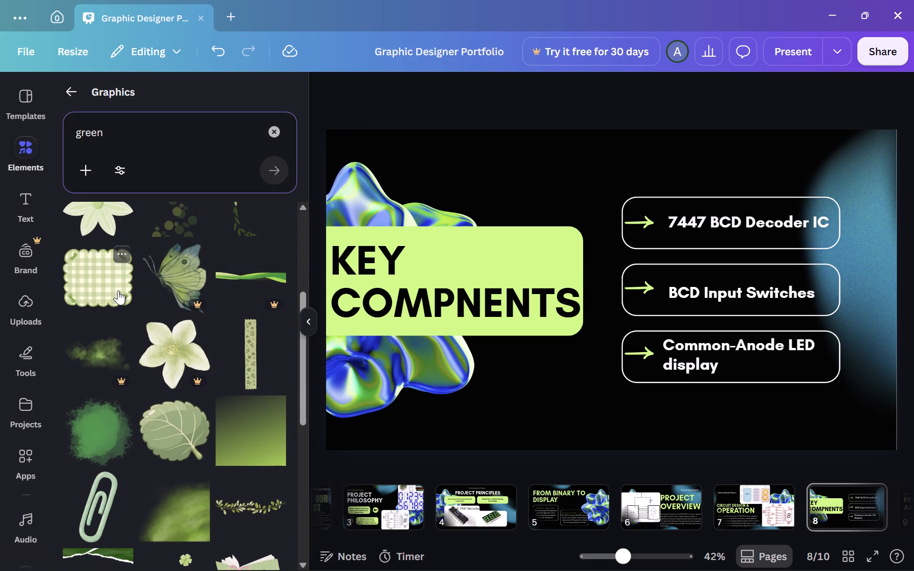
{"action": "scroll", "coordinate": [118, 290], "scroll_direction": "down", "scroll_amount": 1}
{"action": "left_click", "coordinate": [197, 439]}
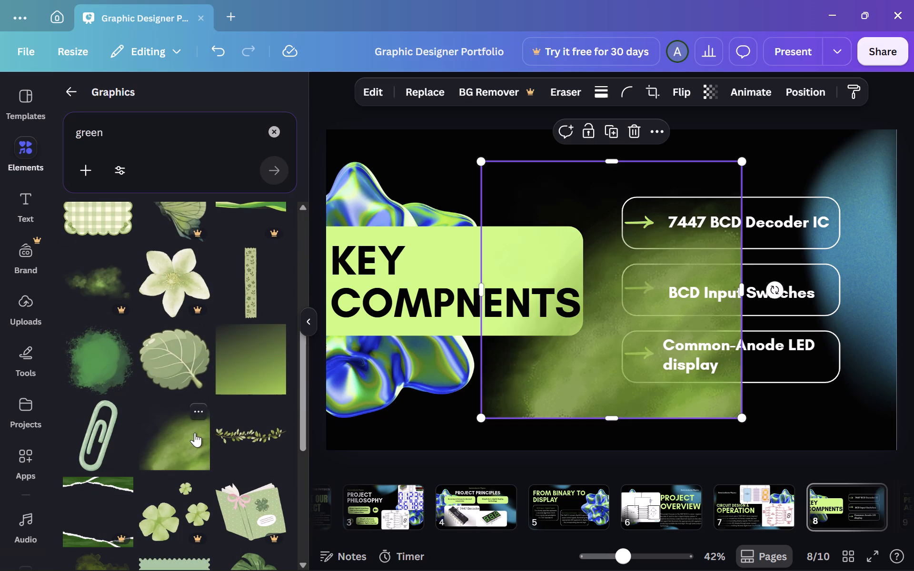
Flip the misty green gradient graphic horizontally.
{"action": "left_click_drag", "start_coordinate": [609, 370], "coordinate": [628, 389]}
{"action": "left_click", "coordinate": [680, 145]}
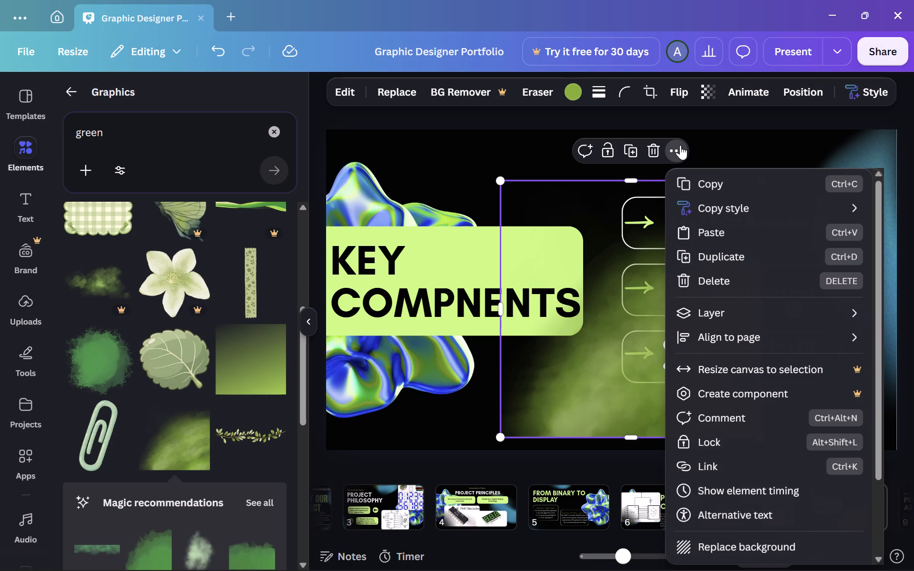
{"action": "left_click", "coordinate": [678, 148]}
{"action": "double_click", "coordinate": [678, 148]}
{"action": "left_click", "coordinate": [676, 87]}
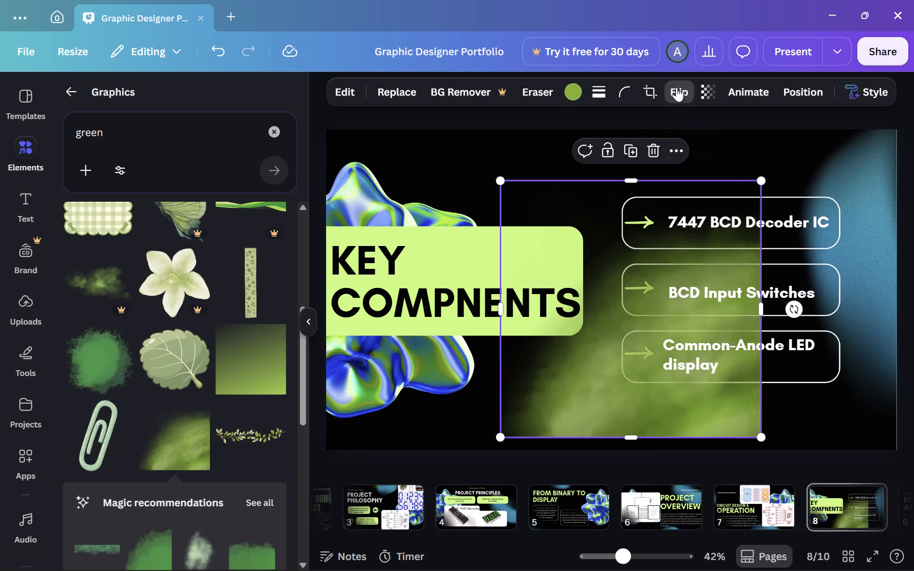
{"action": "left_click", "coordinate": [685, 124]}
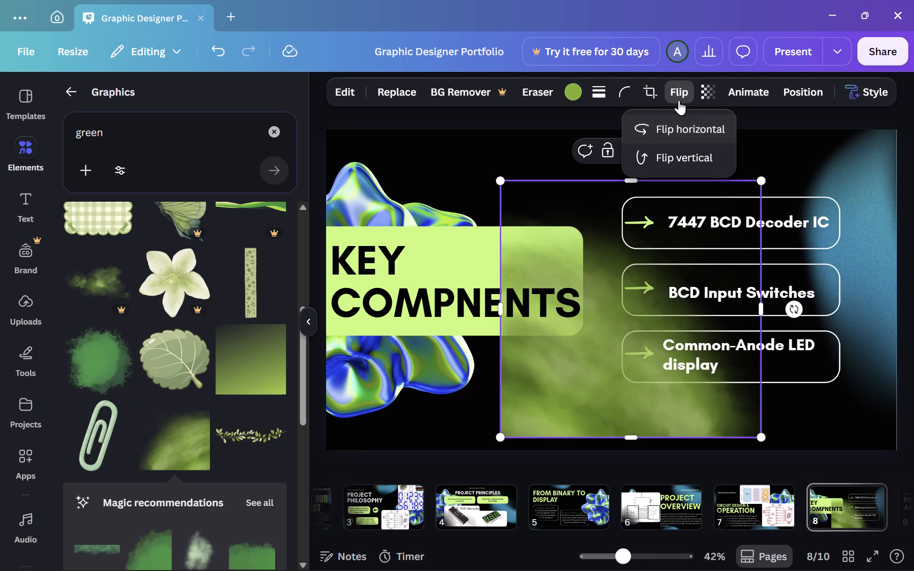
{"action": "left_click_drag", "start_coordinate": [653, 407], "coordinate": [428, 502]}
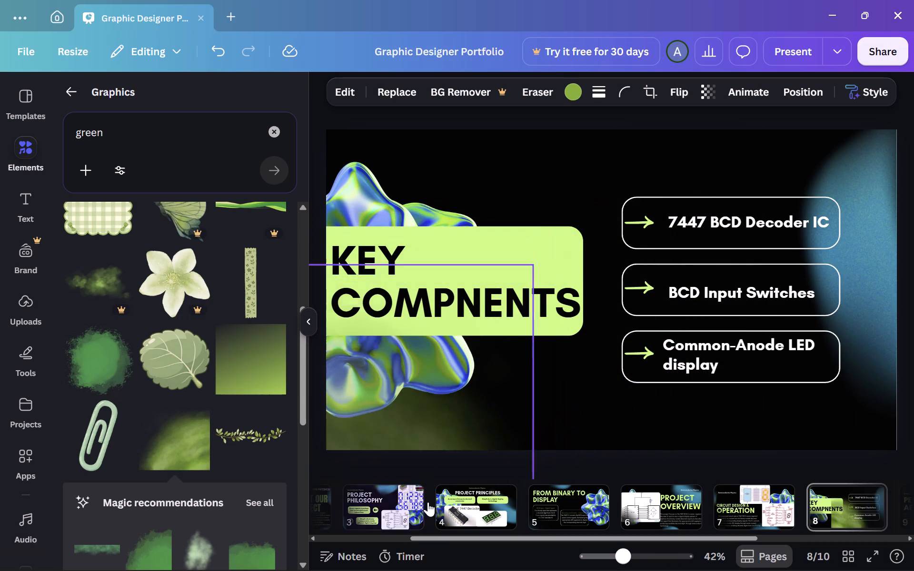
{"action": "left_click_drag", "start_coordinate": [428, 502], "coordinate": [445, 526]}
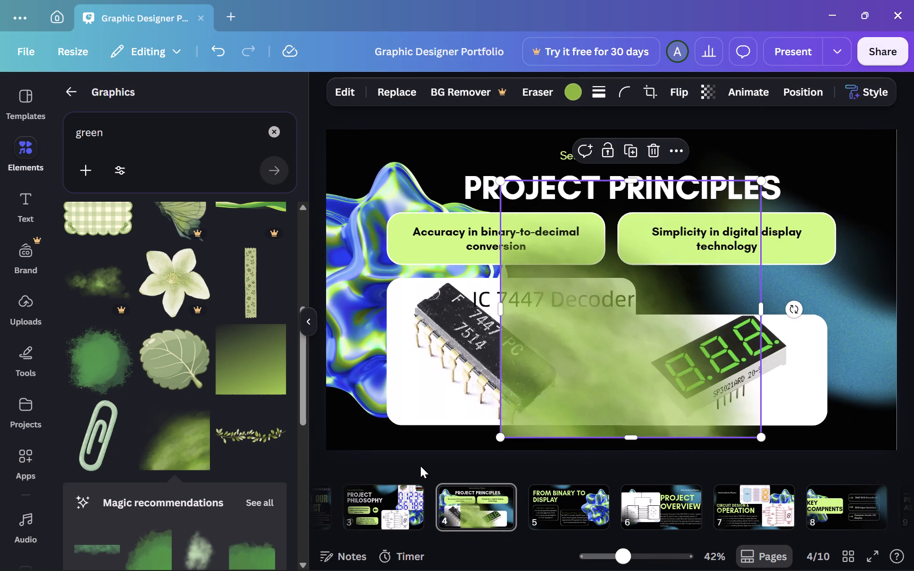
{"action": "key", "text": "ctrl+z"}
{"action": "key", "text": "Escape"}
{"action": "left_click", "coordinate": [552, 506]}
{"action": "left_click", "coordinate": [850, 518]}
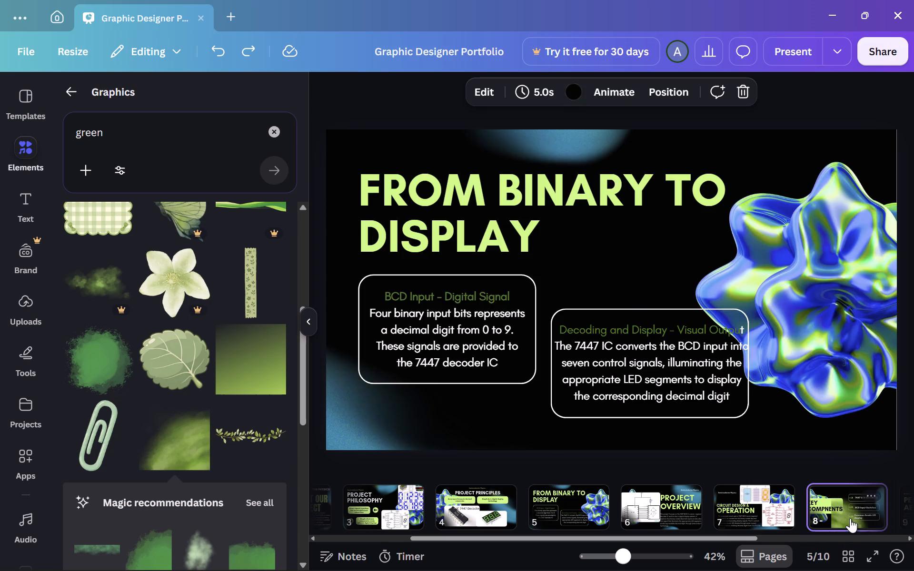
Move the misty green gradient to slide 8's bottom-left corner so only its faint upper glow overlaps the slide.
{"action": "left_click", "coordinate": [308, 320]}
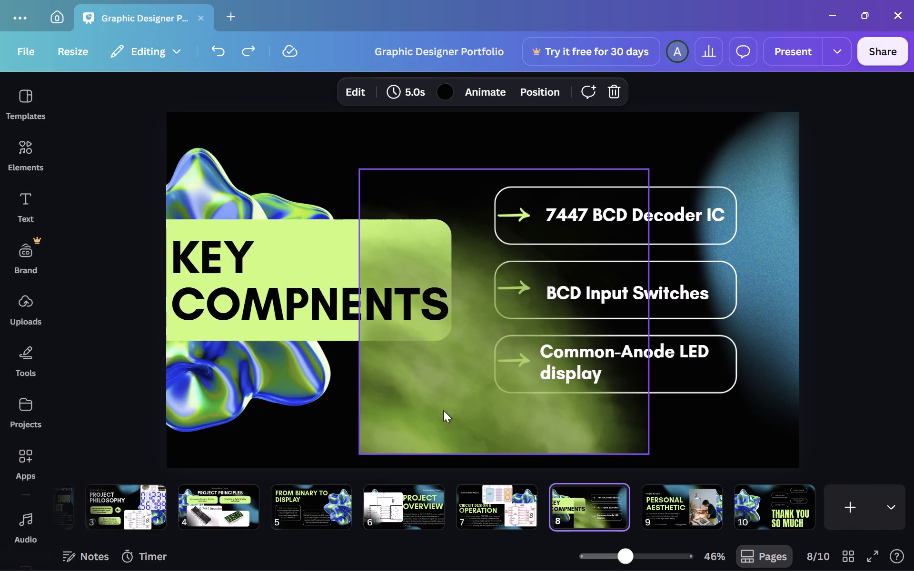
{"action": "left_click_drag", "start_coordinate": [443, 410], "coordinate": [182, 458]}
{"action": "left_click_drag", "start_coordinate": [252, 421], "coordinate": [250, 451]}
{"action": "left_click_drag", "start_coordinate": [258, 414], "coordinate": [258, 432]}
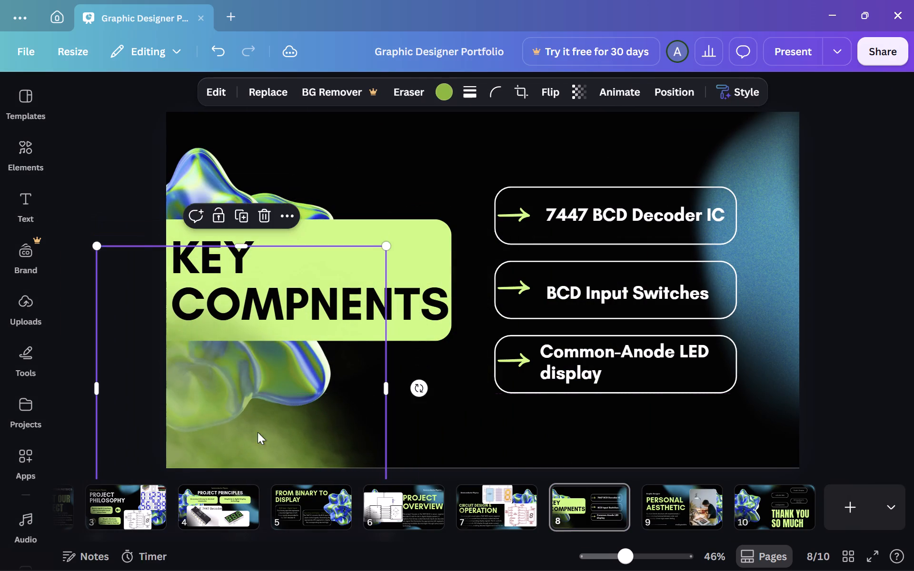
{"action": "left_click_drag", "start_coordinate": [258, 432], "coordinate": [253, 444]}
{"action": "left_click_drag", "start_coordinate": [241, 412], "coordinate": [264, 456]}
{"action": "left_click_drag", "start_coordinate": [251, 417], "coordinate": [244, 449]}
{"action": "left_click_drag", "start_coordinate": [240, 428], "coordinate": [261, 447]}
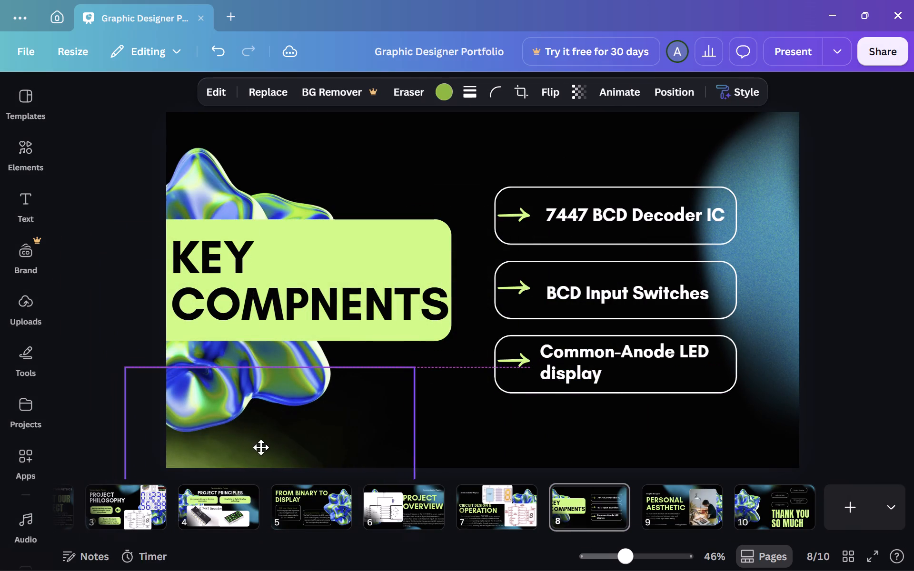
{"action": "left_click_drag", "start_coordinate": [261, 447], "coordinate": [288, 442]}
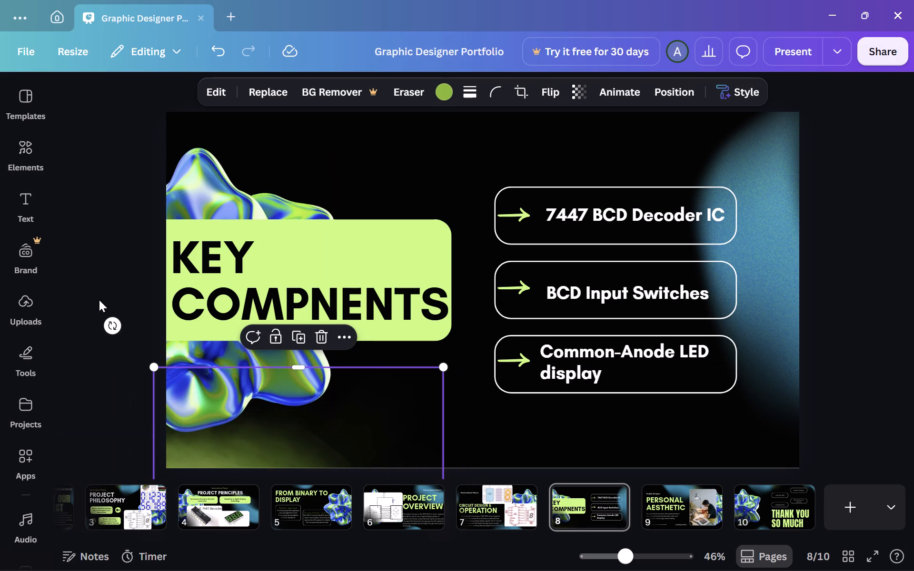
{"action": "left_click", "coordinate": [106, 269]}
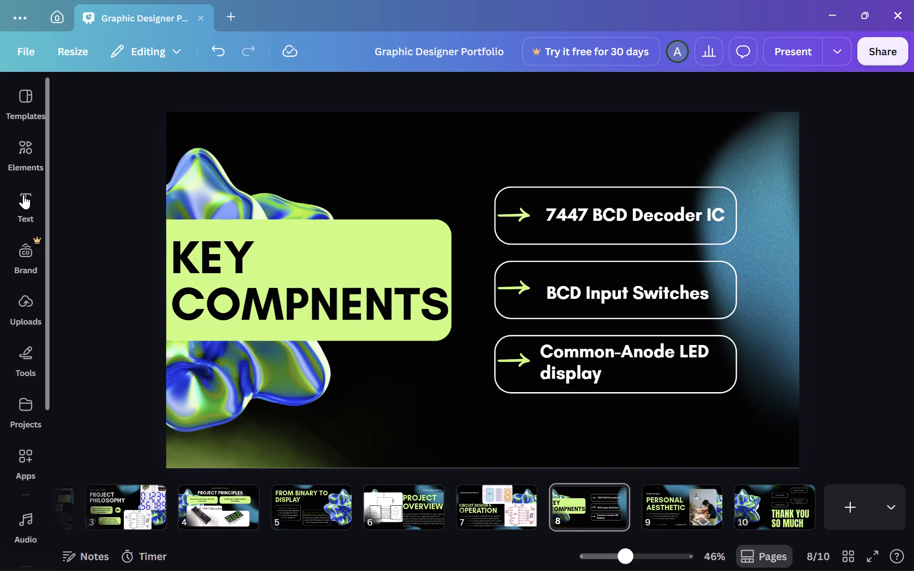
Browse further through the "green" graphics for another decoration for slide 8.
{"action": "left_click", "coordinate": [21, 145]}
{"action": "scroll", "coordinate": [226, 396], "scroll_direction": "down", "scroll_amount": 2}
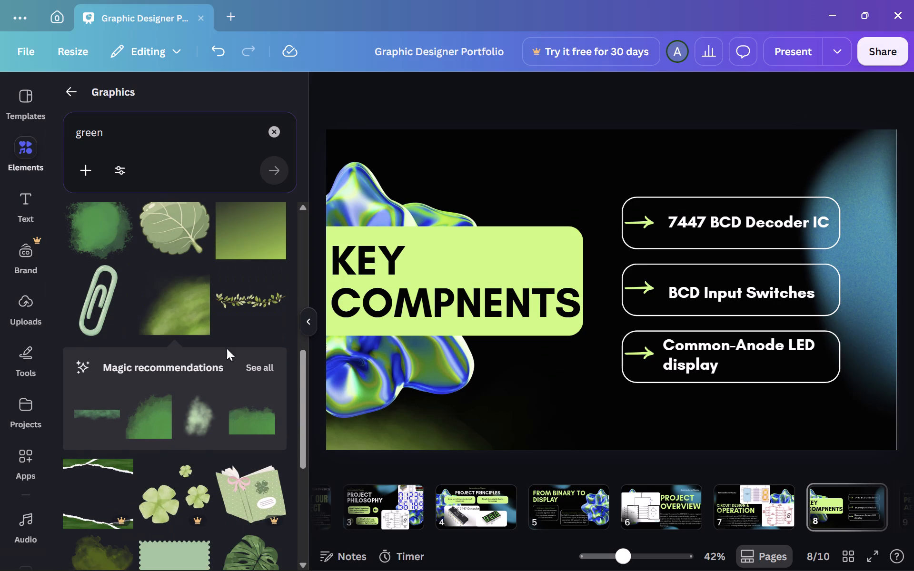
{"action": "scroll", "coordinate": [242, 297], "scroll_direction": "down", "scroll_amount": 3}
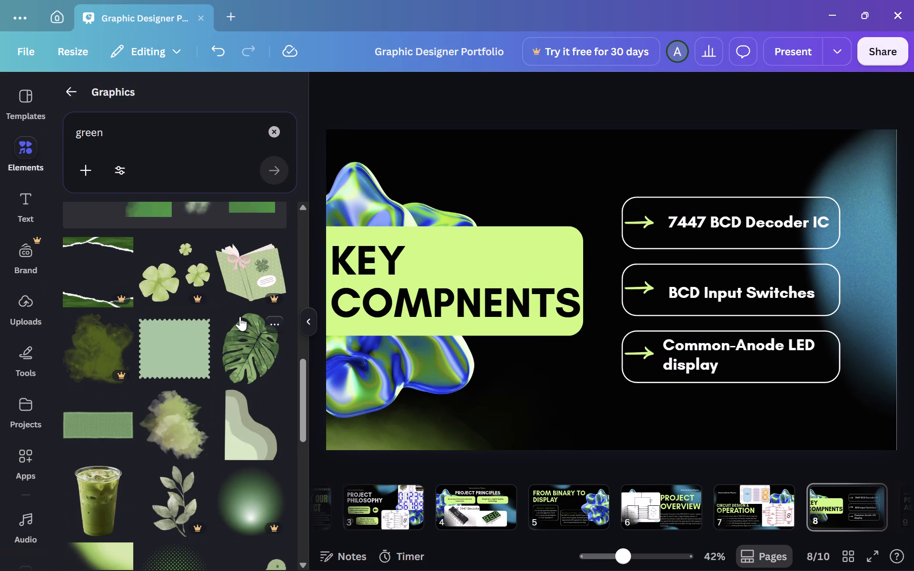
{"action": "scroll", "coordinate": [240, 316], "scroll_direction": "down", "scroll_amount": 2}
{"action": "scroll", "coordinate": [165, 279], "scroll_direction": "down", "scroll_amount": 1}
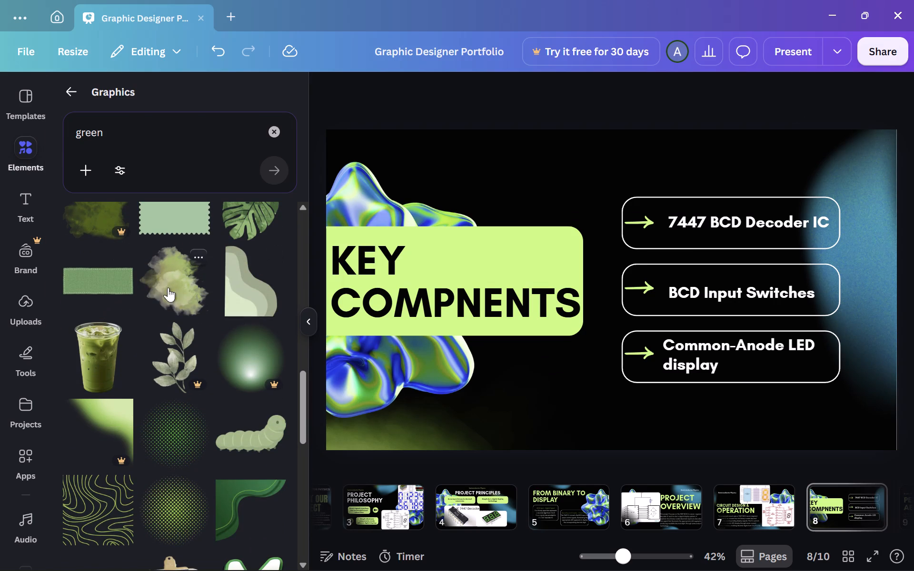
{"action": "scroll", "coordinate": [168, 287], "scroll_direction": "down", "scroll_amount": 2}
{"action": "scroll", "coordinate": [147, 306], "scroll_direction": "up", "scroll_amount": 1}
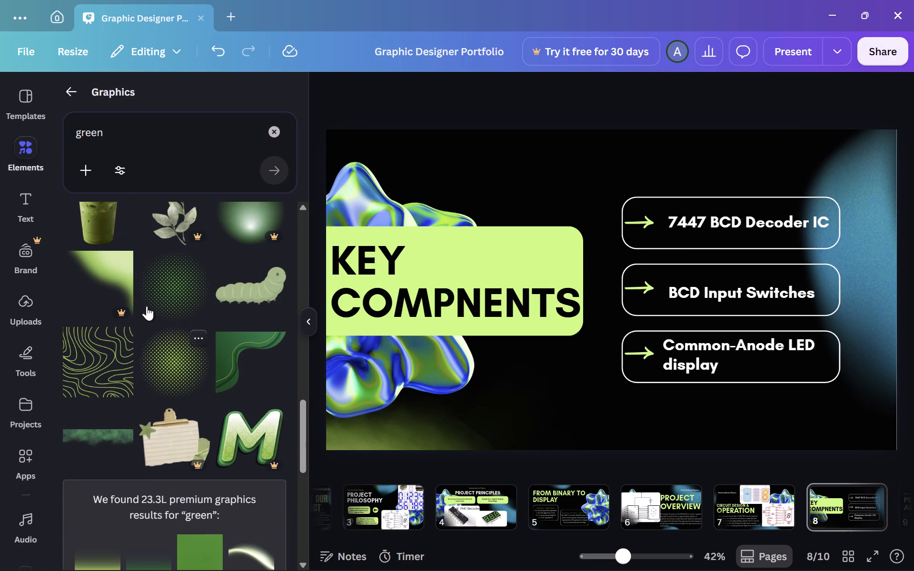
{"action": "scroll", "coordinate": [266, 305], "scroll_direction": "down", "scroll_amount": 3}
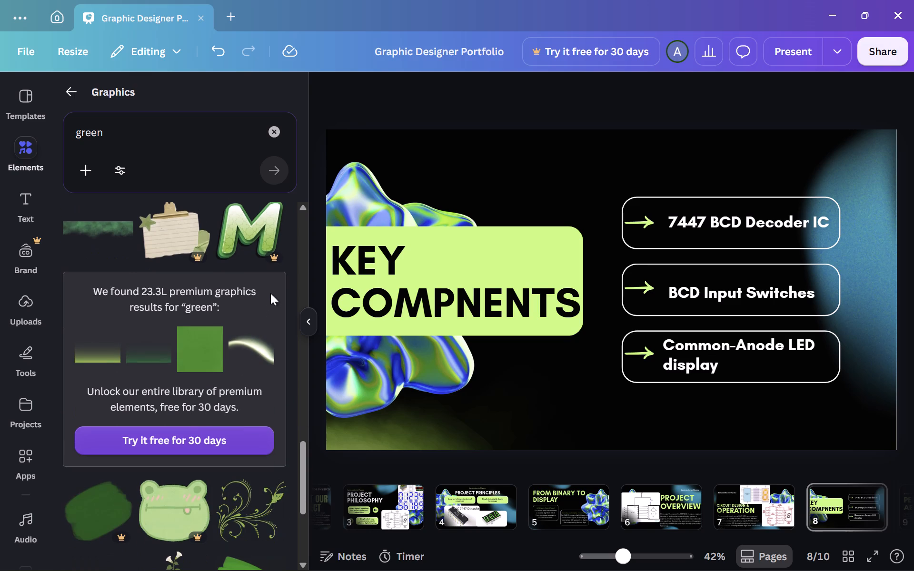
{"action": "scroll", "coordinate": [256, 305], "scroll_direction": "down", "scroll_amount": 1}
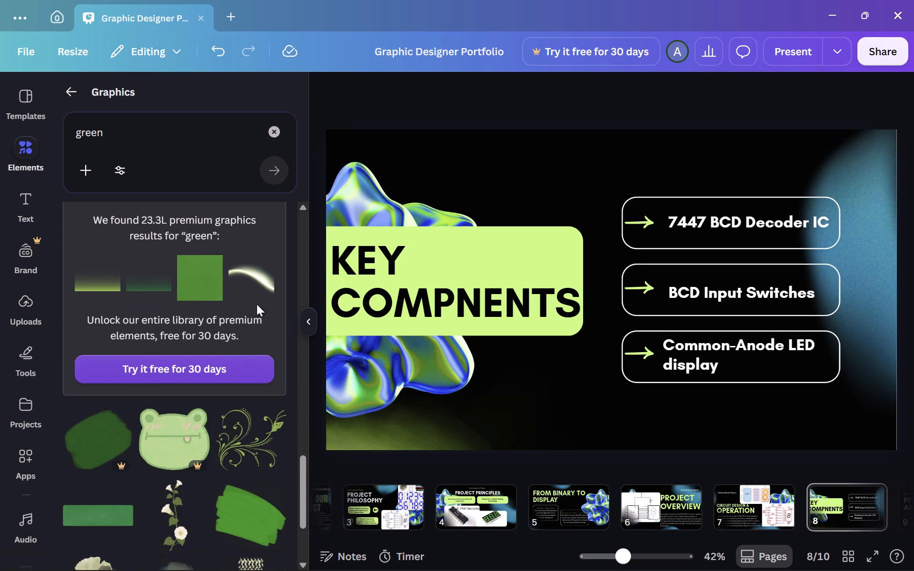
{"action": "scroll", "coordinate": [257, 304], "scroll_direction": "down", "scroll_amount": 4}
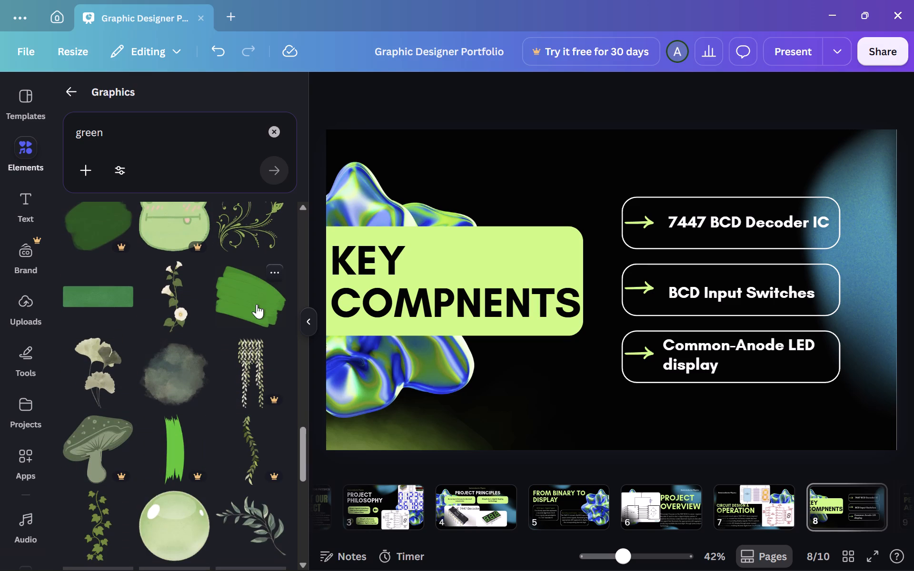
{"action": "scroll", "coordinate": [257, 304], "scroll_direction": "down", "scroll_amount": 4}
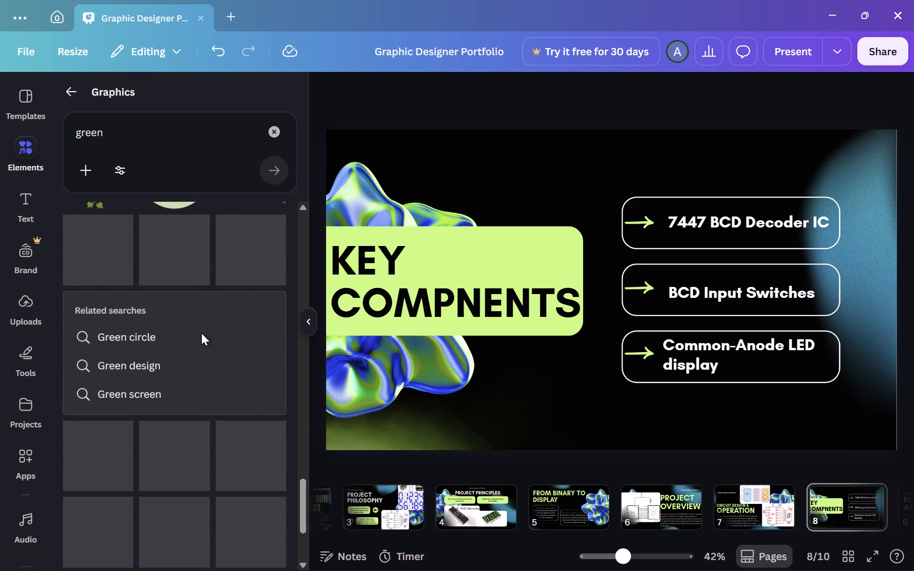
Search the graphics for "Green design", add the layered wavy green corner graphic and shrink it to about half size.
{"action": "left_click", "coordinate": [148, 373]}
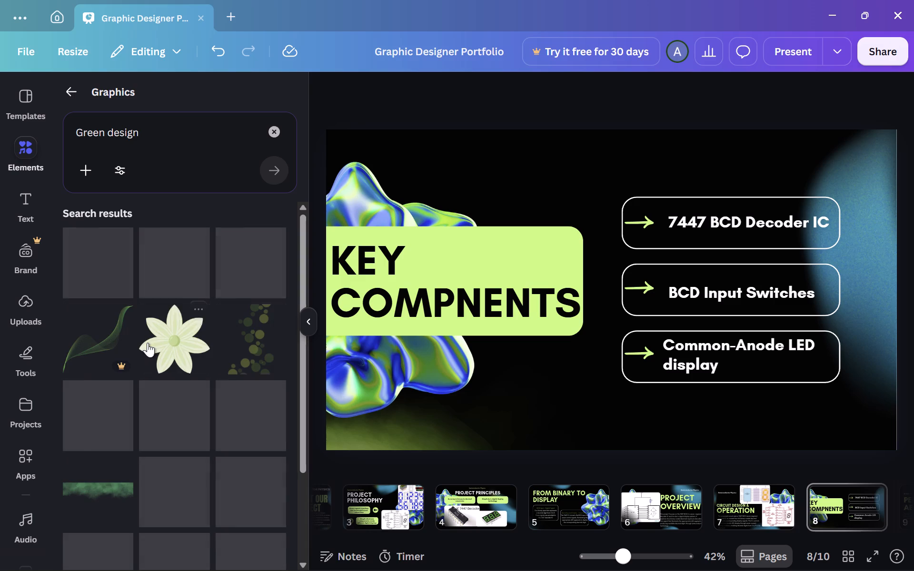
{"action": "scroll", "coordinate": [201, 282], "scroll_direction": "down", "scroll_amount": 3}
{"action": "scroll", "coordinate": [202, 283], "scroll_direction": "up", "scroll_amount": 1}
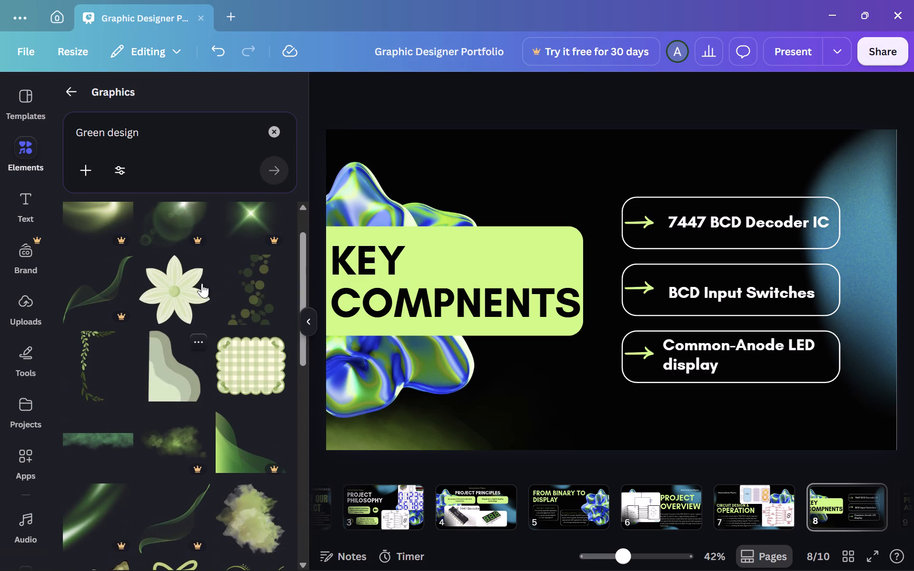
{"action": "scroll", "coordinate": [235, 359], "scroll_direction": "down", "scroll_amount": 3}
{"action": "scroll", "coordinate": [165, 373], "scroll_direction": "down", "scroll_amount": 1}
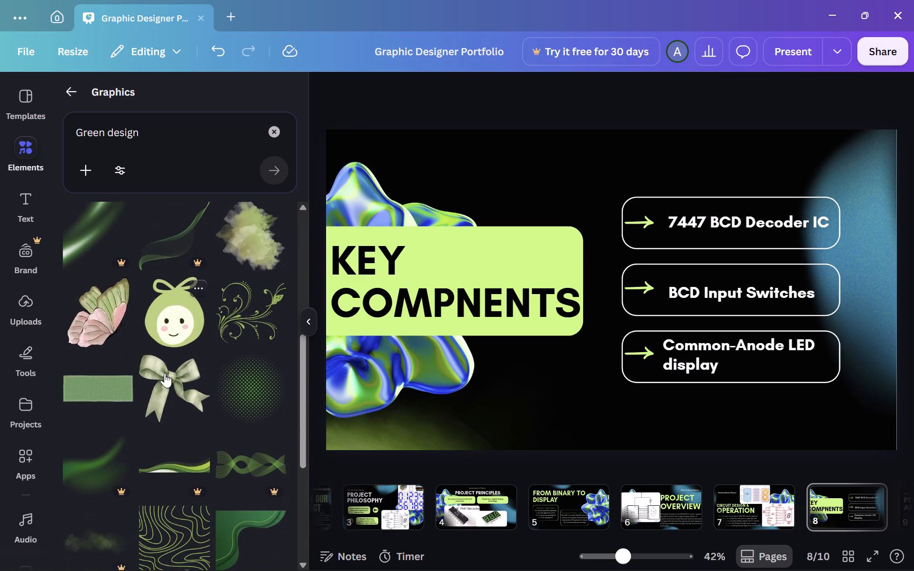
{"action": "scroll", "coordinate": [165, 373], "scroll_direction": "down", "scroll_amount": 3}
{"action": "left_click", "coordinate": [233, 341]}
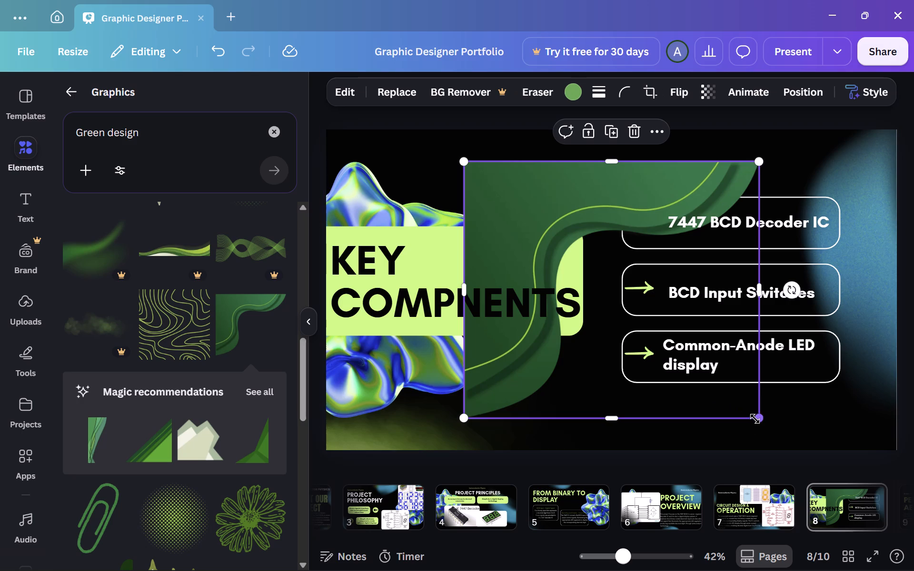
{"action": "left_click_drag", "start_coordinate": [756, 419], "coordinate": [603, 278]}
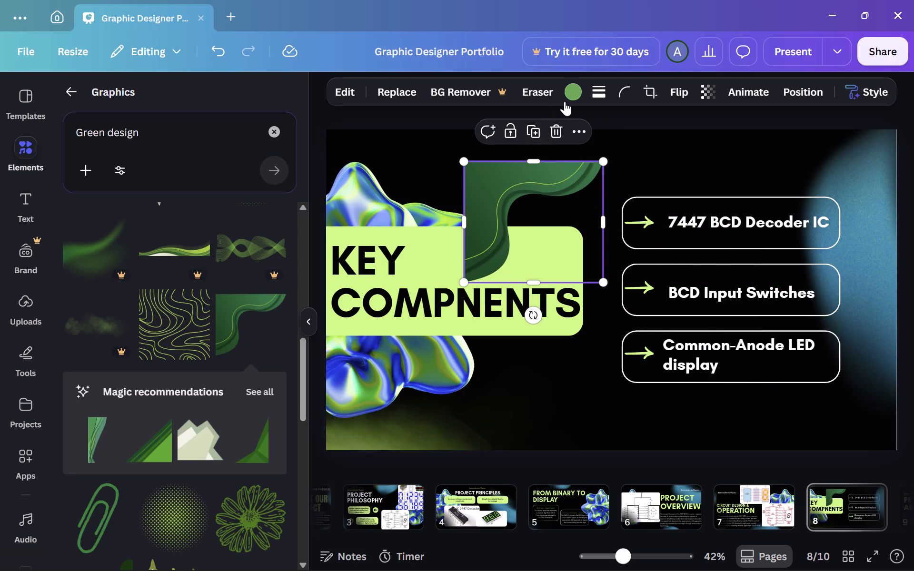
Recolour the wavy corner graphic to the bright lime green among the design's colours.
{"action": "left_click", "coordinate": [565, 100]}
{"action": "left_click", "coordinate": [168, 200]}
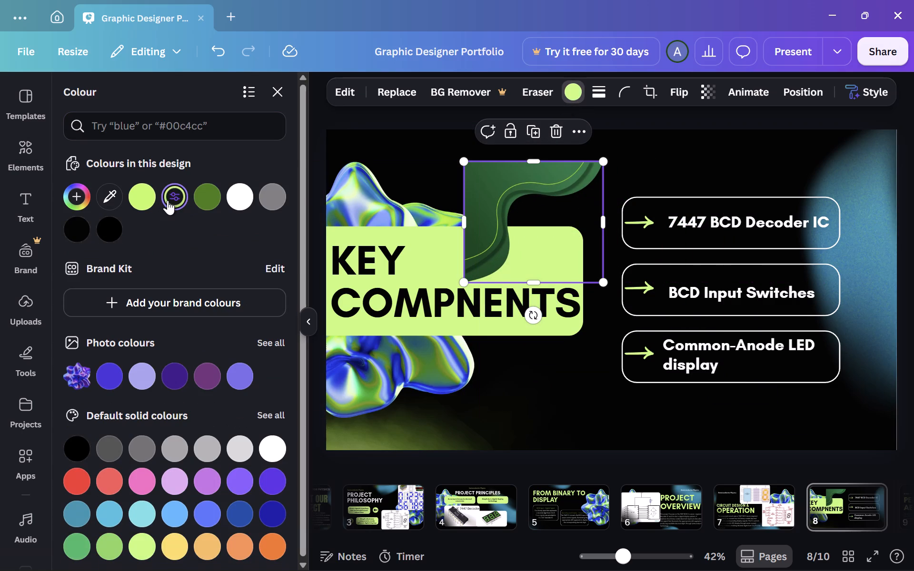
{"action": "left_click", "coordinate": [129, 196]}
{"action": "key", "text": "Escape"}
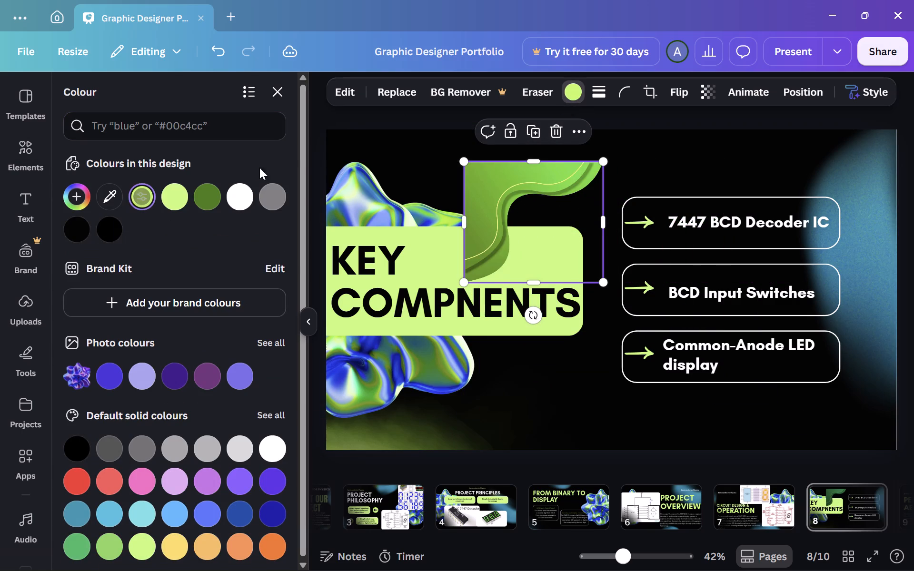
Fit the wavy lime corner graphic into slide 8's top-left corner, shrunk to about half size and slightly past the edges.
{"action": "left_click", "coordinate": [313, 317]}
{"action": "left_click_drag", "start_coordinate": [372, 171], "coordinate": [362, 162]}
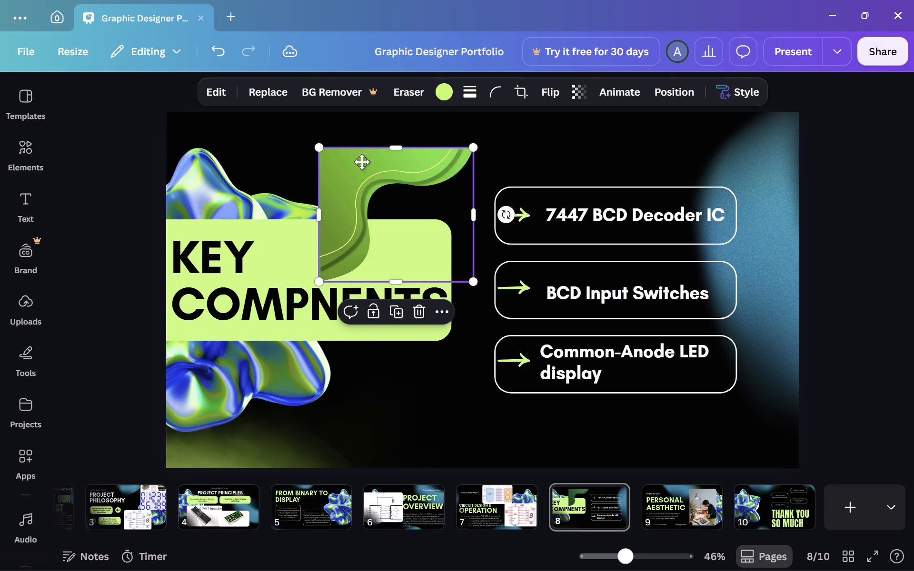
{"action": "left_click_drag", "start_coordinate": [362, 162], "coordinate": [221, 133]}
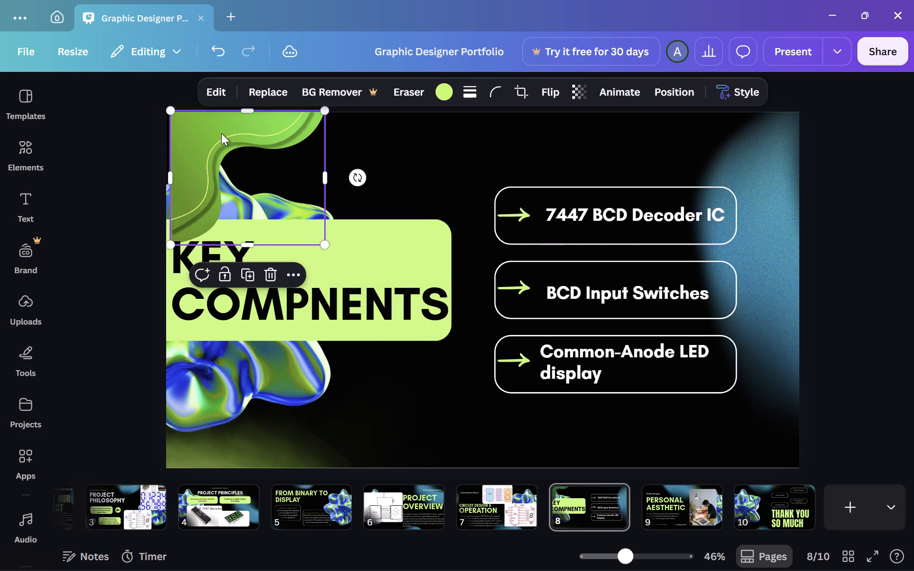
{"action": "left_click_drag", "start_coordinate": [325, 247], "coordinate": [240, 183]}
{"action": "left_click_drag", "start_coordinate": [186, 126], "coordinate": [178, 122]}
{"action": "left_click", "coordinate": [100, 141]}
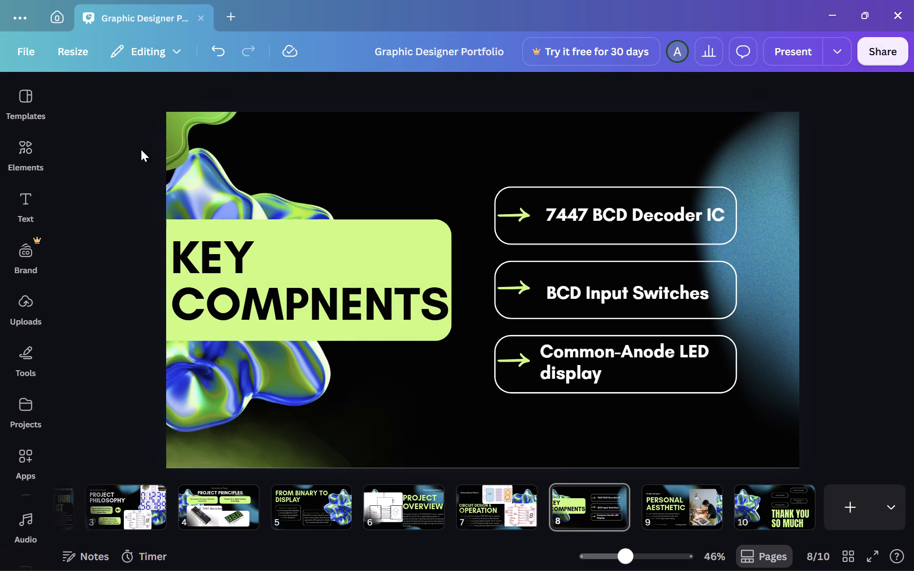
{"action": "left_click", "coordinate": [172, 140]}
{"action": "left_click", "coordinate": [138, 143]}
Nudge the blue-green blob graphic behind the KEY COMPNENTS box on slide 8 slightly downward.
{"action": "left_click_drag", "start_coordinate": [205, 192], "coordinate": [205, 202]}
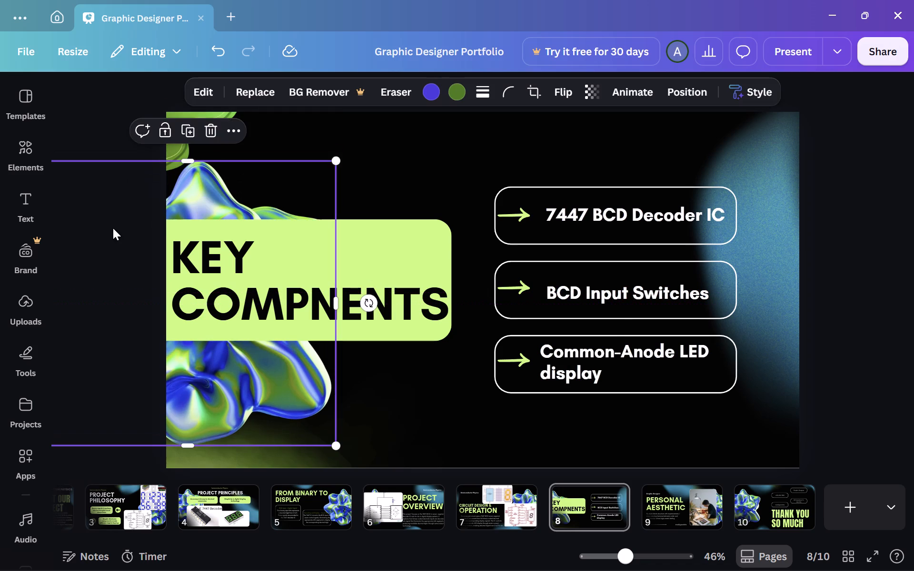
{"action": "left_click", "coordinate": [113, 228]}
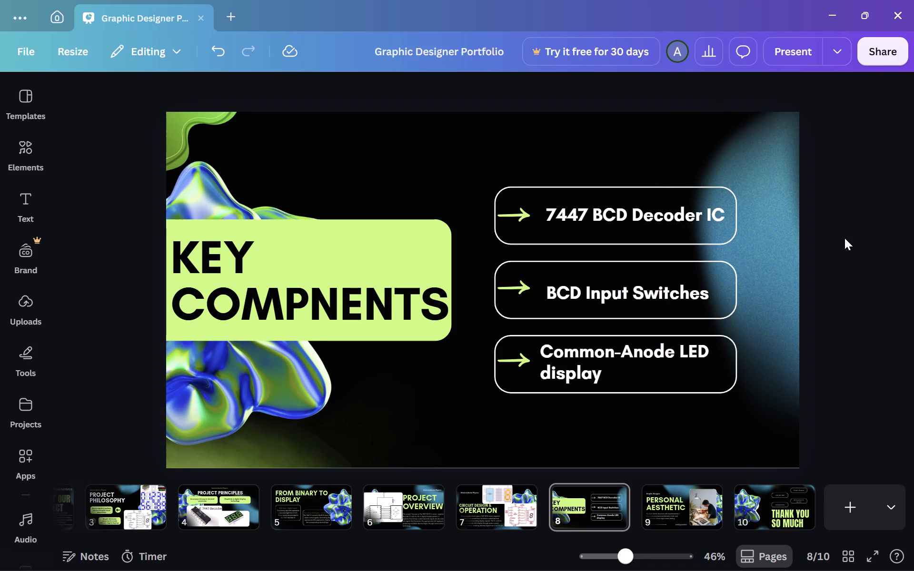
Add a blank slide and place it just before the closing THANK YOU SO MUCH slide, as slide 10.
{"action": "key", "text": "Right"}
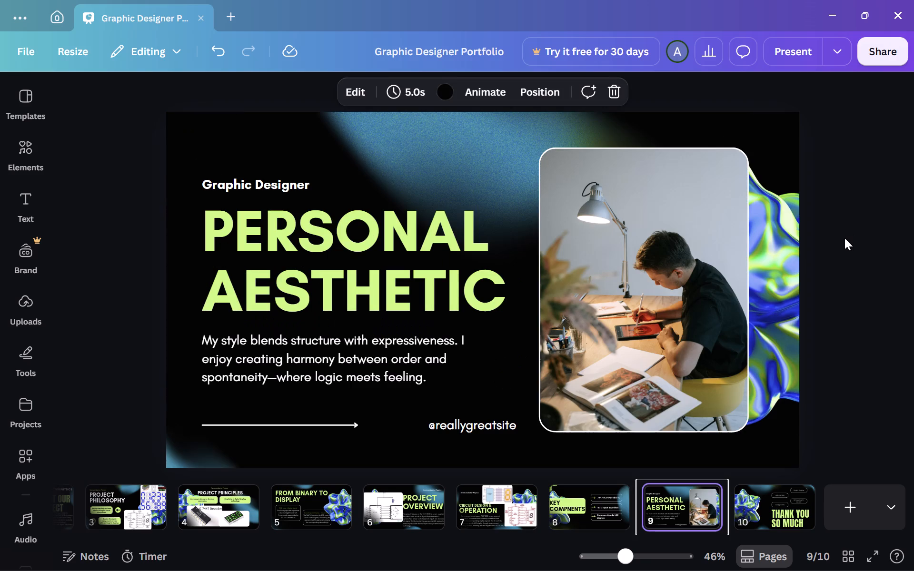
{"action": "key", "text": "Right"}
{"action": "key", "text": "Right"}
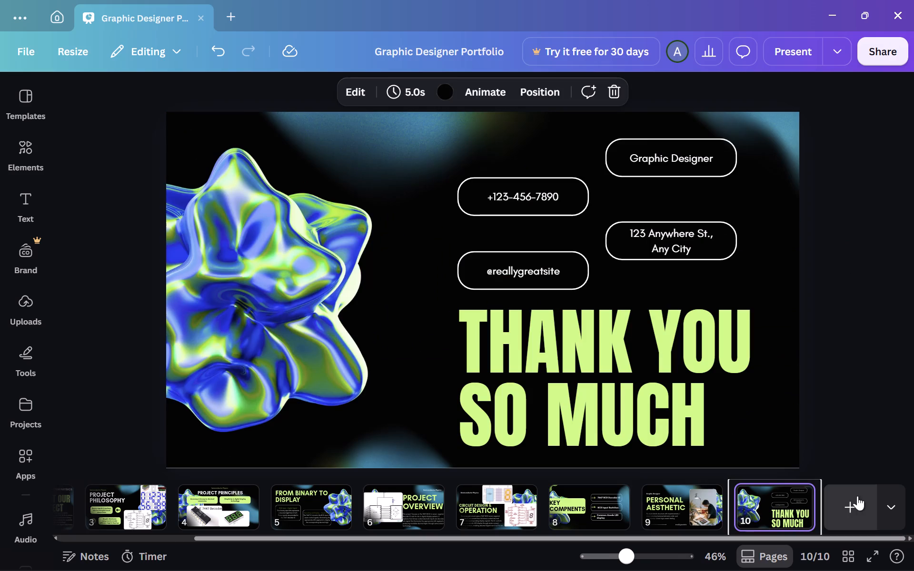
{"action": "left_click", "coordinate": [856, 498]}
{"action": "left_click_drag", "start_coordinate": [785, 522], "coordinate": [695, 522]}
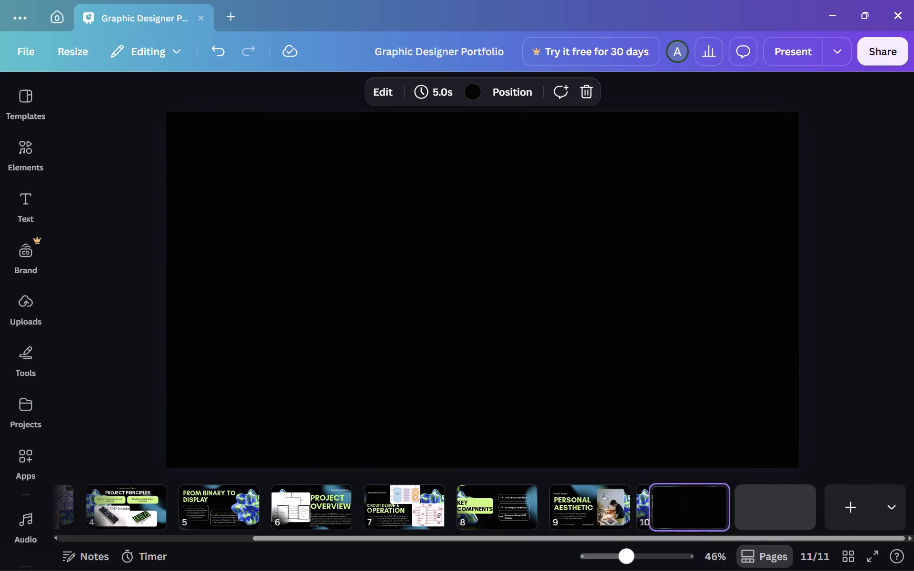
{"action": "left_click_drag", "start_coordinate": [695, 522], "coordinate": [667, 525]}
Copy all elements of the closing thank-you slide onto the blank slide 10.
{"action": "left_click", "coordinate": [799, 517]}
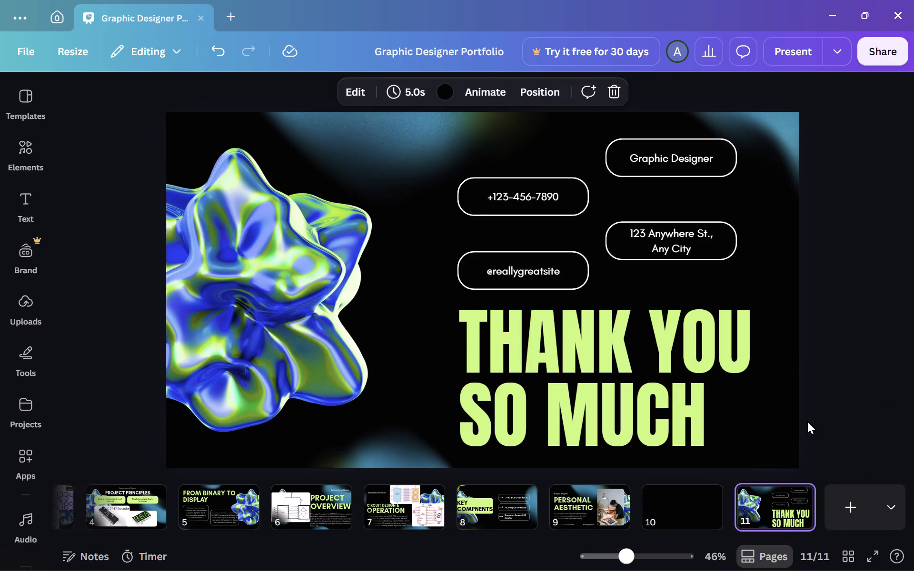
{"action": "left_click", "coordinate": [807, 422]}
{"action": "key", "text": "ctrl+a"}
{"action": "key", "text": "ctrl+c"}
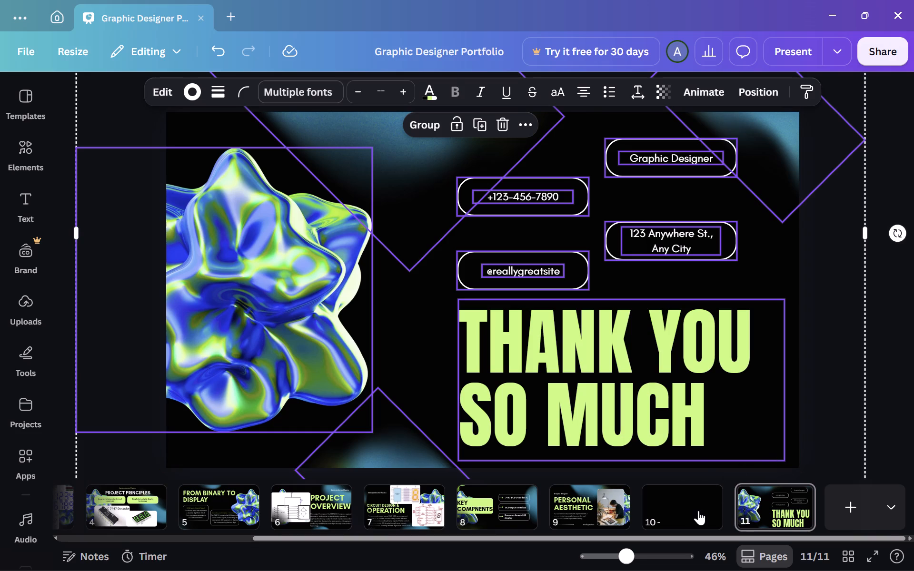
{"action": "left_click", "coordinate": [698, 511]}
{"action": "key", "text": "ctrl+v"}
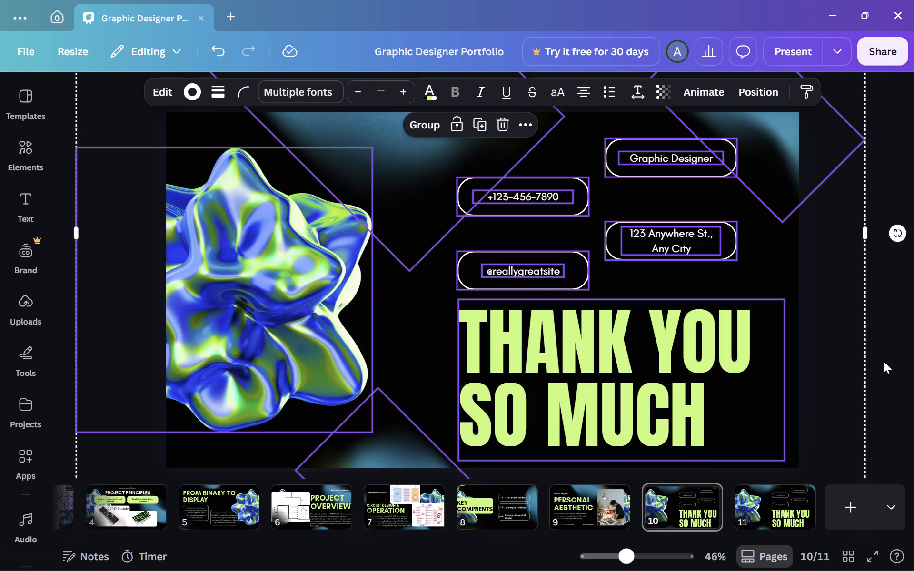
{"action": "left_click", "coordinate": [884, 361]}
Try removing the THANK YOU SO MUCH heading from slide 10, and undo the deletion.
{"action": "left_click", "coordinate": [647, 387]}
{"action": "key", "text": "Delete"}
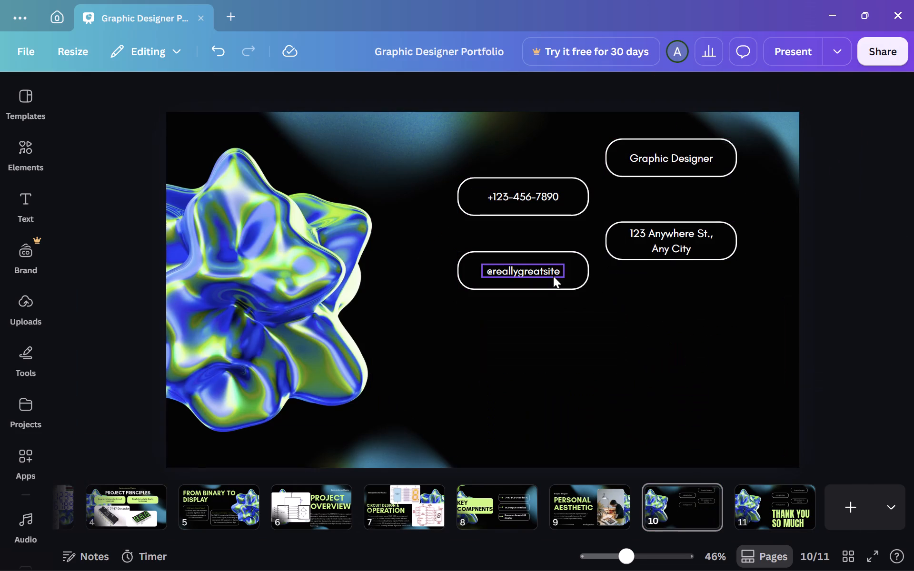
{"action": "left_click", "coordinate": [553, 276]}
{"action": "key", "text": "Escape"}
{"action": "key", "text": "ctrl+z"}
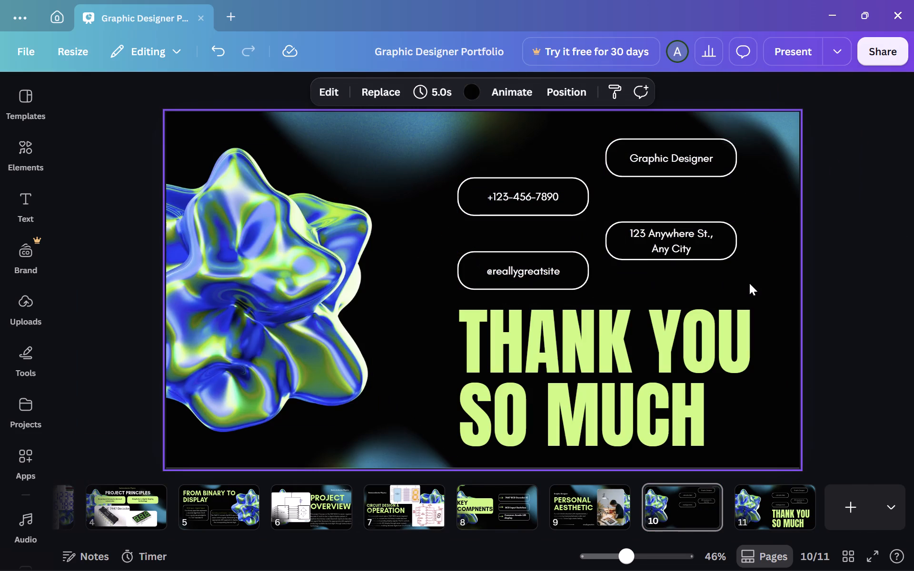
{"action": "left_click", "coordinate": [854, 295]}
Replace slide 9's small heading "Graphic Designer" with "Semiconductor Physics" and widen its text box to fit one line.
{"action": "left_click", "coordinate": [589, 501]}
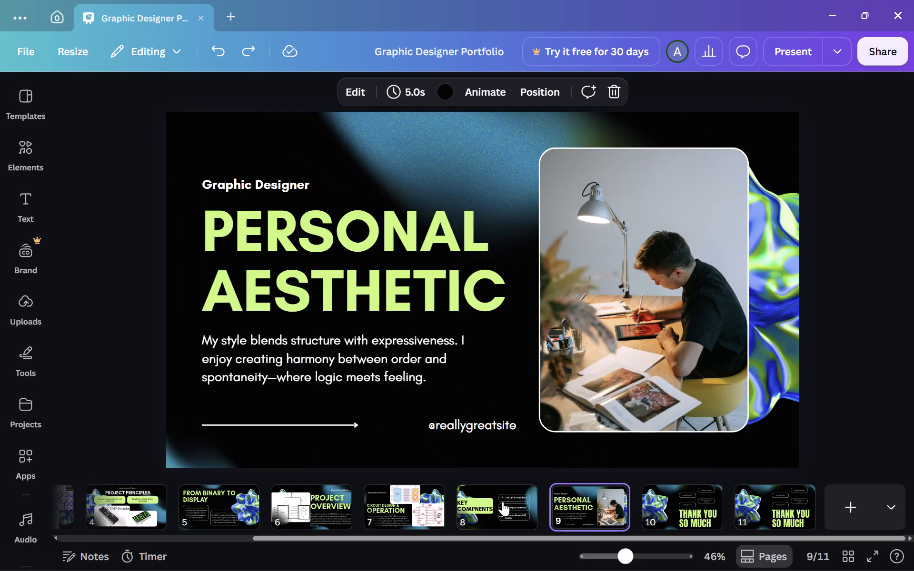
{"action": "left_click", "coordinate": [503, 502]}
{"action": "left_click", "coordinate": [613, 514]}
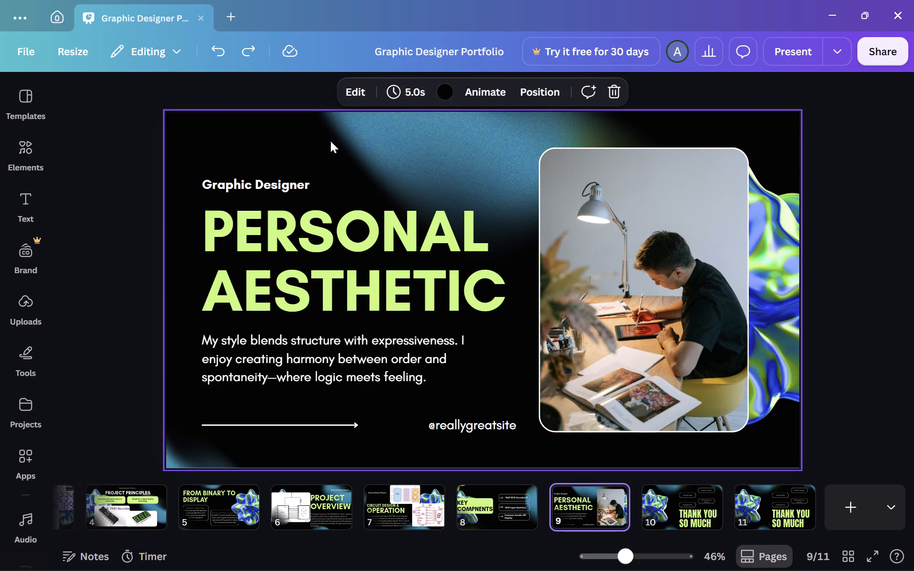
{"action": "double_click", "coordinate": [308, 184]}
{"action": "key", "text": "BackSpace"}
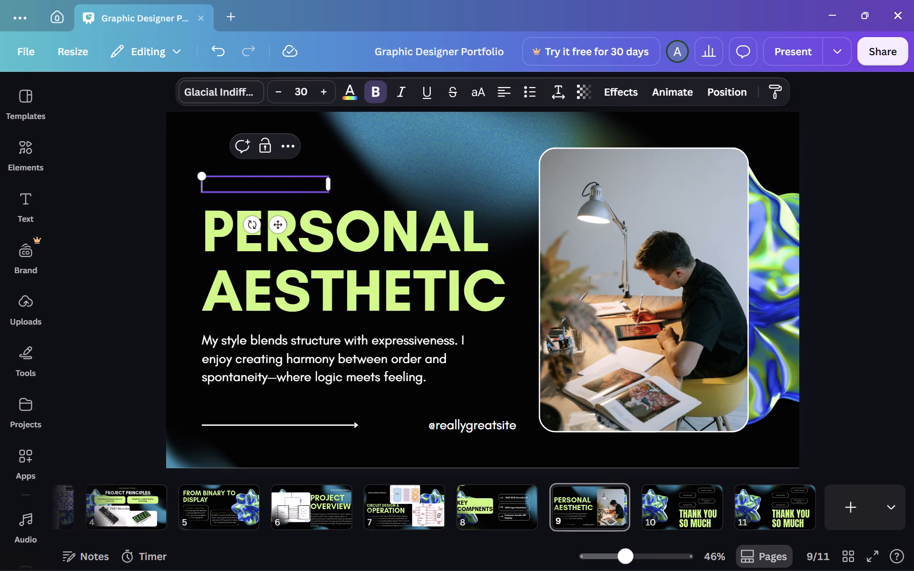
{"action": "type", "text": "Semi"}
{"action": "type", "text": "conduc"}
{"action": "type", "text": "tor Physics"}
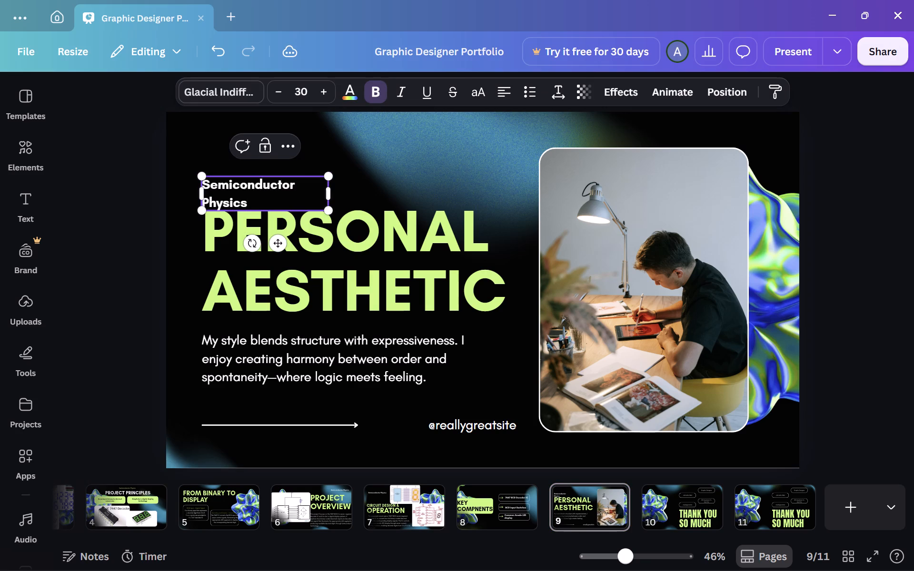
{"action": "left_click_drag", "start_coordinate": [333, 192], "coordinate": [350, 192]}
Replace slide 9's main heading with "real world applications" on two lines and widen its text box so neither line wraps.
{"action": "left_click", "coordinate": [327, 226]}
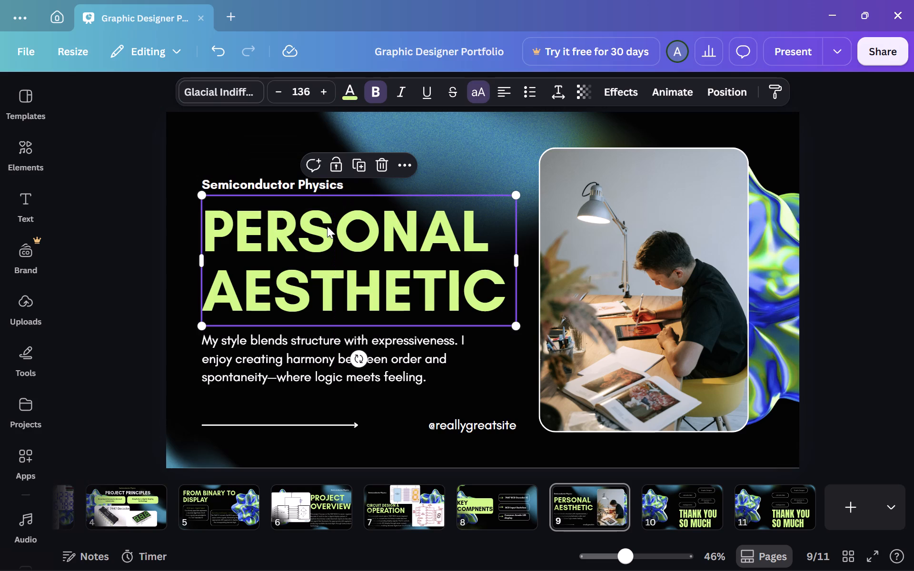
{"action": "left_click", "coordinate": [327, 226]}
{"action": "key", "text": "BackSpace"}
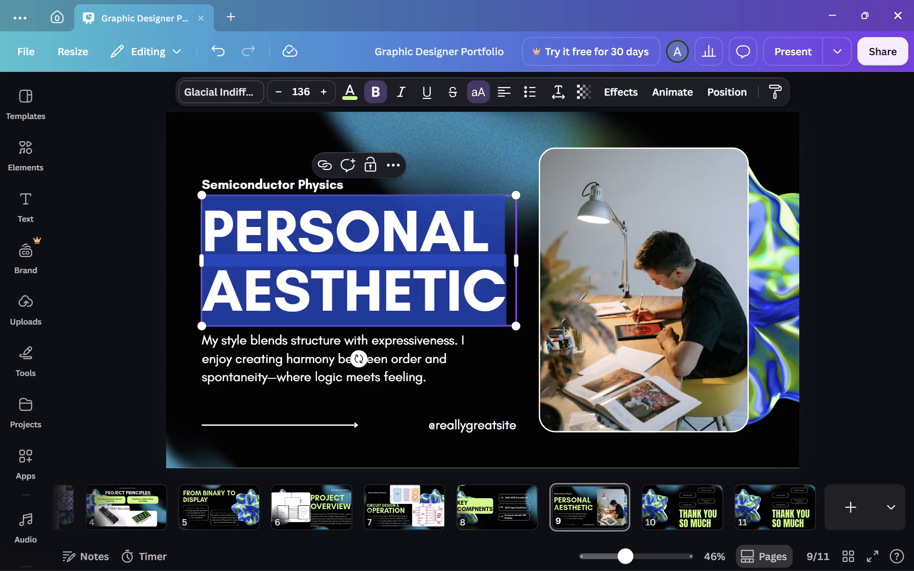
{"action": "type", "text": "real"}
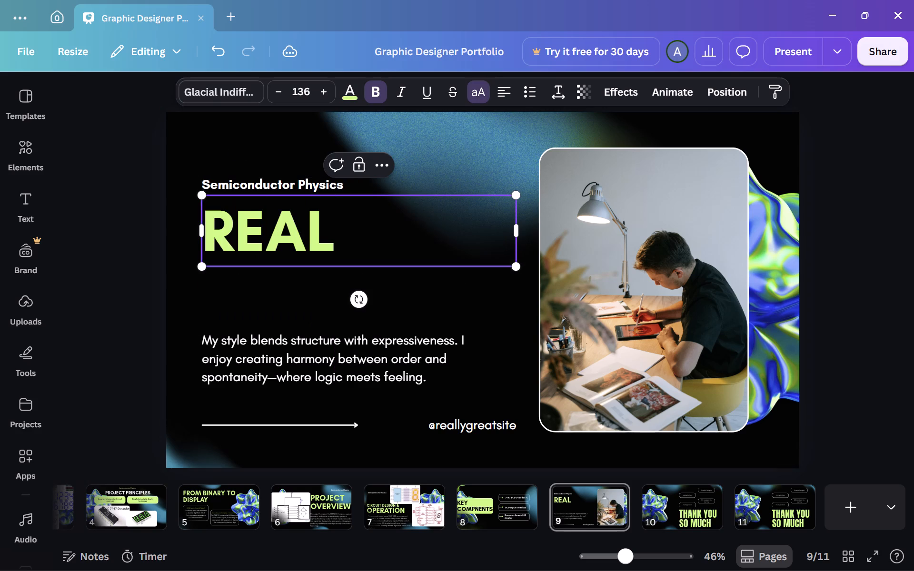
{"action": "key", "text": "space"}
{"action": "type", "text": "world"}
{"action": "key", "text": "Return"}
{"action": "type", "text": "applications"}
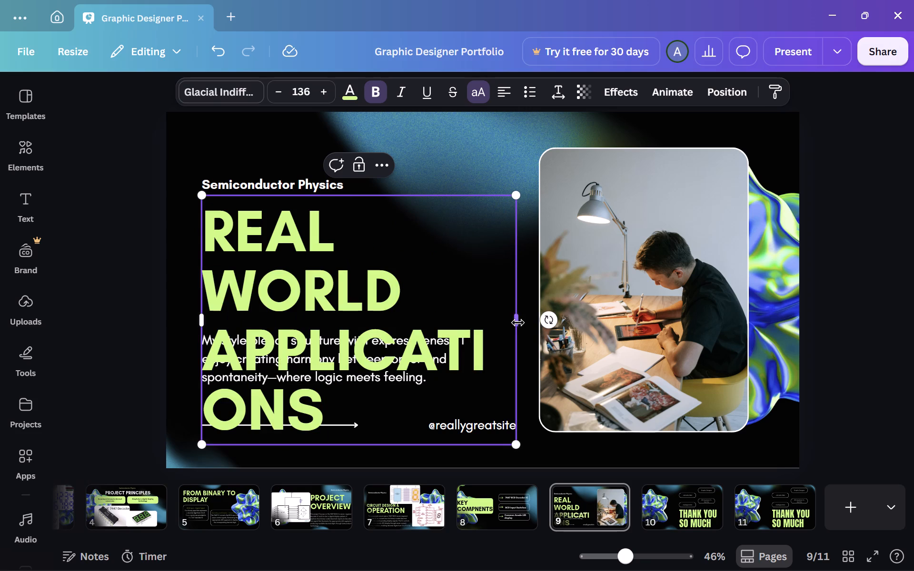
{"action": "left_click_drag", "start_coordinate": [518, 323], "coordinate": [626, 305]}
Reduce the REAL WORLD APPLICATIONS heading's font size to 112 so it clears the photo.
{"action": "key", "text": "ctrl+a"}
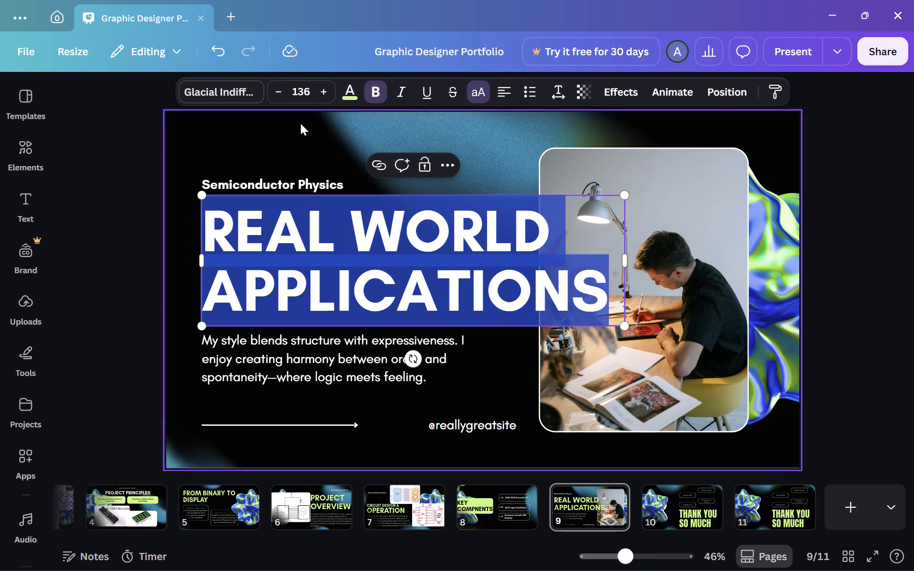
{"action": "triple_click", "coordinate": [287, 93]}
{"action": "triple_click", "coordinate": [281, 90]}
{"action": "triple_click", "coordinate": [281, 90]}
{"action": "triple_click", "coordinate": [281, 90]}
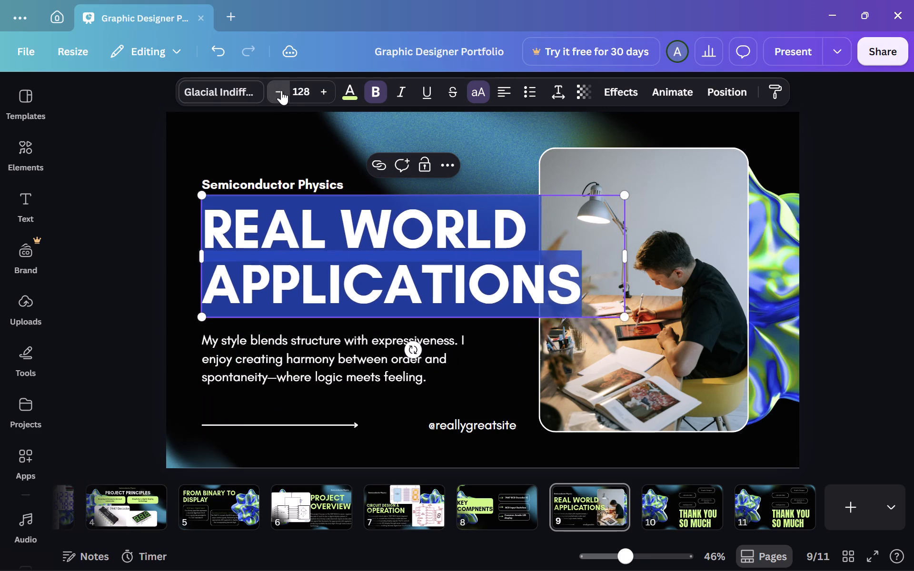
{"action": "triple_click", "coordinate": [280, 90]}
{"action": "left_click", "coordinate": [280, 90]}
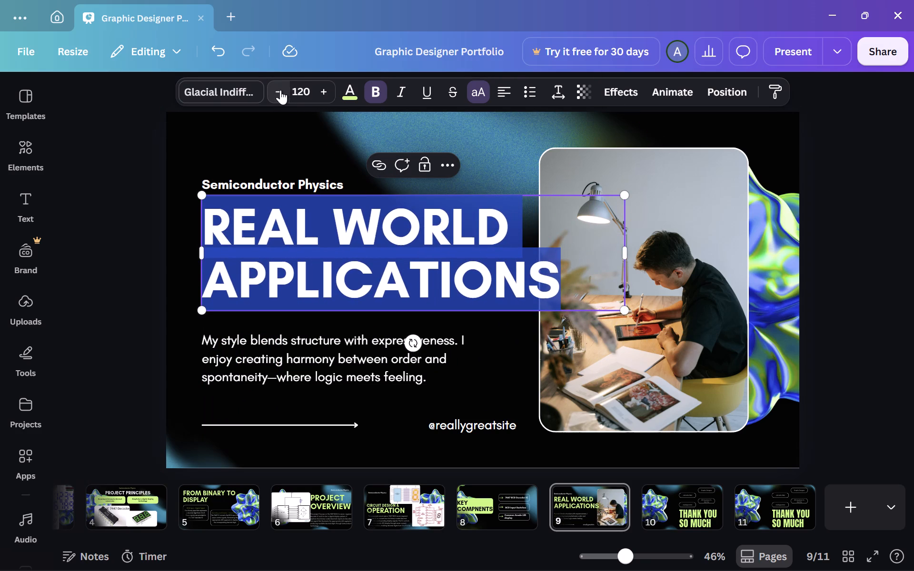
{"action": "triple_click", "coordinate": [280, 90]}
{"action": "triple_click", "coordinate": [280, 90]}
{"action": "double_click", "coordinate": [280, 90]}
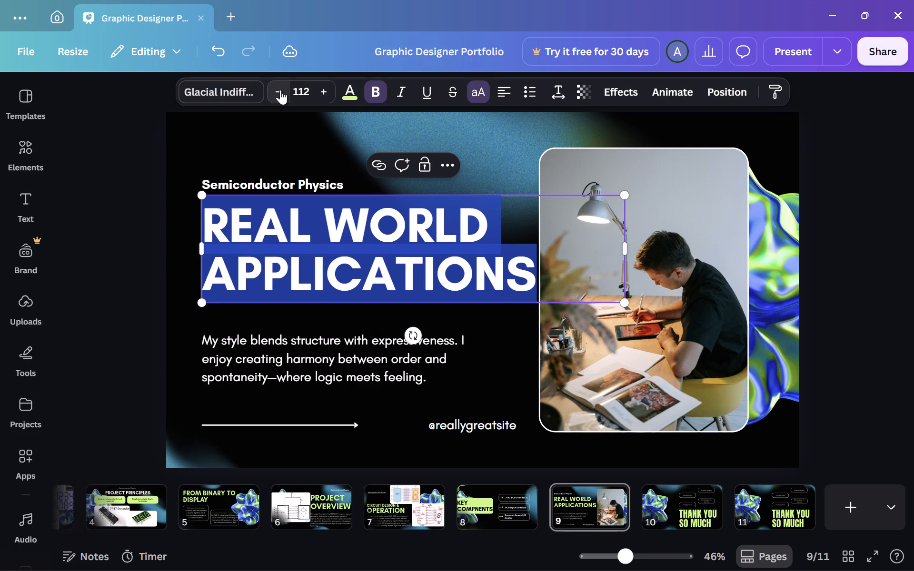
{"action": "left_click", "coordinate": [843, 235]}
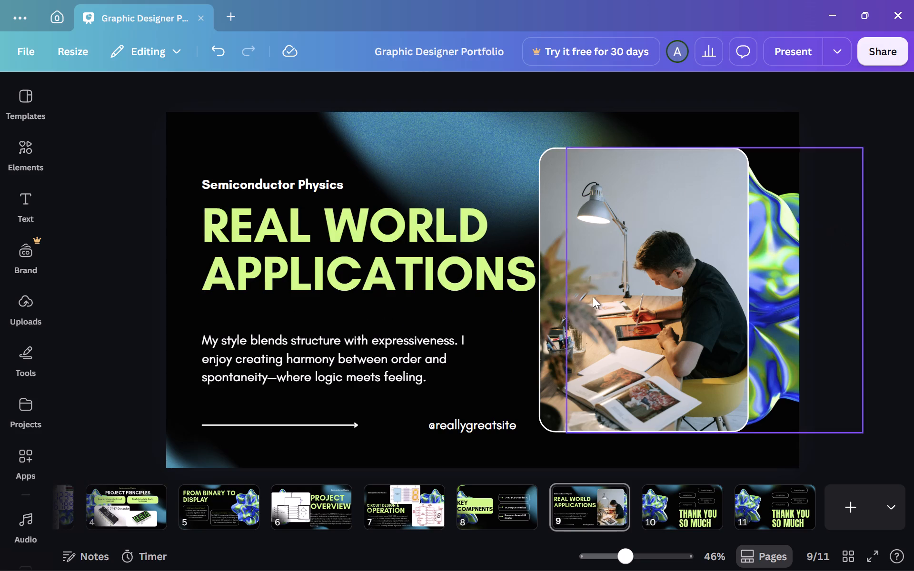
{"action": "left_click", "coordinate": [374, 357]}
{"action": "left_click_drag", "start_coordinate": [373, 354], "coordinate": [377, 328]}
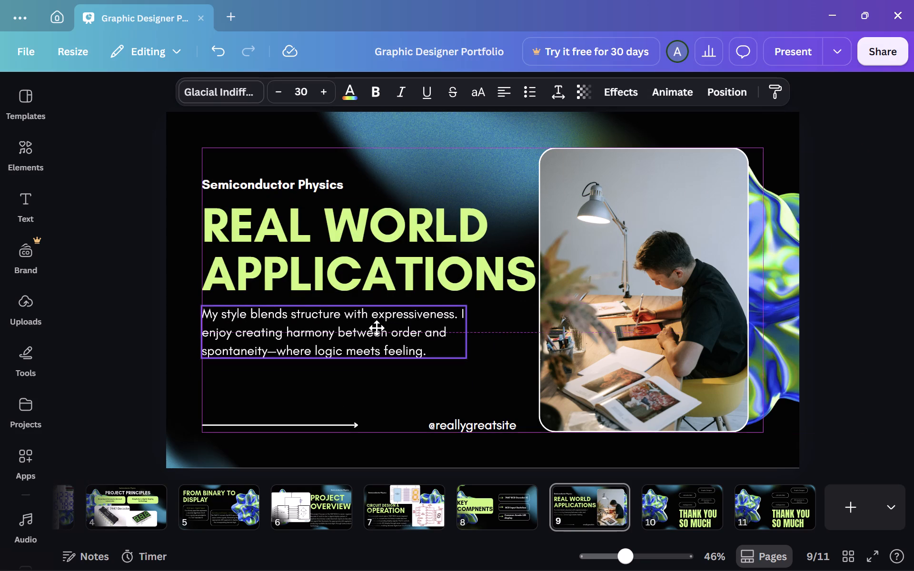
{"action": "left_click_drag", "start_coordinate": [377, 328], "coordinate": [373, 329]}
{"action": "double_click", "coordinate": [373, 329]}
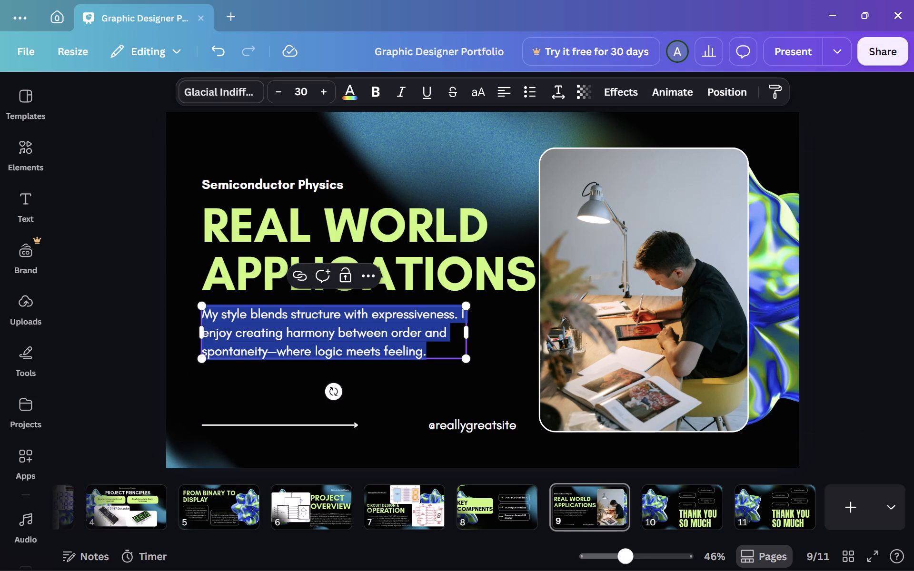
{"action": "key", "text": "ctrl+a"}
{"action": "key", "text": "BackSpace"}
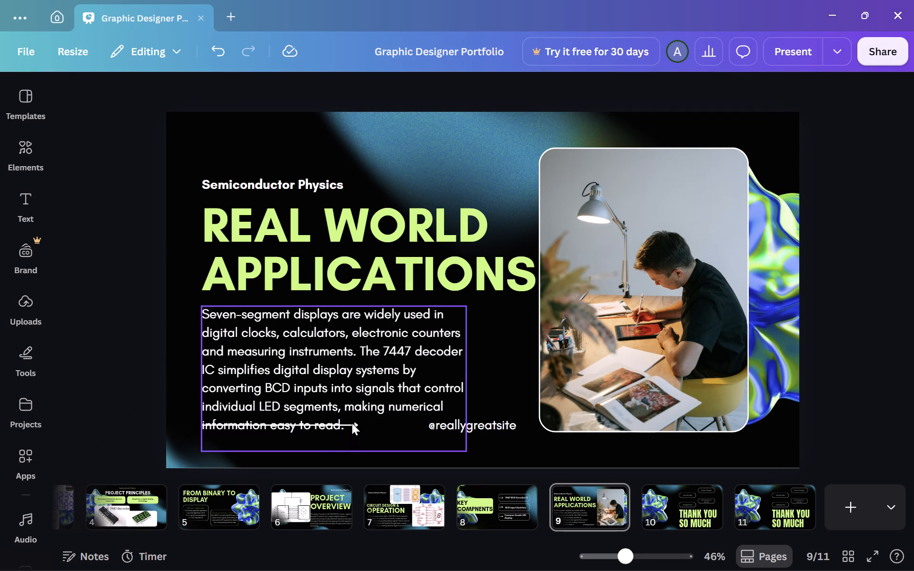
Scale slide 9's description text box down to font size 23.9 so it clears the arrow line.
{"action": "left_click", "coordinate": [352, 423]}
{"action": "left_click", "coordinate": [352, 423]}
{"action": "left_click", "coordinate": [503, 439]}
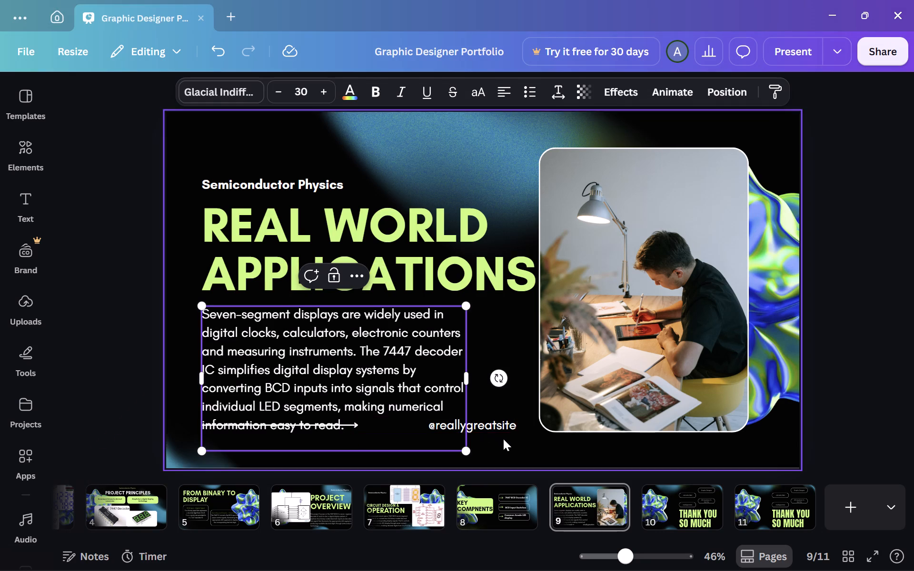
{"action": "left_click", "coordinate": [358, 433]}
{"action": "left_click_drag", "start_coordinate": [465, 452], "coordinate": [430, 387]}
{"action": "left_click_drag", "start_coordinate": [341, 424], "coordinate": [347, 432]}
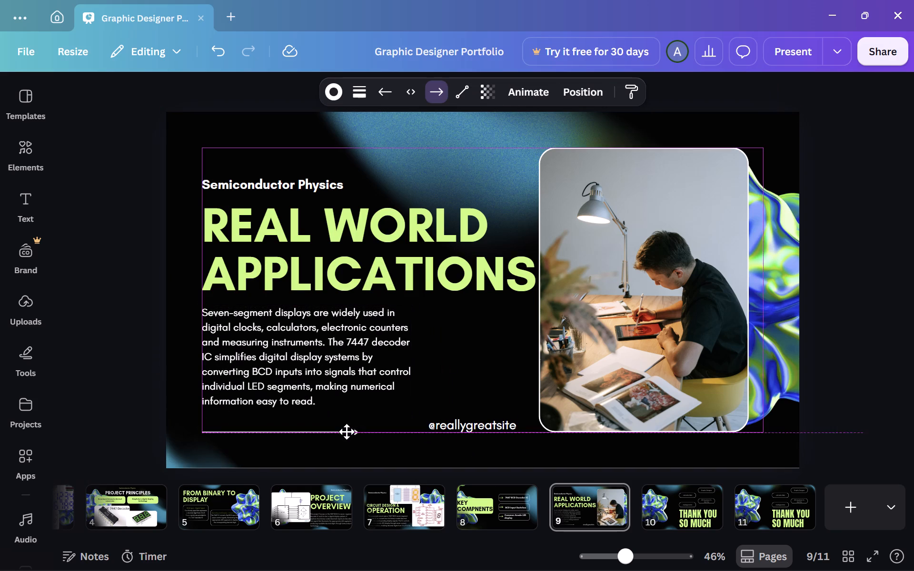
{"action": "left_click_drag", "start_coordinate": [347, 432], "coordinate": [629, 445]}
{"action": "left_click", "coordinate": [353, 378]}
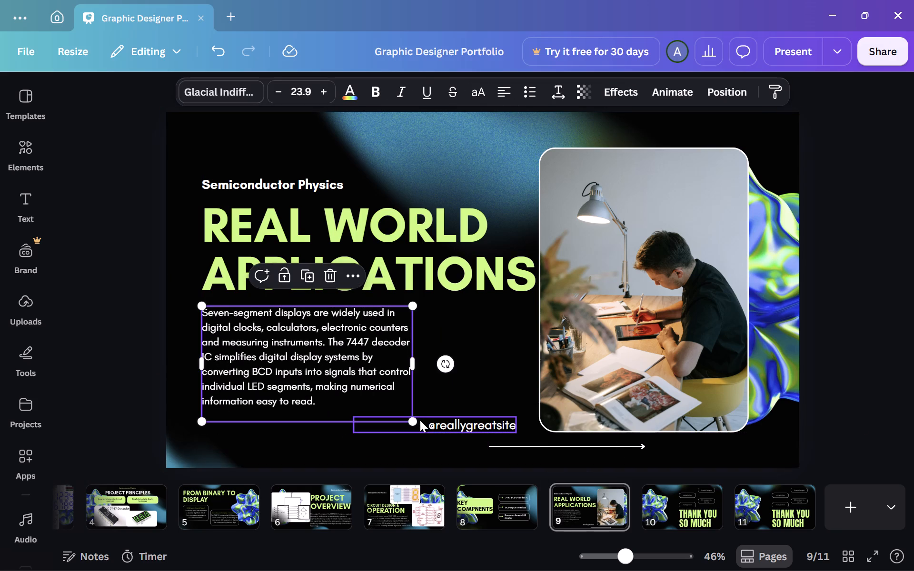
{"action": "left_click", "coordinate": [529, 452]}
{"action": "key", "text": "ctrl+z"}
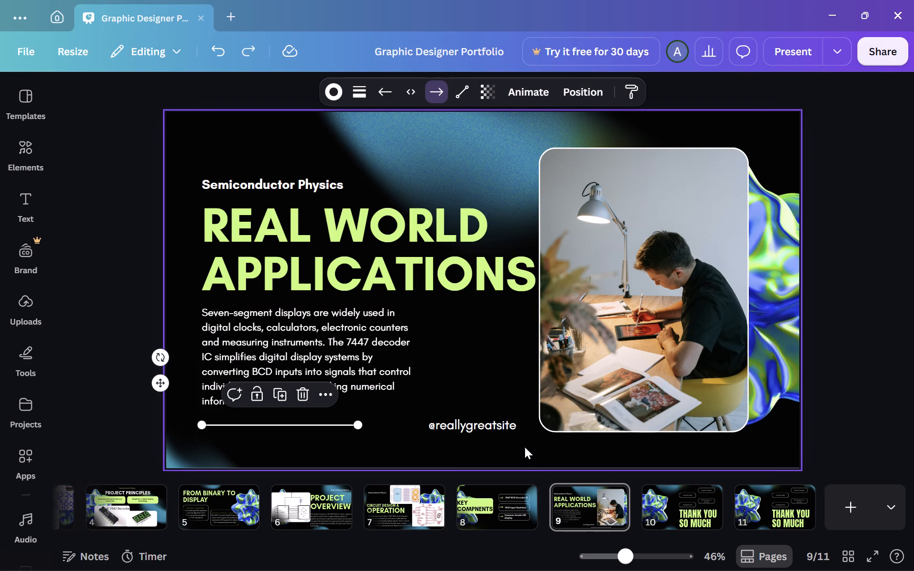
Undo the scaling down of slide 9's description text box.
{"action": "key", "text": "ctrl+c"}
{"action": "key", "text": "ctrl+z"}
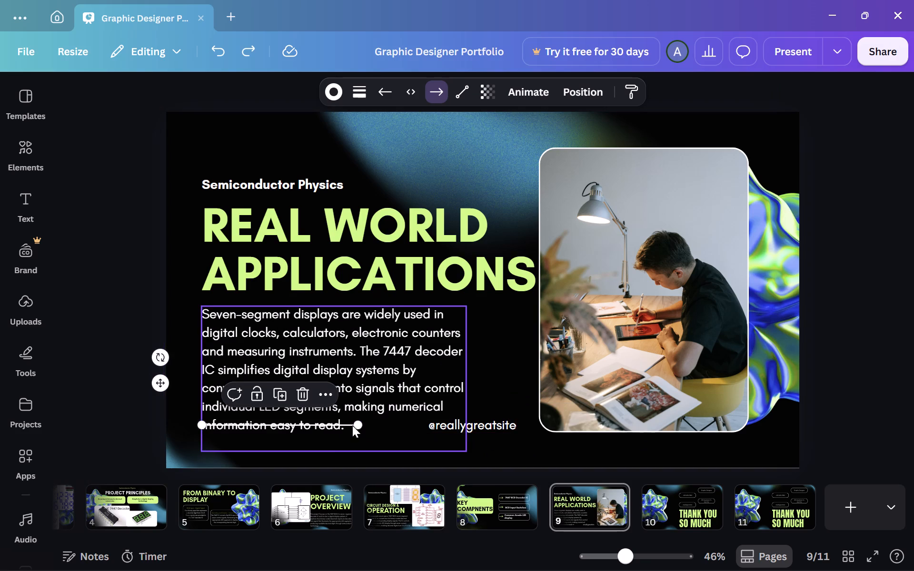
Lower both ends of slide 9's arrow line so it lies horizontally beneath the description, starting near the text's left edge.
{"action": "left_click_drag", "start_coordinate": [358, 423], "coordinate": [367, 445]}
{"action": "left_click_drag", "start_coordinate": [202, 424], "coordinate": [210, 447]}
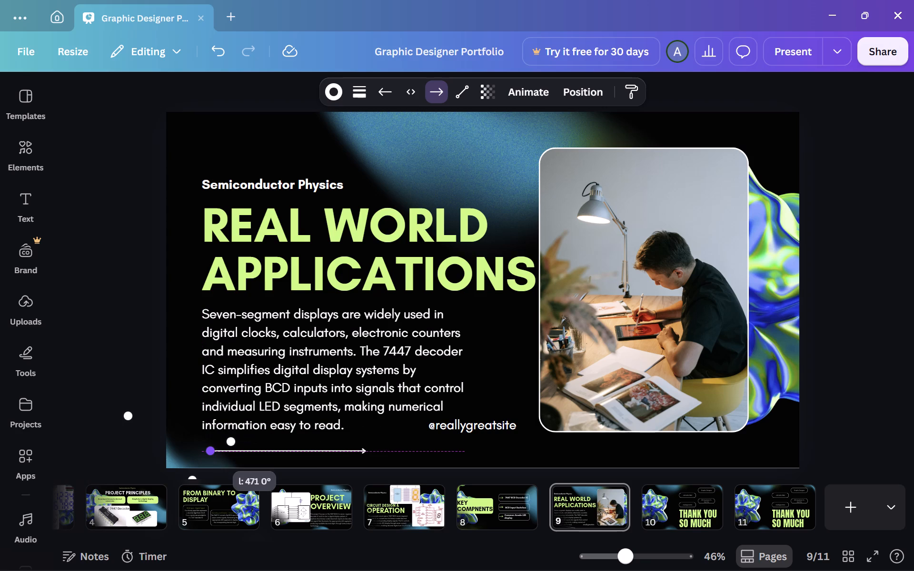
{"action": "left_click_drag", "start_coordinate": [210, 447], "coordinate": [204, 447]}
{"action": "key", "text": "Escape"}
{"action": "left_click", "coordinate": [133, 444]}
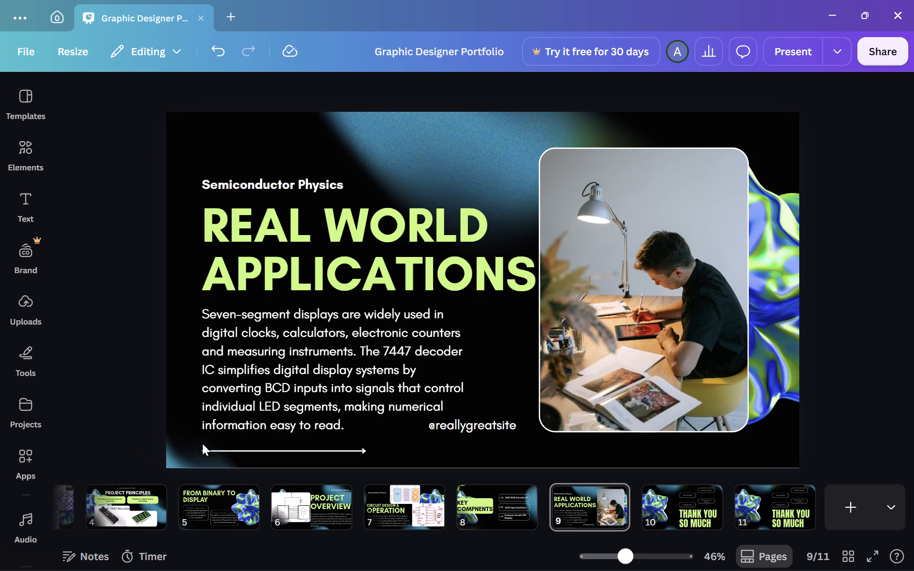
Remove the empty line at the end of slide 9's description text.
{"action": "left_click", "coordinate": [290, 440]}
{"action": "left_click", "coordinate": [349, 430]}
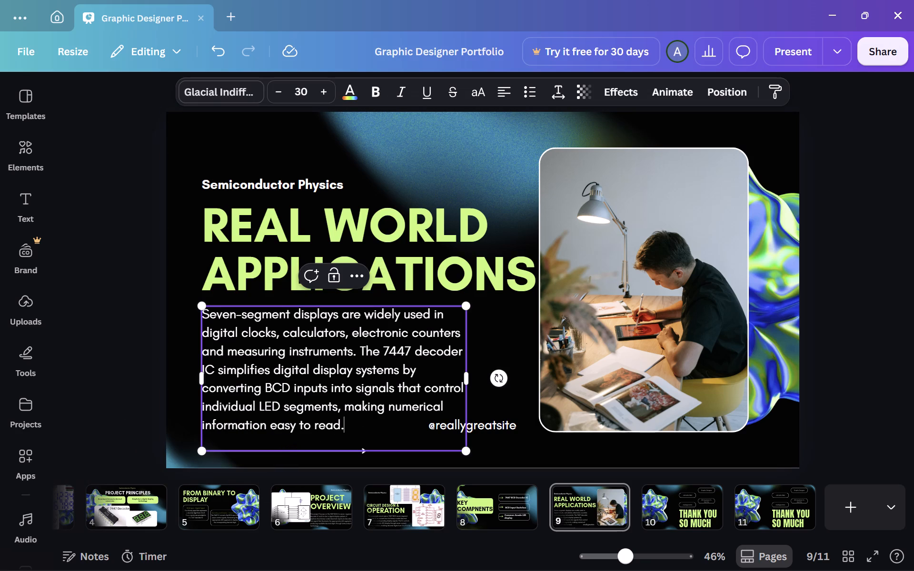
{"action": "left_click", "coordinate": [351, 431]}
{"action": "left_click", "coordinate": [352, 431]}
{"action": "left_click", "coordinate": [361, 435]}
{"action": "key", "text": "BackSpace"}
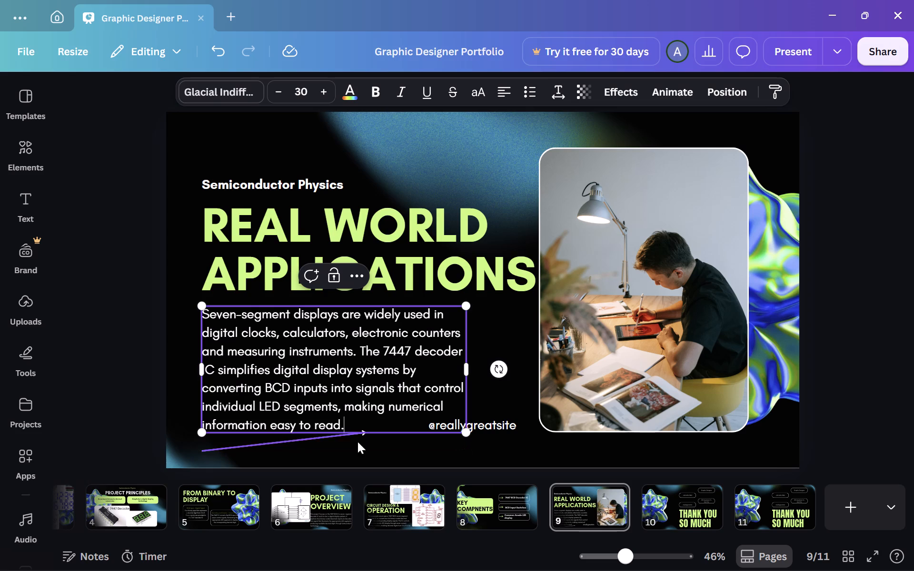
Delete the white arrow line beneath slide 9's description.
{"action": "left_click", "coordinate": [326, 440]}
{"action": "key", "text": "Delete"}
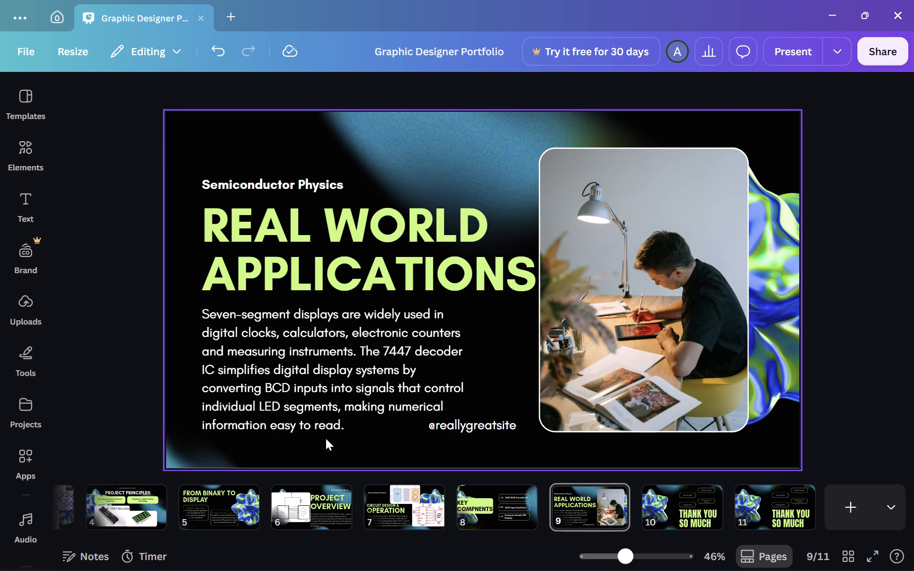
Change the graphics search from Green design to "Green arrow".
{"action": "left_click", "coordinate": [30, 162]}
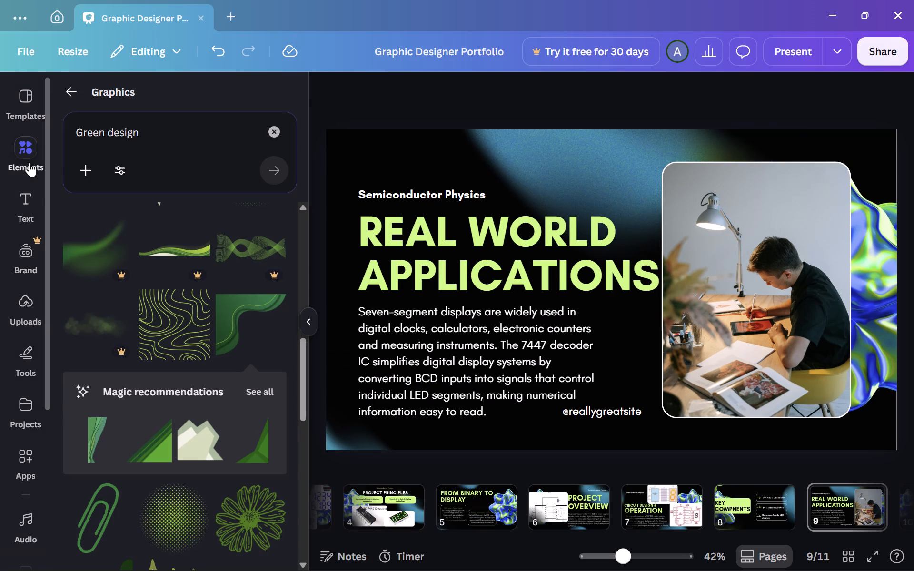
{"action": "left_click", "coordinate": [147, 148]}
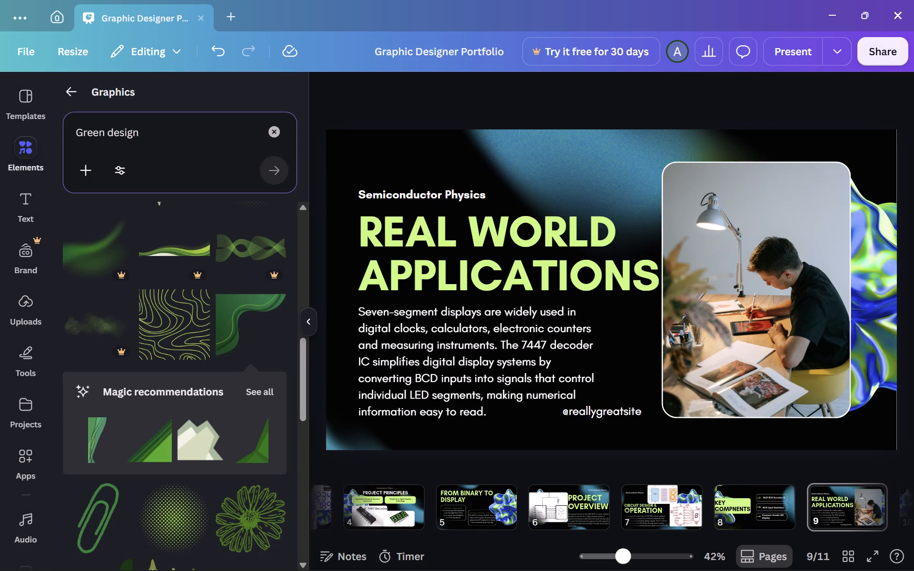
{"action": "key", "text": "BackSpace"}
{"action": "left_click", "coordinate": [174, 137]}
{"action": "key", "text": "BackSpace"}
{"action": "key", "text": "BackSpace"}
{"action": "key", "text": "BackSpace"}
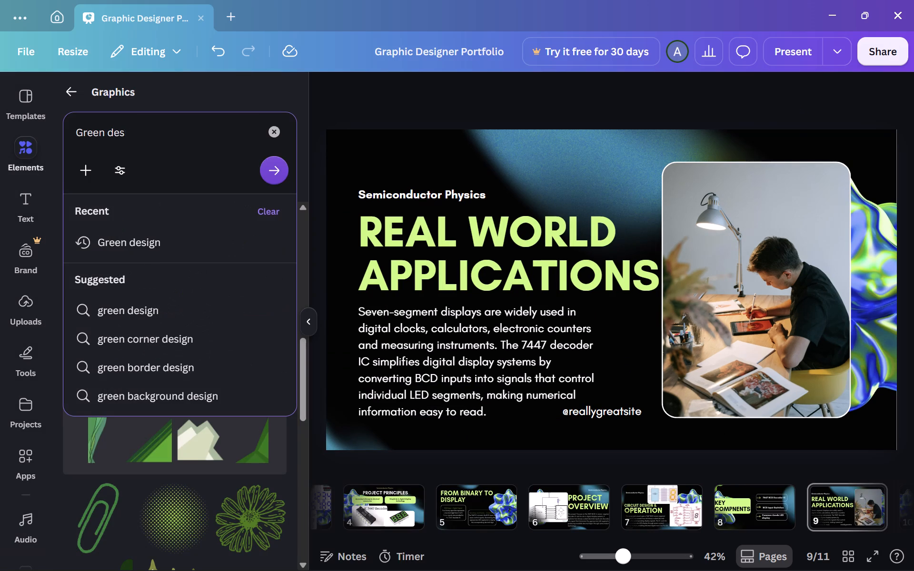
{"action": "key", "text": "BackSpace"}
{"action": "key", "text": "BackSpace"}
{"action": "key", "text": "BackSpace"}
{"action": "type", "text": "arrow"}
{"action": "key", "text": "Return"}
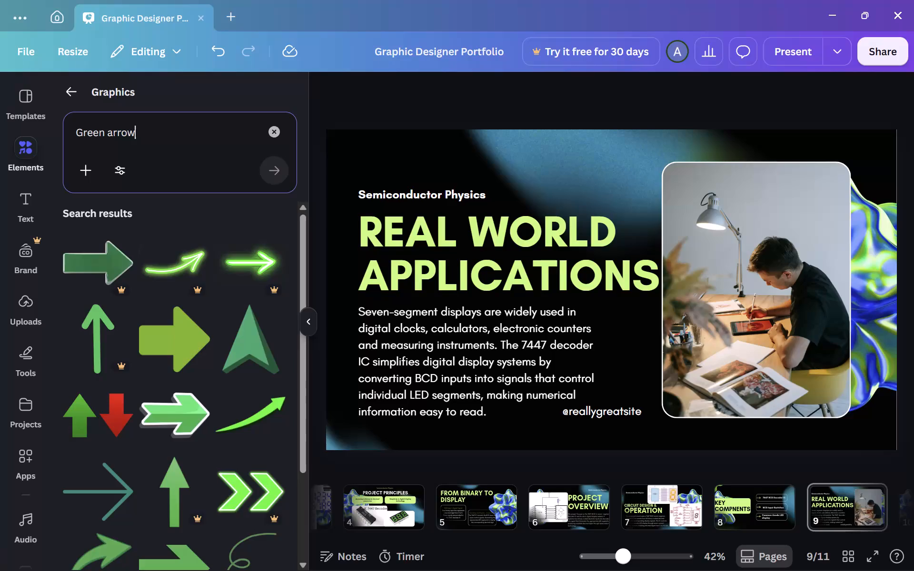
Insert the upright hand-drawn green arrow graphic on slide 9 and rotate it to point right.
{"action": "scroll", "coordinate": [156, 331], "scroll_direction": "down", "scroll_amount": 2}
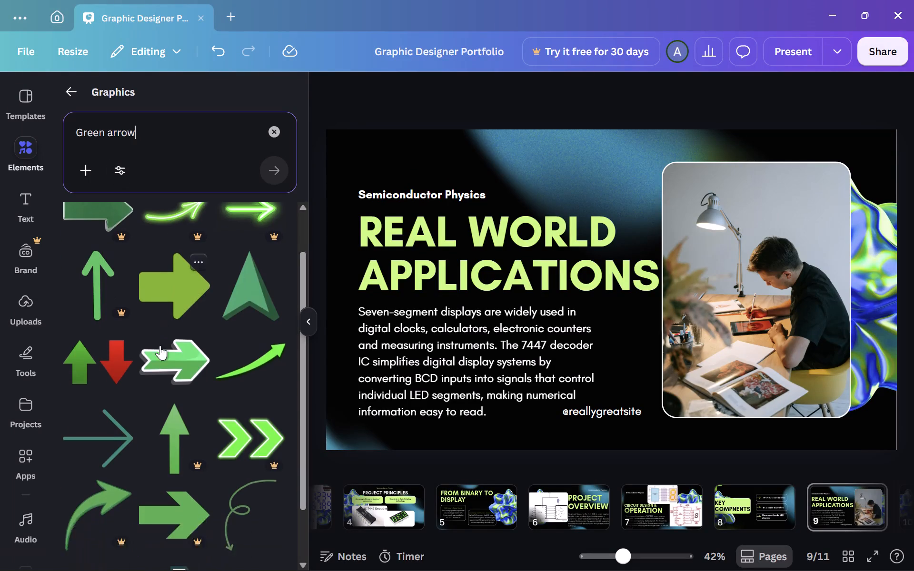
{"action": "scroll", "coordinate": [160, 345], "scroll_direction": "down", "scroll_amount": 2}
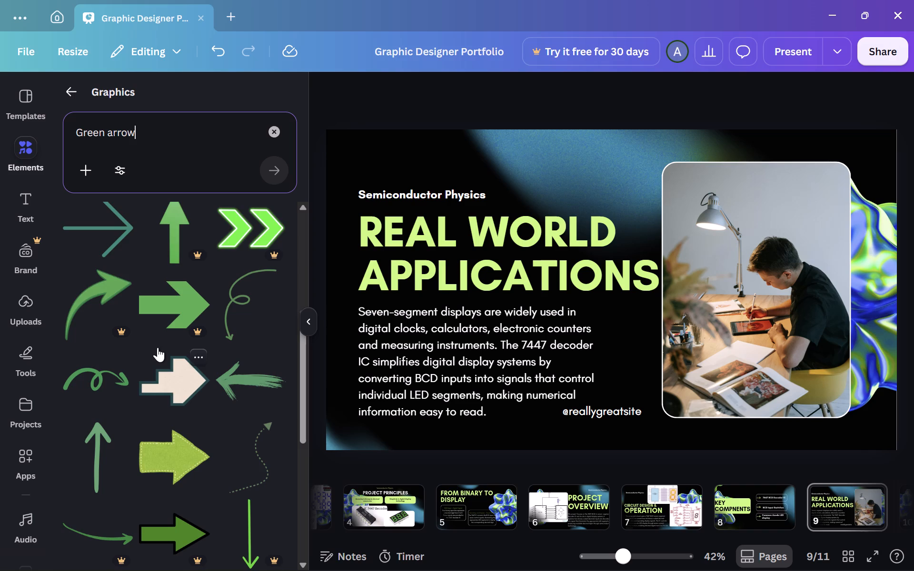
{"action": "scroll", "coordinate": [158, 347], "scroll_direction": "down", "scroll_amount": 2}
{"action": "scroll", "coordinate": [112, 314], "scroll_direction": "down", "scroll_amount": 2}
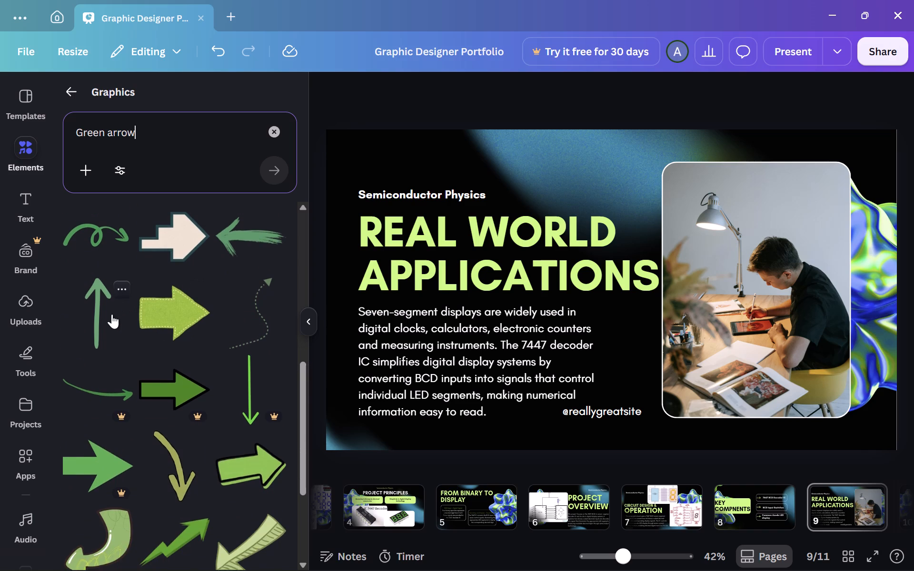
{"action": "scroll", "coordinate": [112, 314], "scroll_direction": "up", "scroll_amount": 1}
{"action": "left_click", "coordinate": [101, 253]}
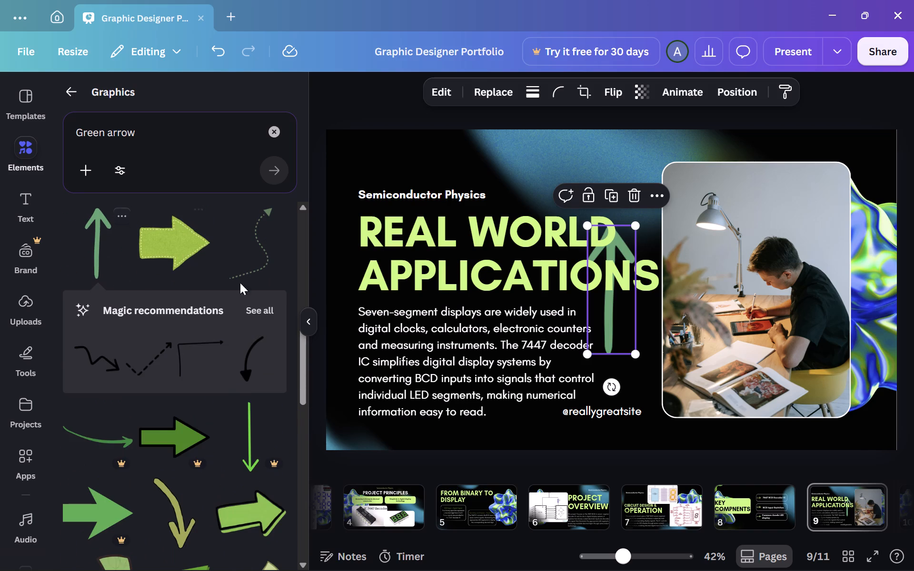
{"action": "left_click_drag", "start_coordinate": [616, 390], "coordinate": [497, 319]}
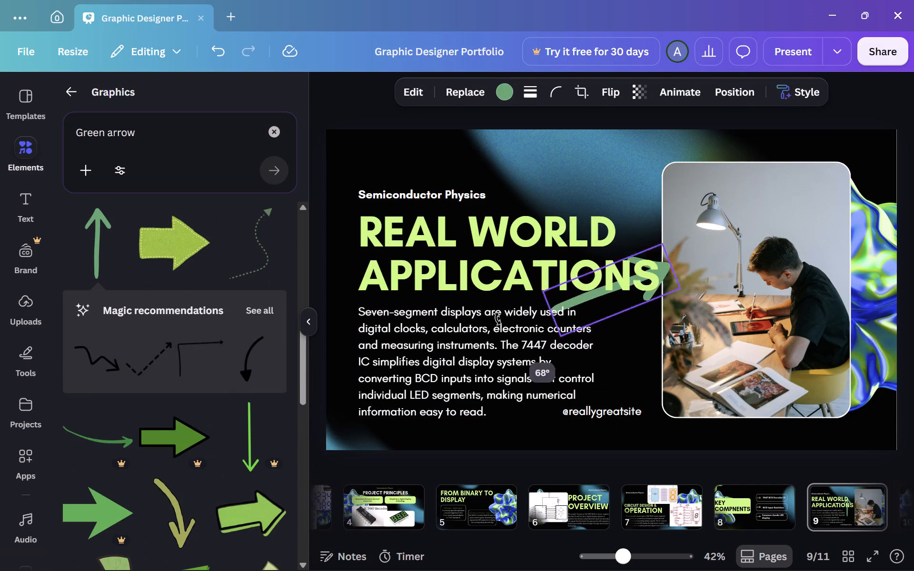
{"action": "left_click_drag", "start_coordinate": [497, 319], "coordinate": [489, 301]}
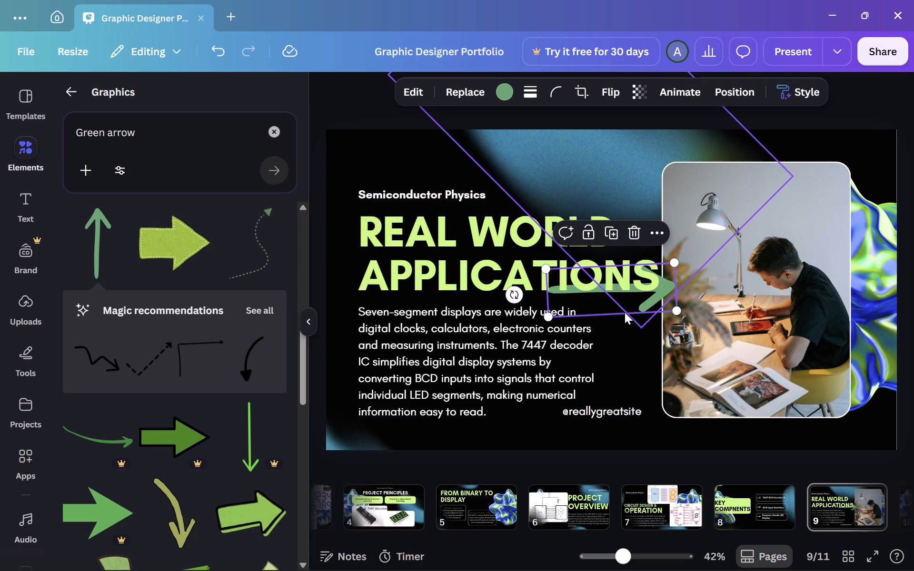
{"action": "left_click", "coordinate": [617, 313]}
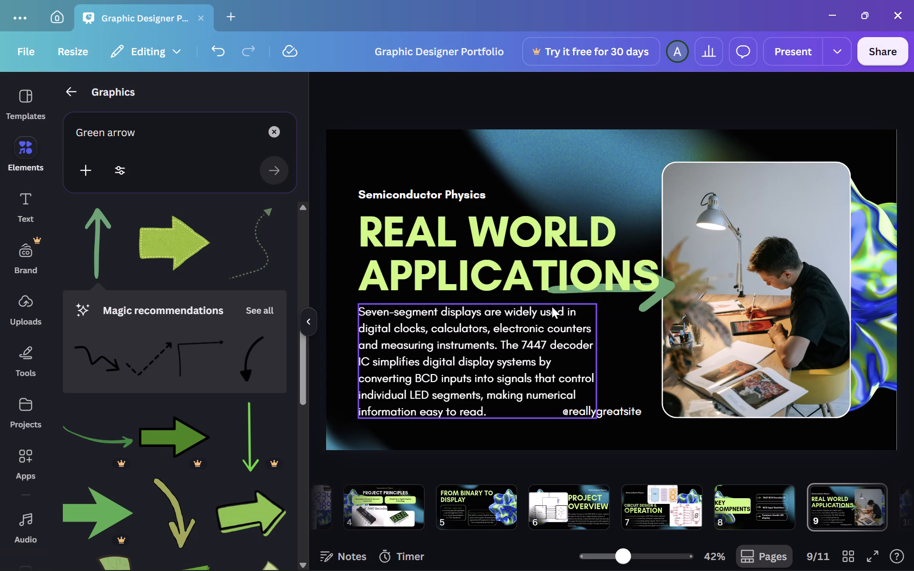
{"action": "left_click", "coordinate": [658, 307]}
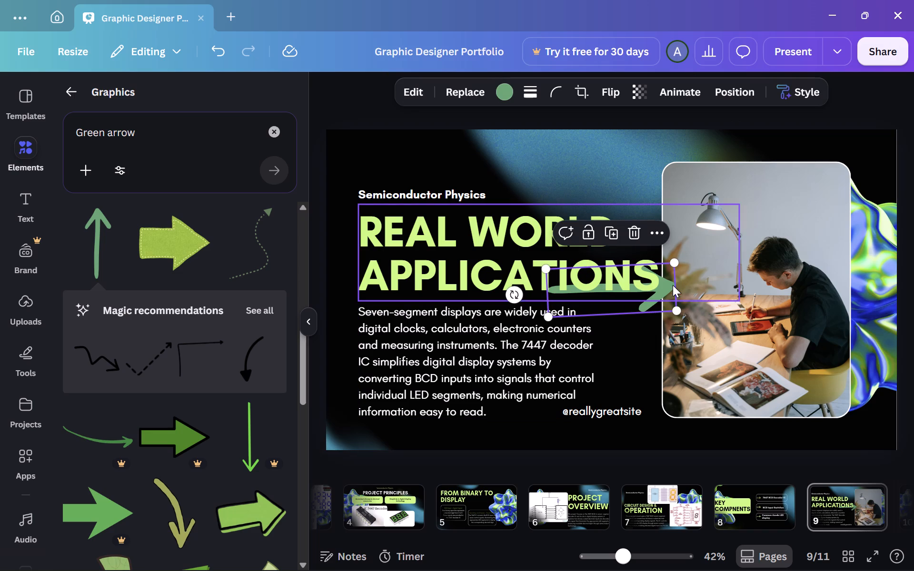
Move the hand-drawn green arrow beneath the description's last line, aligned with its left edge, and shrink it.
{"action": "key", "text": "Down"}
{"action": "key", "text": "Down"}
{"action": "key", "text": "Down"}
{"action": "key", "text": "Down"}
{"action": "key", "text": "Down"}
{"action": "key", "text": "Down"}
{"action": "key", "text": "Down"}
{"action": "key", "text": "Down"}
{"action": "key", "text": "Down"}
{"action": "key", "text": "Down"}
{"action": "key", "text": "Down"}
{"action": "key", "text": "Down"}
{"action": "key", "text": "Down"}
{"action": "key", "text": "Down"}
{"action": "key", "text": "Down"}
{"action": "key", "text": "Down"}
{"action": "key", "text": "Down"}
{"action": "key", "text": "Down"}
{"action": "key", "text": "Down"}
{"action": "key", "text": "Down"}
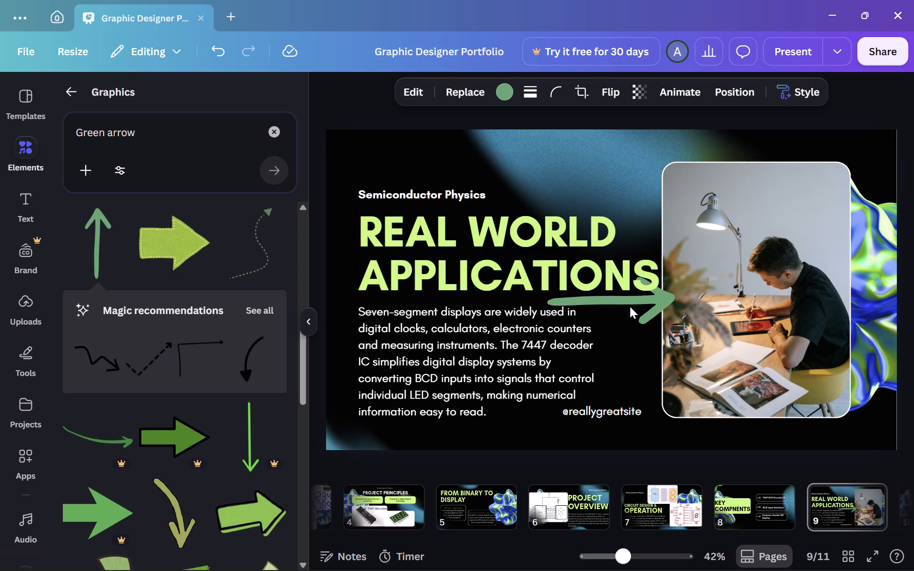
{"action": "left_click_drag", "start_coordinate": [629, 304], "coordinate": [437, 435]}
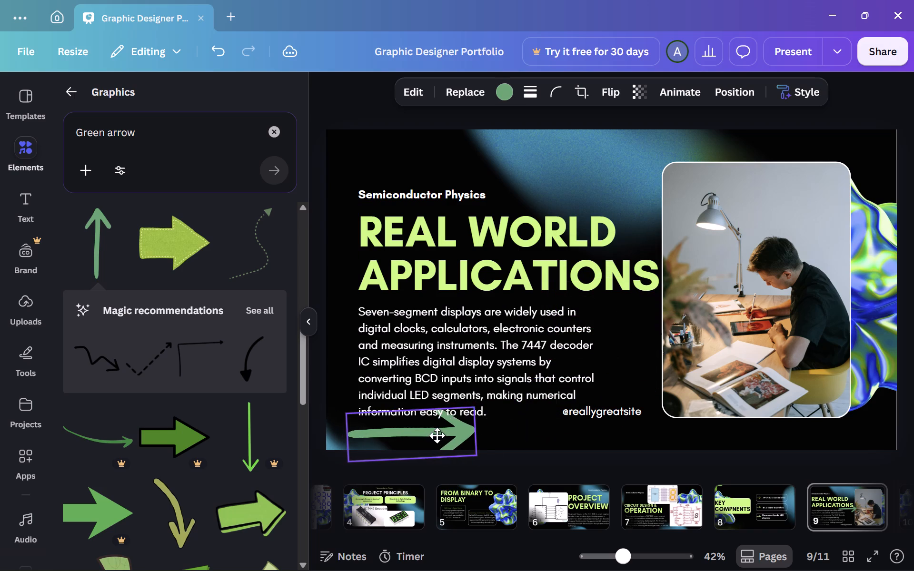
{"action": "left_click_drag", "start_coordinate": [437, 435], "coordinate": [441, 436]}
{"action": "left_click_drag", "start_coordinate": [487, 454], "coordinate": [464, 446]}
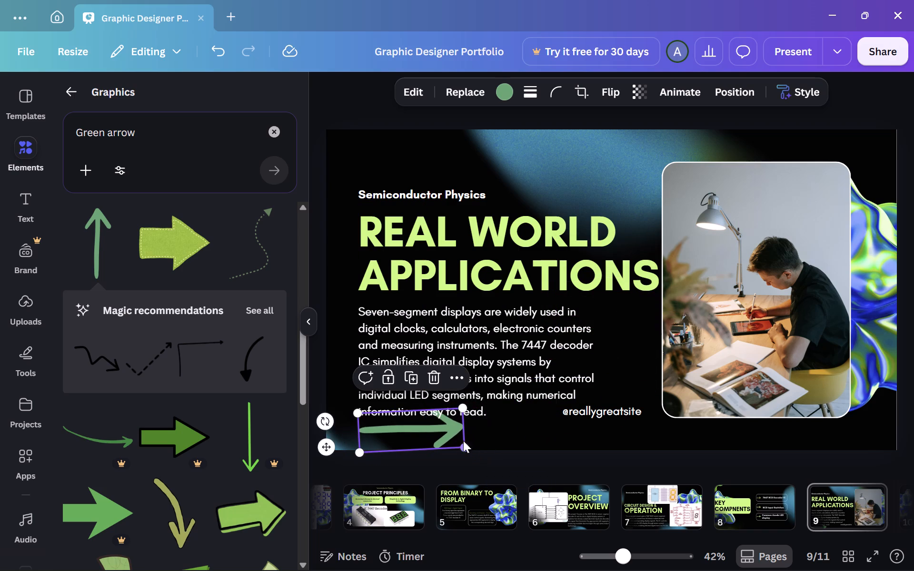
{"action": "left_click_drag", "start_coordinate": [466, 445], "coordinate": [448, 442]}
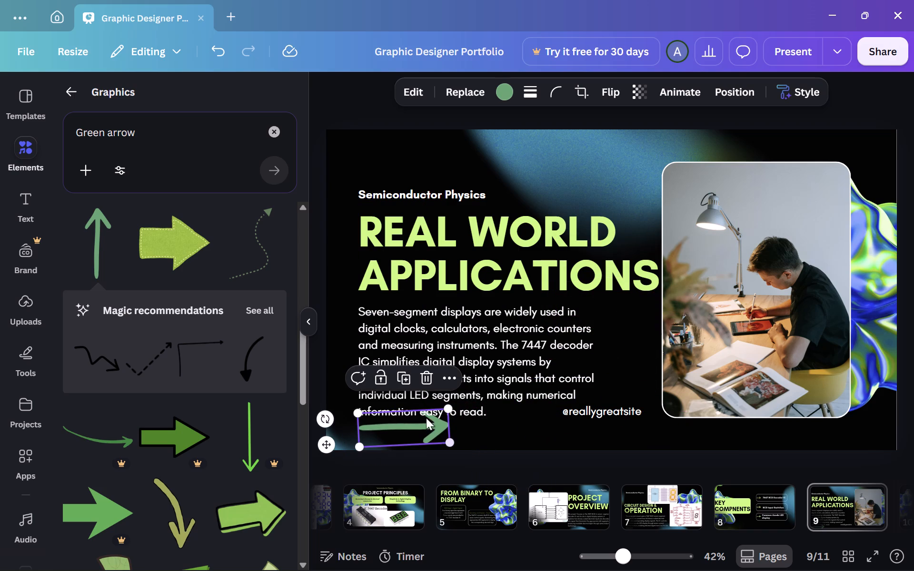
Insert the wavy green arrow graphic from the Green arrow results on slide 9.
{"action": "scroll", "coordinate": [198, 307], "scroll_direction": "down", "scroll_amount": 2}
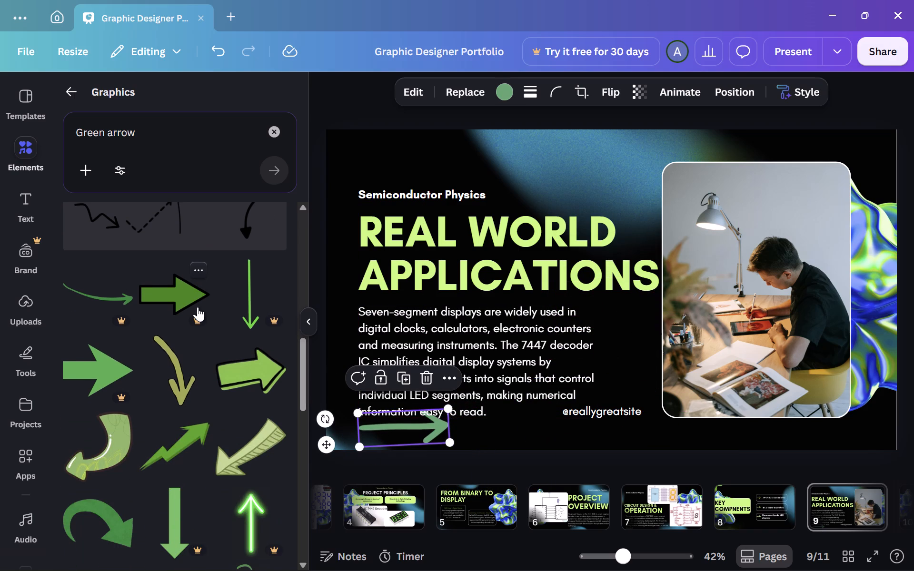
{"action": "scroll", "coordinate": [198, 307], "scroll_direction": "down", "scroll_amount": 8}
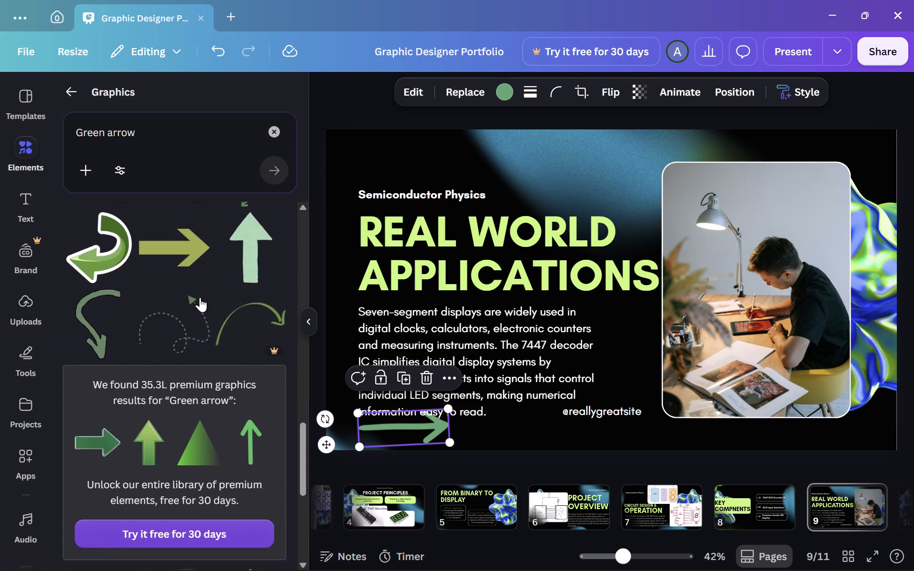
{"action": "scroll", "coordinate": [200, 297], "scroll_direction": "down", "scroll_amount": 3}
{"action": "scroll", "coordinate": [196, 374], "scroll_direction": "down", "scroll_amount": 2}
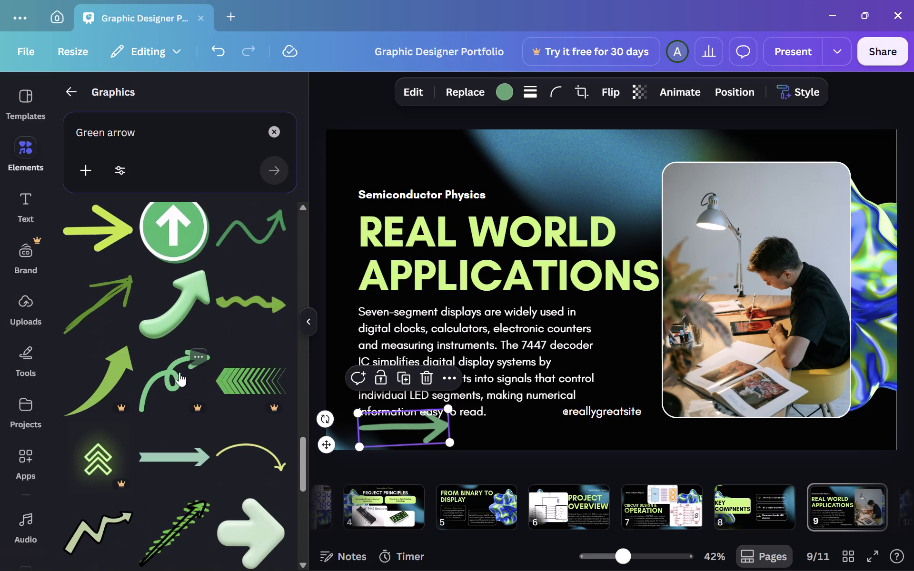
{"action": "scroll", "coordinate": [141, 346], "scroll_direction": "down", "scroll_amount": 1}
{"action": "scroll", "coordinate": [141, 341], "scroll_direction": "up", "scroll_amount": 1}
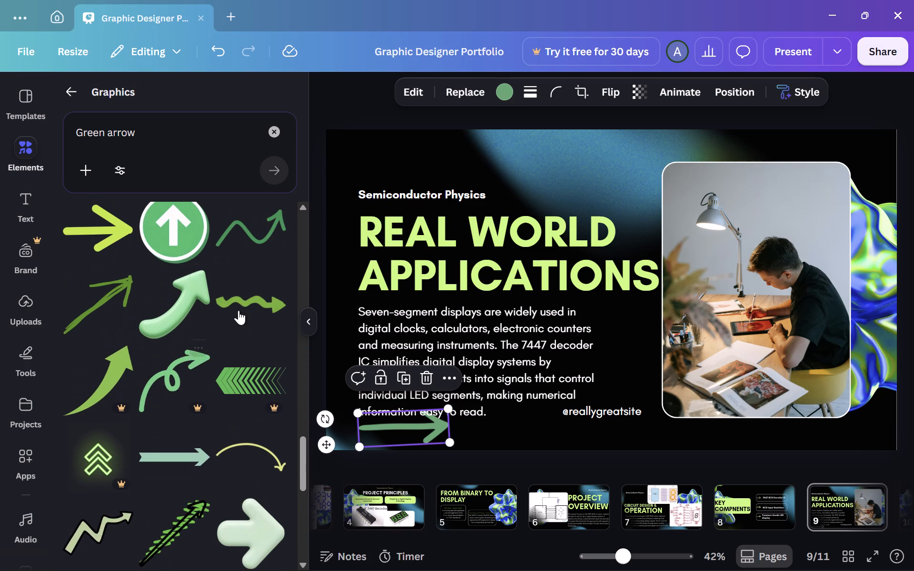
{"action": "left_click", "coordinate": [238, 310]}
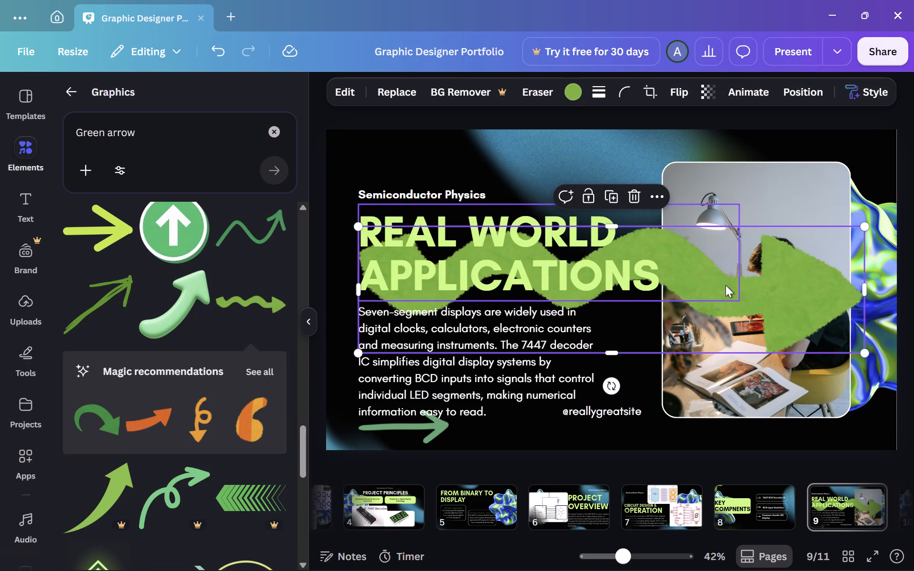
Recolour the wavy arrow with the first lime green from the design's own colours.
{"action": "left_click", "coordinate": [573, 86]}
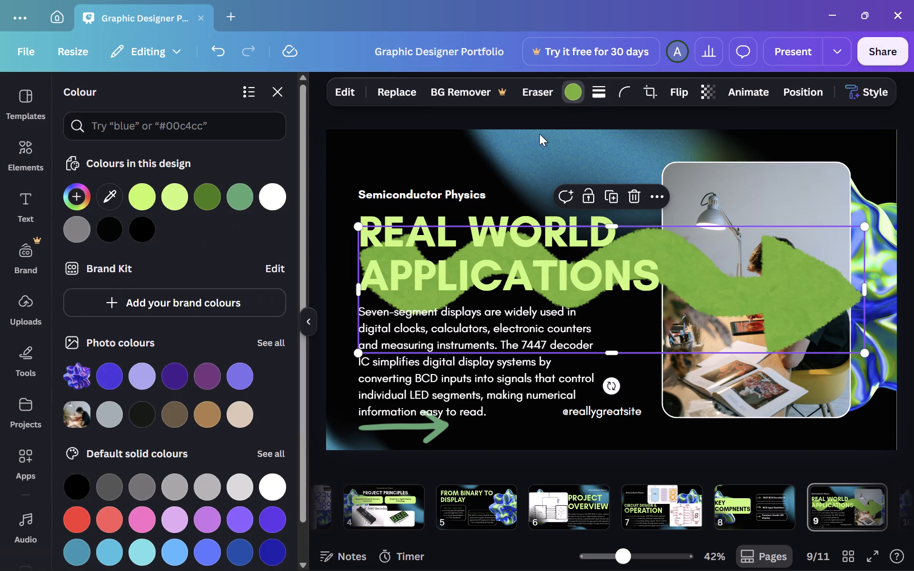
{"action": "left_click", "coordinate": [147, 193]}
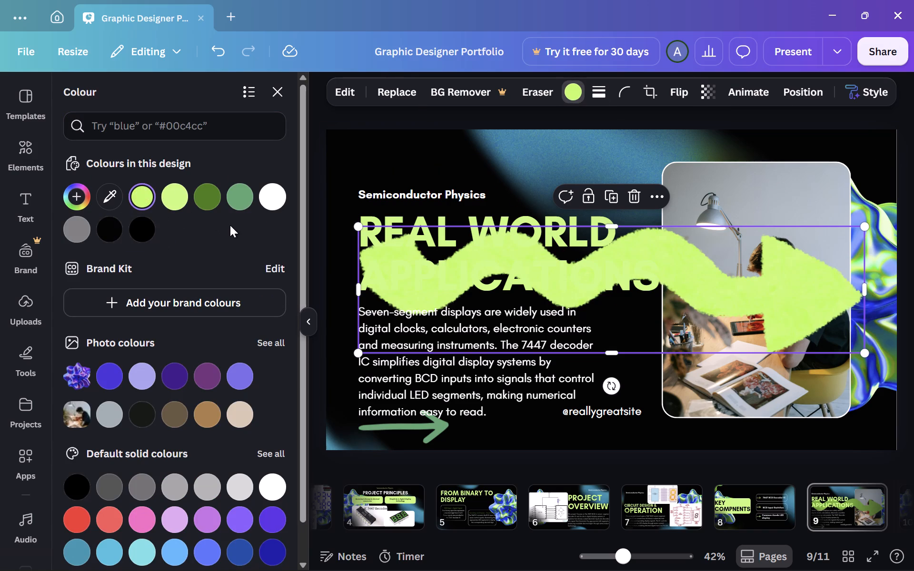
{"action": "left_click", "coordinate": [307, 325]}
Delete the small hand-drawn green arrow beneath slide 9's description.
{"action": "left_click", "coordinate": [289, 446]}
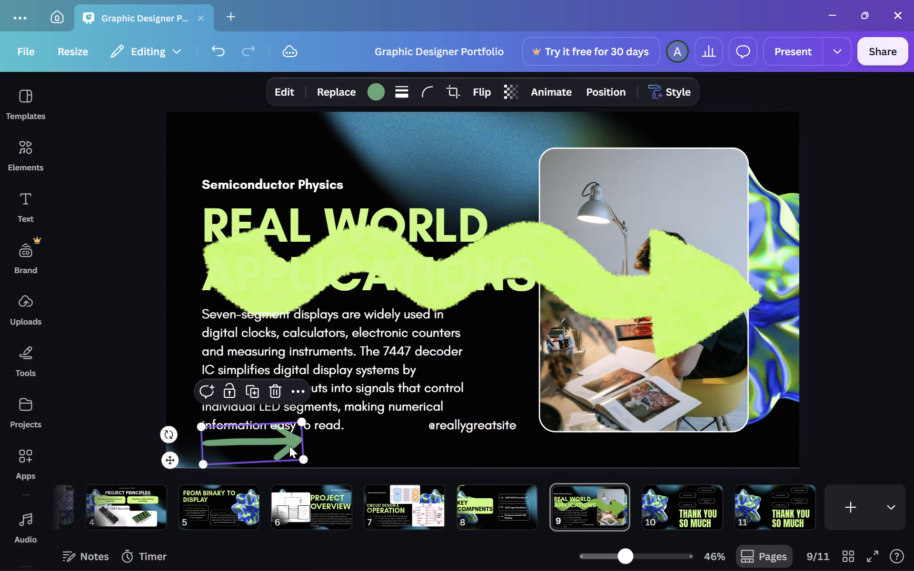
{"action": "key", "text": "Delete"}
Shrink the wavy lime arrow to about 262 by 65 and place it beneath the description, aligned with the text's left edge.
{"action": "left_click", "coordinate": [509, 279]}
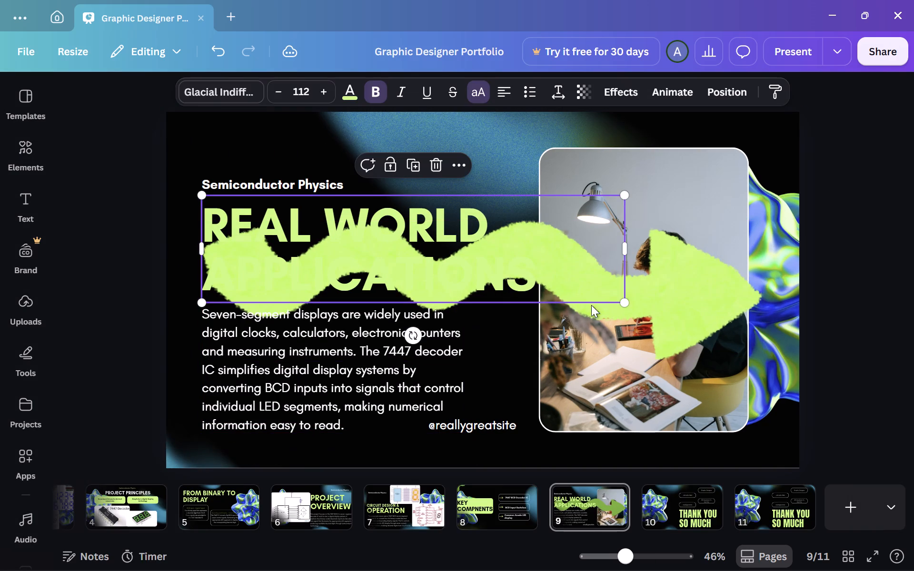
{"action": "left_click", "coordinate": [648, 306]}
{"action": "left_click_drag", "start_coordinate": [765, 358], "coordinate": [618, 329]}
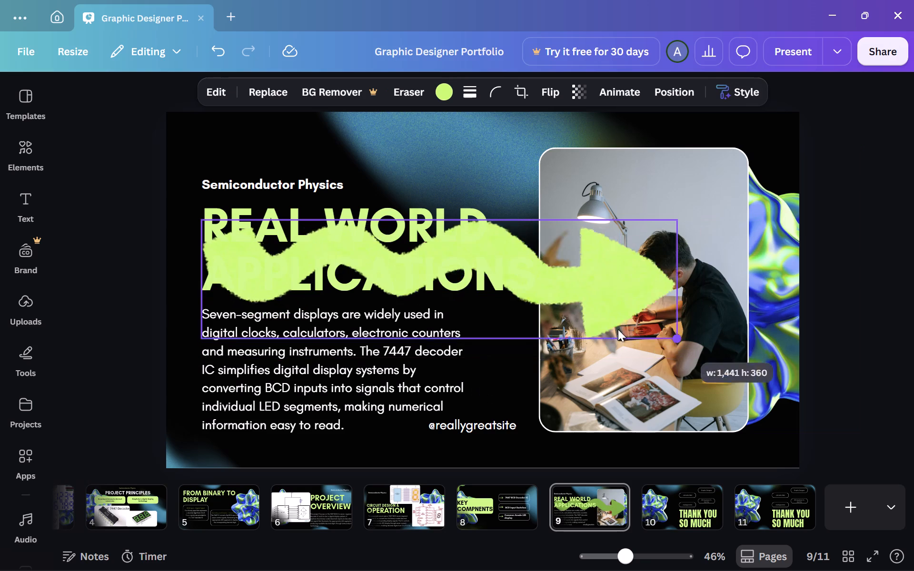
{"action": "left_click_drag", "start_coordinate": [618, 329], "coordinate": [268, 236]}
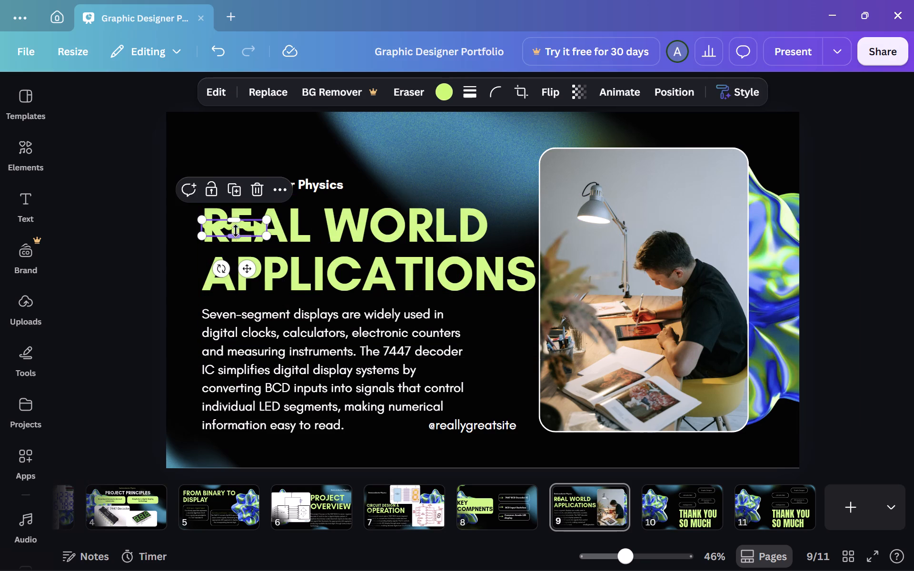
{"action": "left_click_drag", "start_coordinate": [232, 226], "coordinate": [229, 451]}
{"action": "left_click_drag", "start_coordinate": [265, 464], "coordinate": [287, 463]}
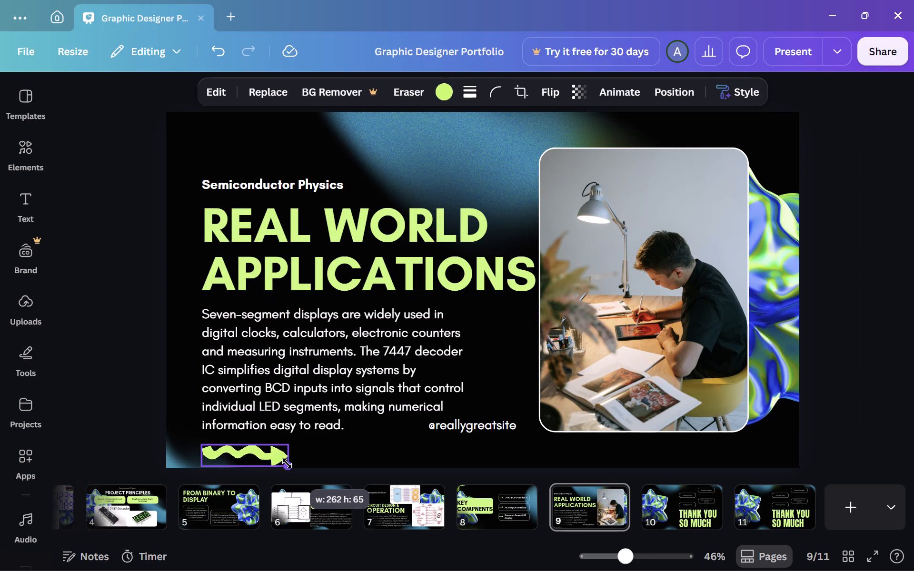
Finish sizing the wavy lime arrow beneath slide 9's description, keeping it aligned with the text's left edge.
{"action": "left_click_drag", "start_coordinate": [287, 463], "coordinate": [286, 463]}
{"action": "left_click", "coordinate": [257, 452]}
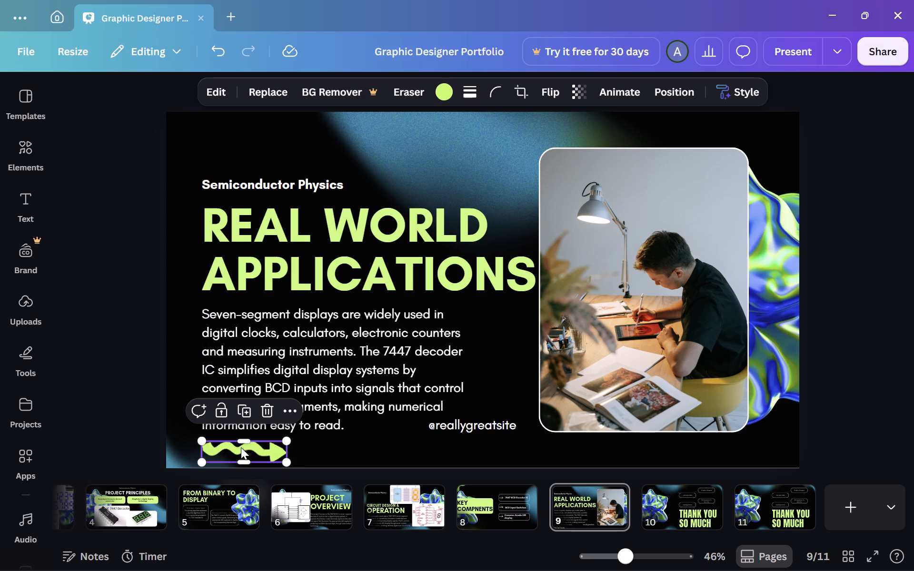
{"action": "left_click", "coordinate": [140, 389]}
{"action": "left_click", "coordinate": [483, 431]}
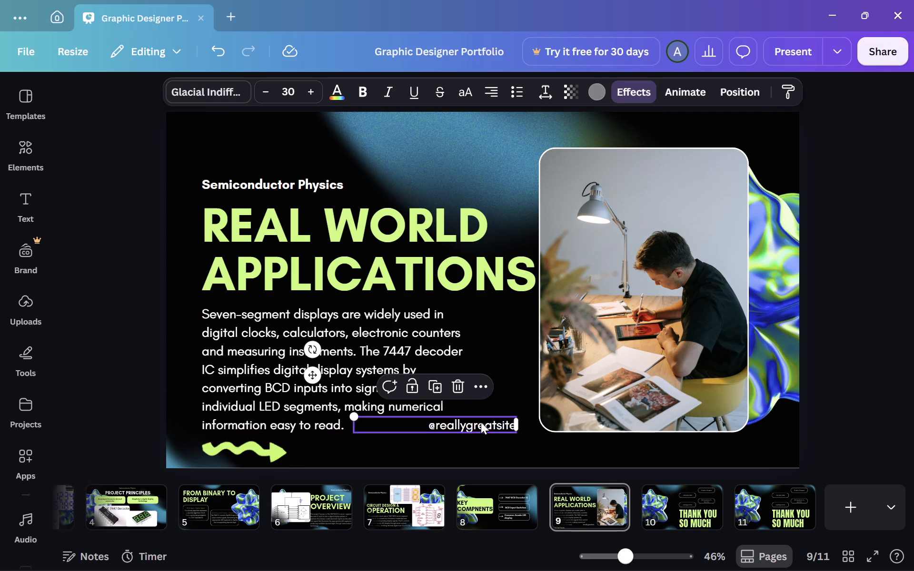
{"action": "key", "text": "Delete"}
{"action": "left_click", "coordinate": [128, 279]}
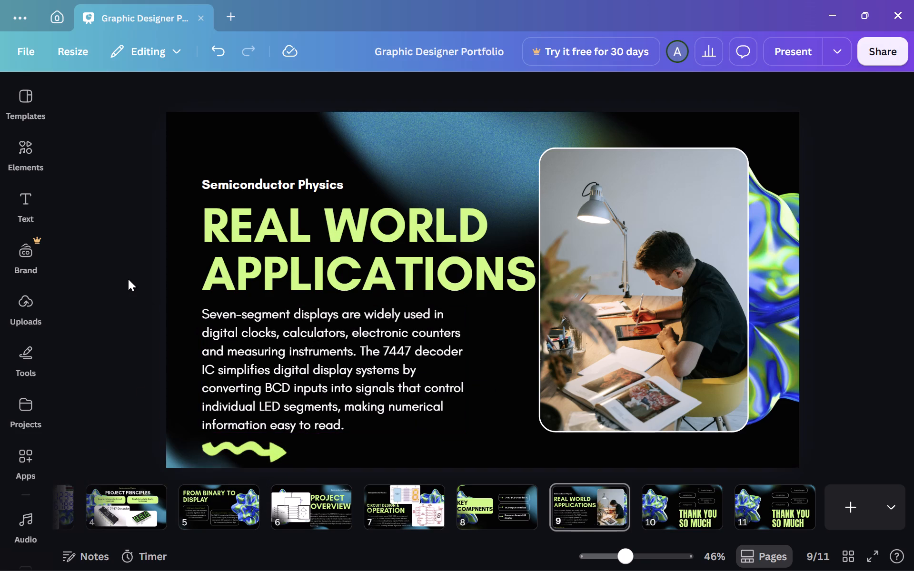
Switch to the ChatGPT chat in Brave, copy the circuit-board photo with seven-segment displays, and return to Canva.
{"action": "key", "text": "alt+Tab"}
{"action": "scroll", "coordinate": [587, 295], "scroll_direction": "down", "scroll_amount": 5}
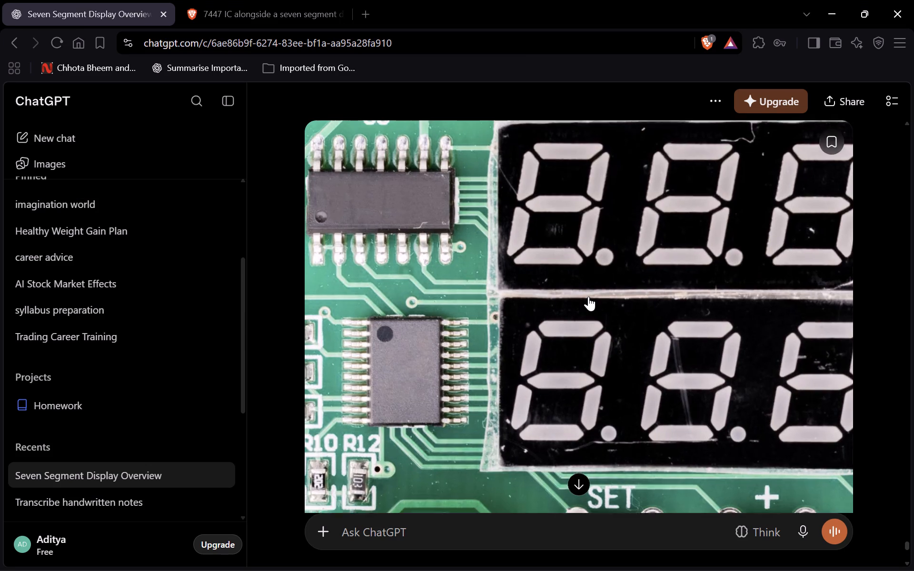
{"action": "right_click", "coordinate": [587, 311]}
{"action": "left_click", "coordinate": [569, 299]}
{"action": "right_click", "coordinate": [511, 300]}
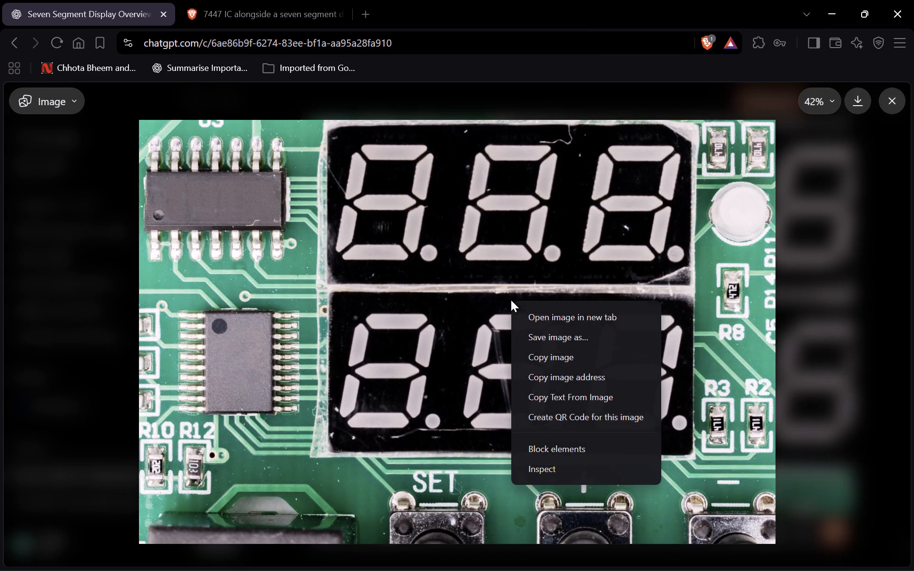
{"action": "left_click", "coordinate": [538, 368]}
{"action": "right_click", "coordinate": [536, 359]}
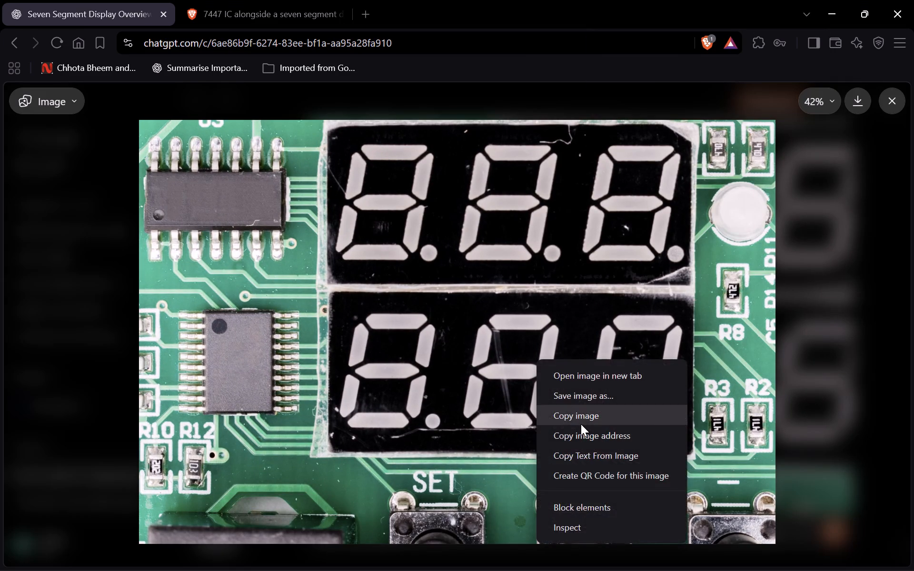
{"action": "left_click", "coordinate": [581, 424]}
{"action": "key", "text": "alt+Tab"}
Replace slide 9's photo of the man at the desk and its frame with the copied circuit-board photo.
{"action": "left_click", "coordinate": [576, 341]}
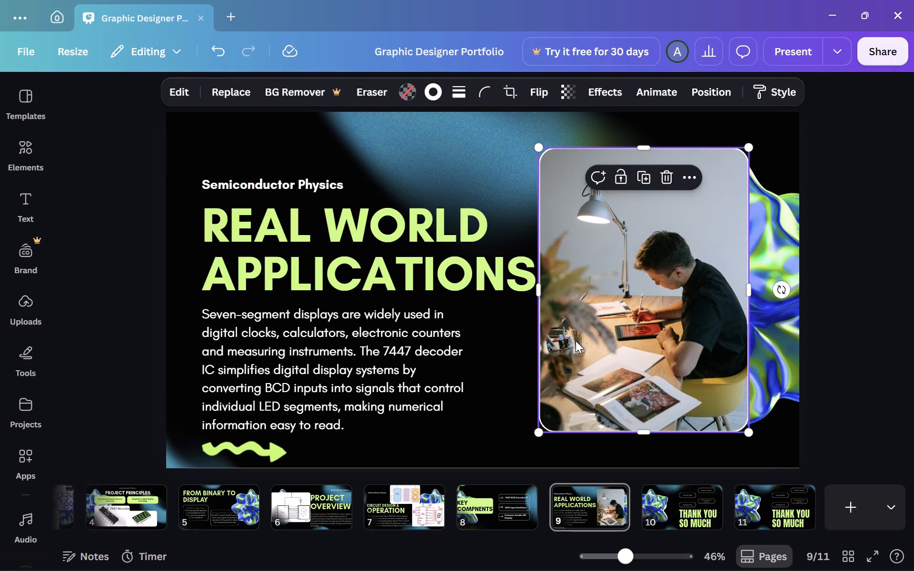
{"action": "key", "text": "Delete"}
{"action": "key", "text": "ctrl+v"}
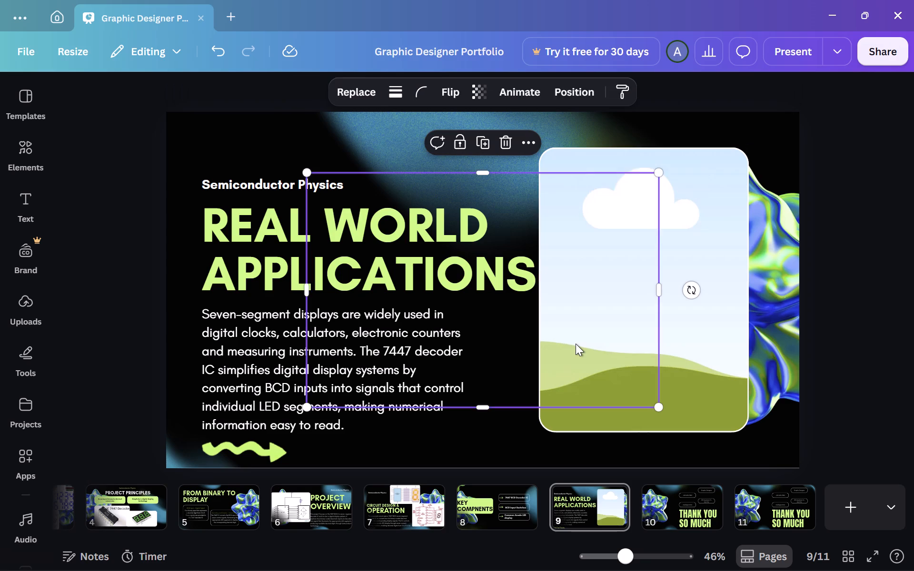
{"action": "left_click", "coordinate": [687, 360]}
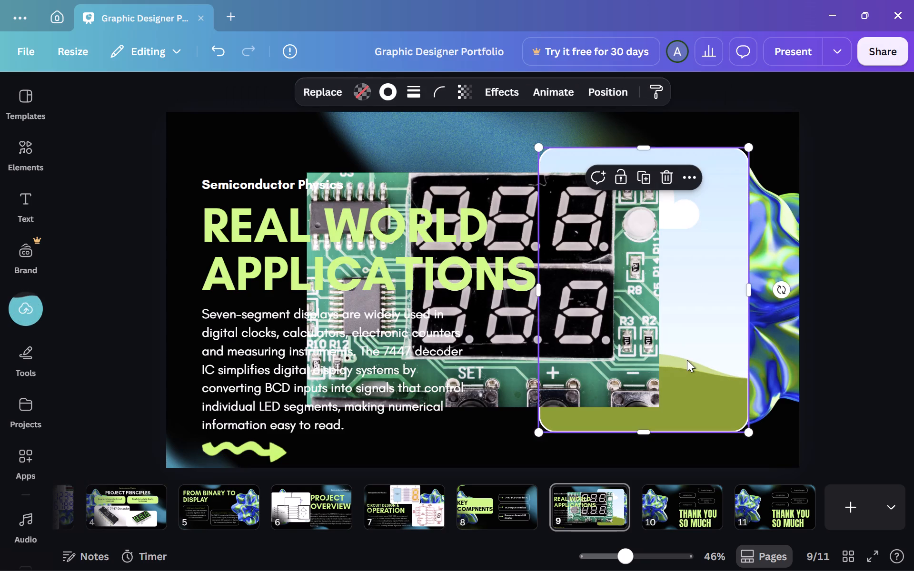
{"action": "key", "text": "Delete"}
Insert the rounded square frame from the basic shapes in Frames onto slide 9.
{"action": "left_click", "coordinate": [20, 136]}
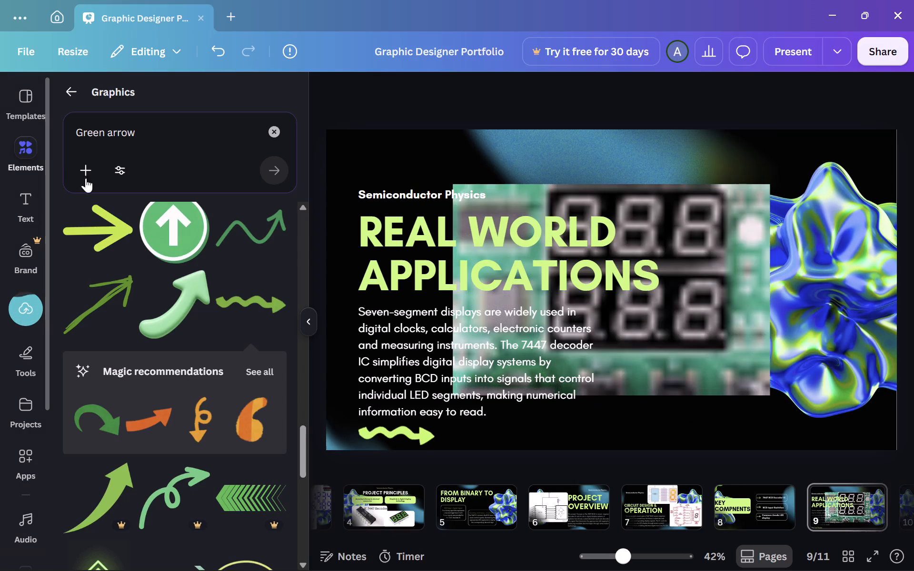
{"action": "left_click", "coordinate": [68, 97]}
{"action": "scroll", "coordinate": [194, 325], "scroll_direction": "down", "scroll_amount": 7}
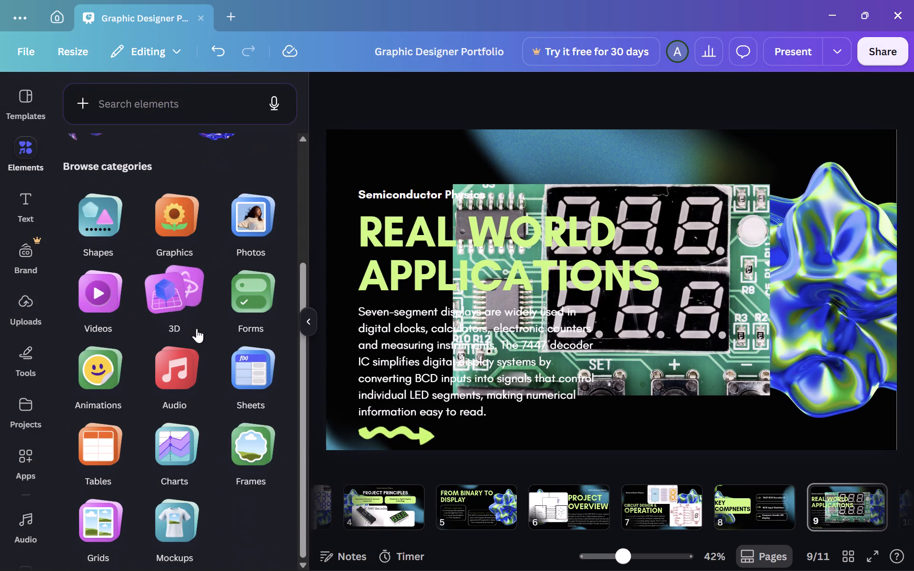
{"action": "left_click", "coordinate": [262, 442]}
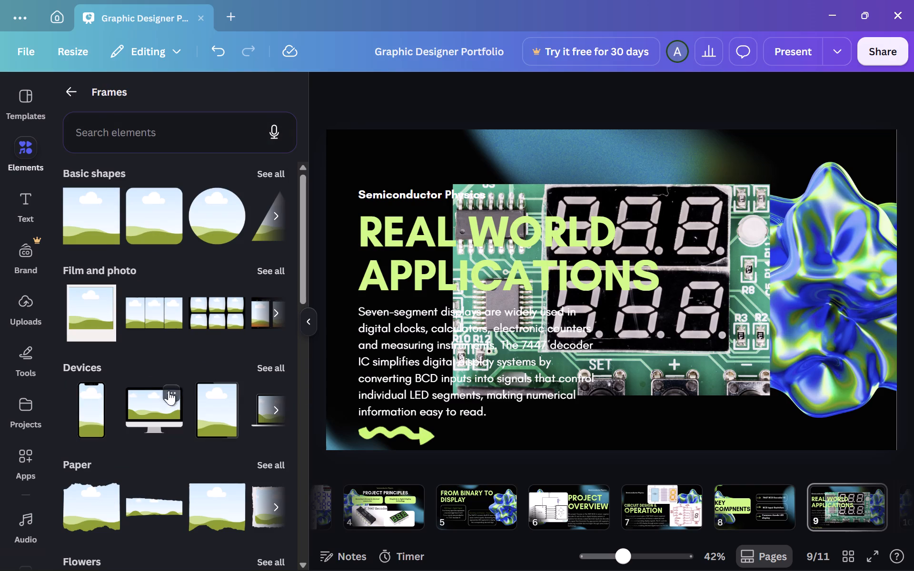
{"action": "left_click", "coordinate": [152, 213]}
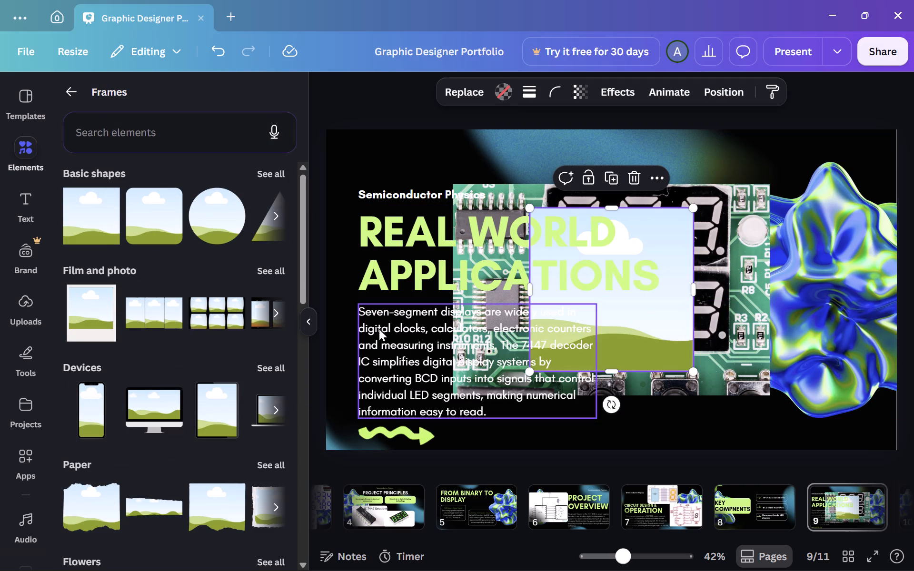
{"action": "left_click", "coordinate": [307, 319]}
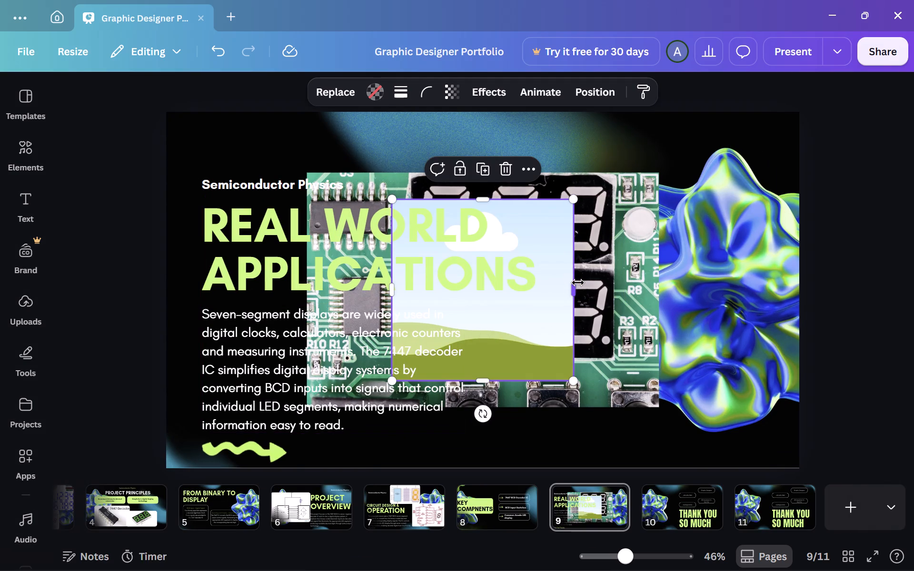
Stretch the new frame into a wider, taller landscape shape and fill it with the circuit-board photo.
{"action": "left_click_drag", "start_coordinate": [579, 288], "coordinate": [700, 295]}
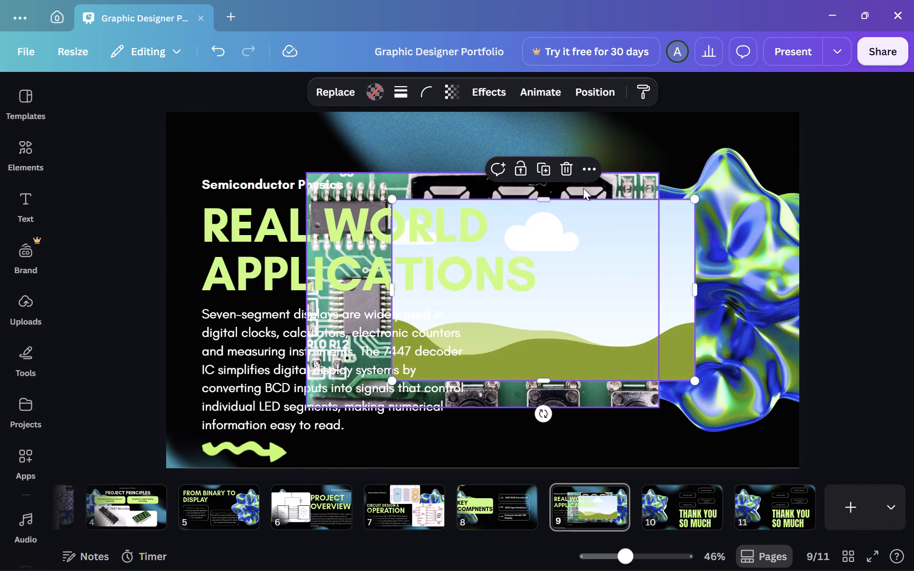
{"action": "left_click_drag", "start_coordinate": [540, 202], "coordinate": [533, 172]}
{"action": "left_click_drag", "start_coordinate": [569, 394], "coordinate": [573, 359]}
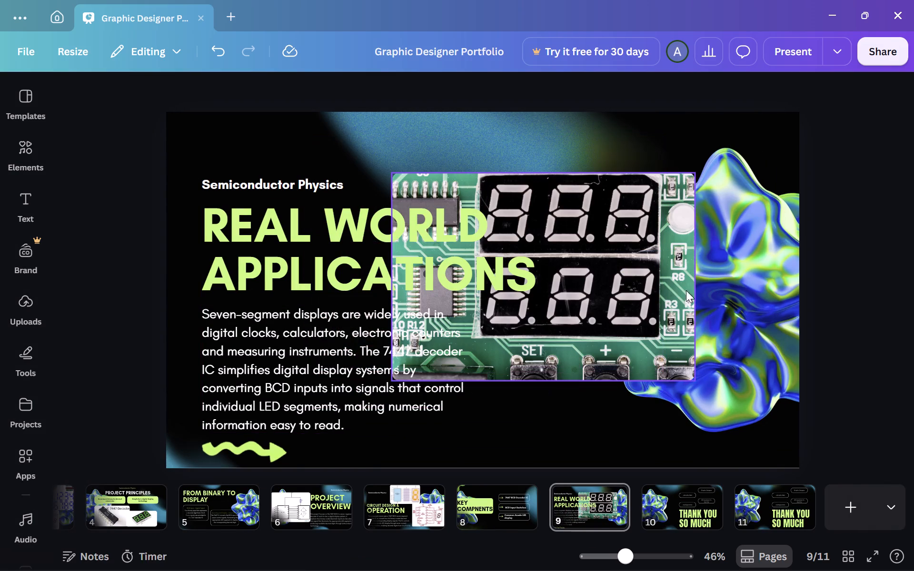
Move the framed circuit-board photo to the right so its edge meets slide 9's right edge.
{"action": "left_click_drag", "start_coordinate": [638, 290], "coordinate": [735, 292]}
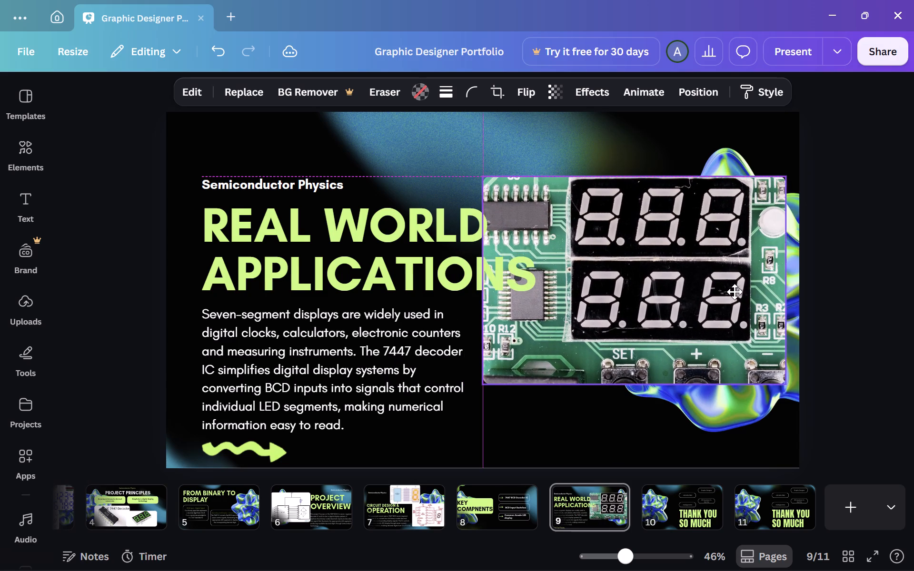
{"action": "left_click_drag", "start_coordinate": [735, 292], "coordinate": [744, 291]}
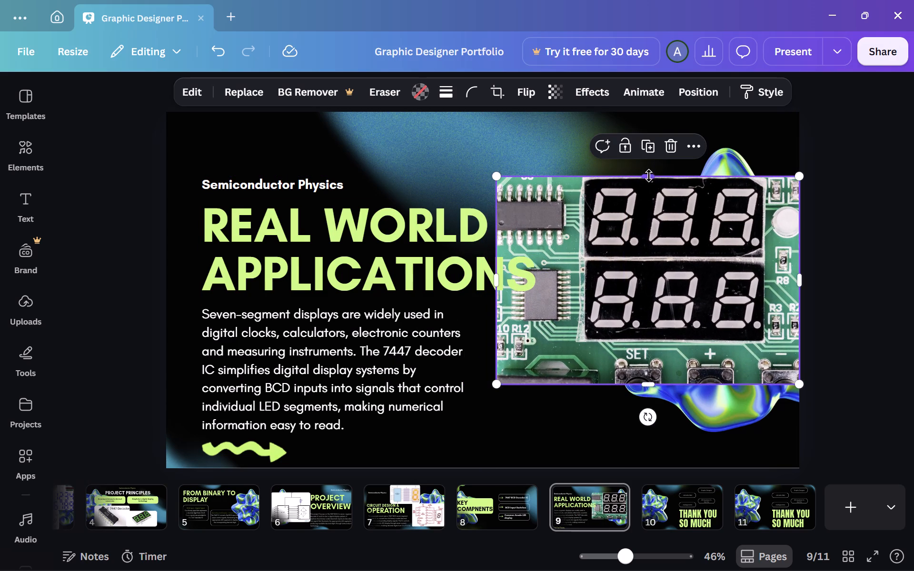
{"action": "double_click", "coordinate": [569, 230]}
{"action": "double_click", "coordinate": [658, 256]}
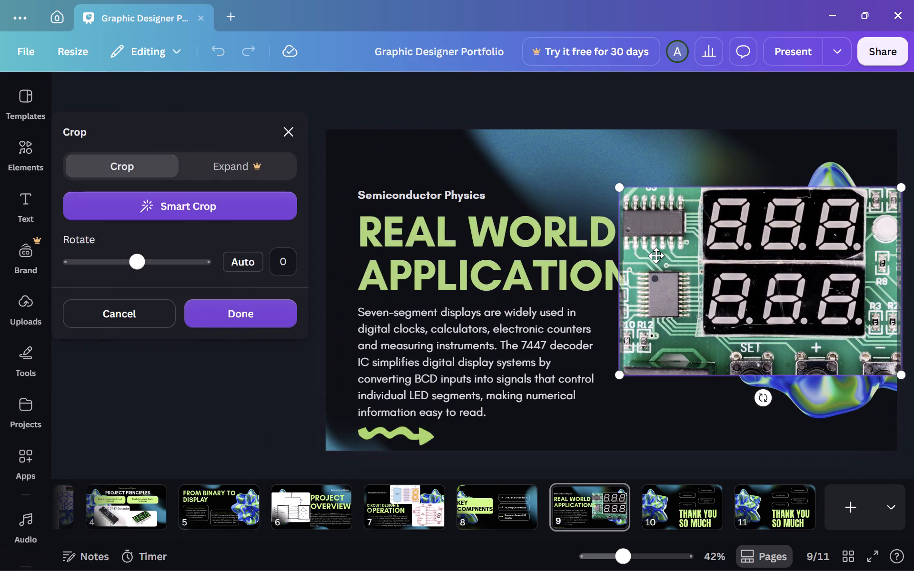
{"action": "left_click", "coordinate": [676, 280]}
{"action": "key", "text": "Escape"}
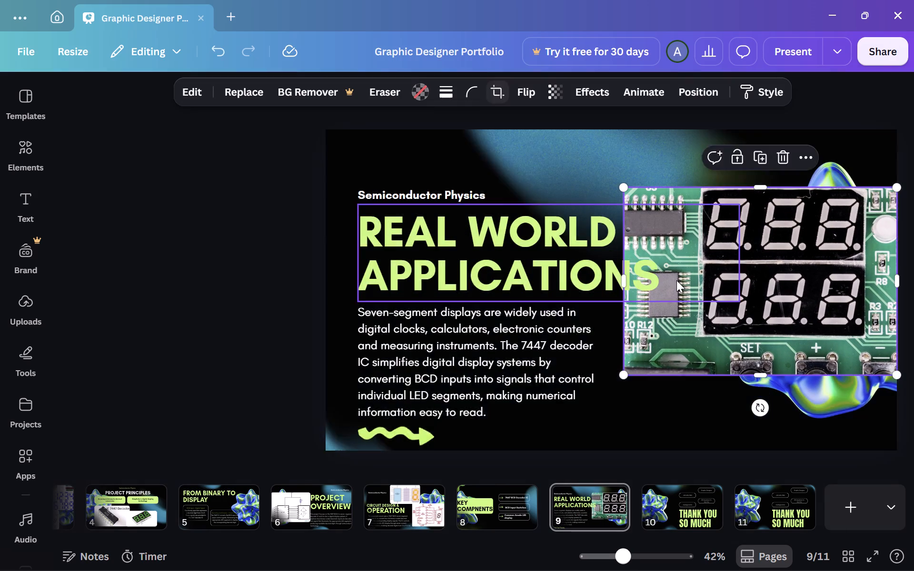
Move the subtitle, heading, description and wavy arrow together to slide 9's left edge and slightly up.
{"action": "left_click", "coordinate": [439, 266]}
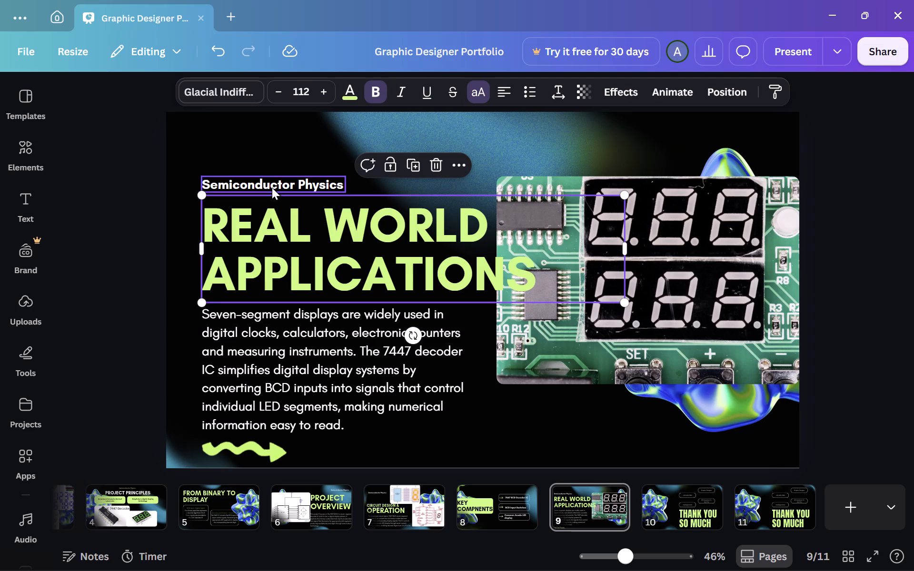
{"action": "left_click", "coordinate": [272, 187], "text": "shift"}
{"action": "left_click", "coordinate": [295, 338], "text": "shift"}
{"action": "left_click", "coordinate": [267, 441], "text": "shift"}
{"action": "left_click_drag", "start_coordinate": [268, 374], "coordinate": [260, 373]}
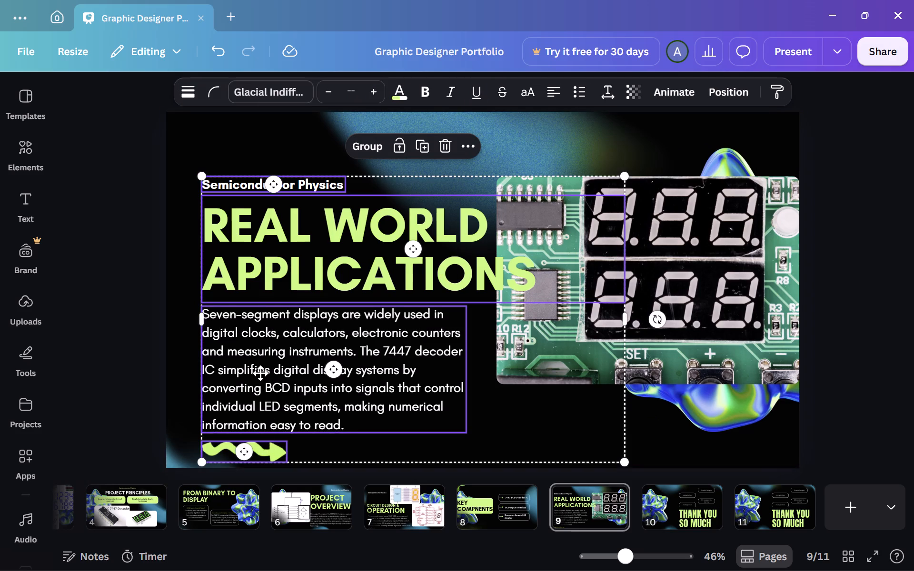
{"action": "left_click_drag", "start_coordinate": [260, 373], "coordinate": [234, 368]}
Trim the framed circuit-board photo's left side to clear the heading and slightly reduce its height from the bottom.
{"action": "left_click", "coordinate": [691, 294]}
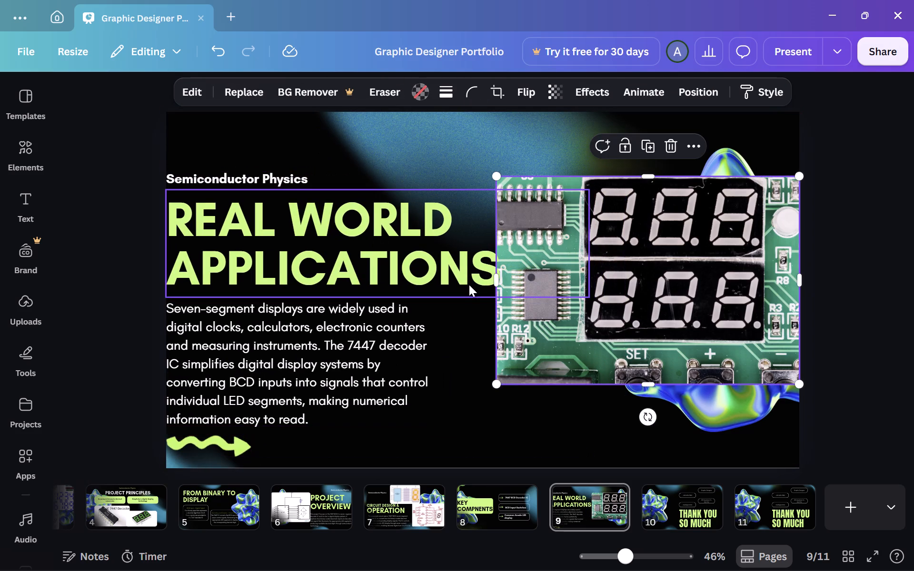
{"action": "left_click", "coordinate": [480, 276]}
{"action": "left_click", "coordinate": [505, 305]}
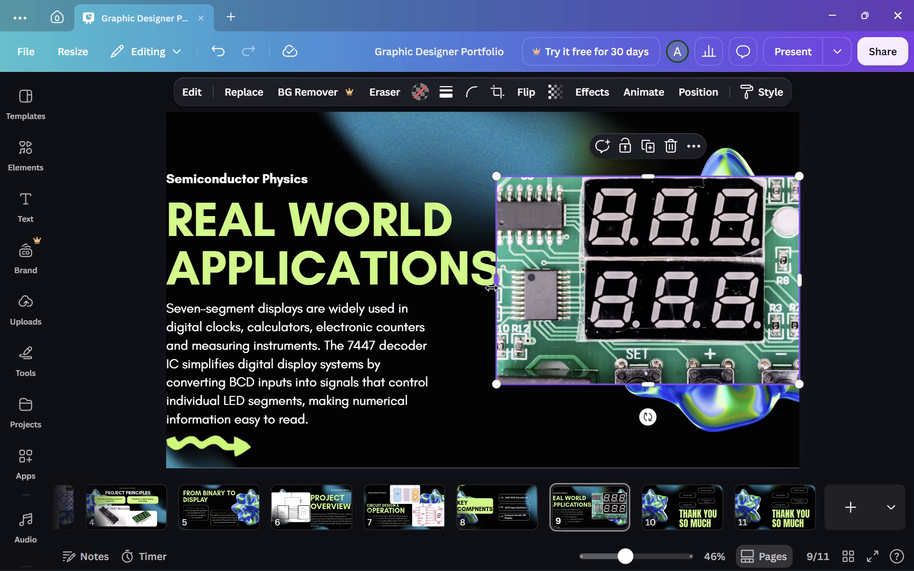
{"action": "left_click_drag", "start_coordinate": [492, 288], "coordinate": [497, 287]}
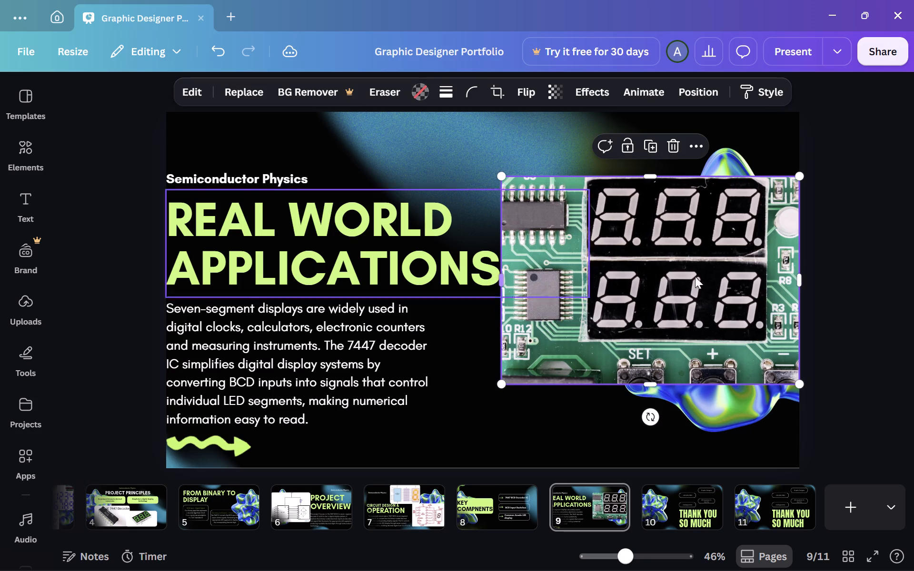
{"action": "left_click_drag", "start_coordinate": [650, 381], "coordinate": [655, 394]}
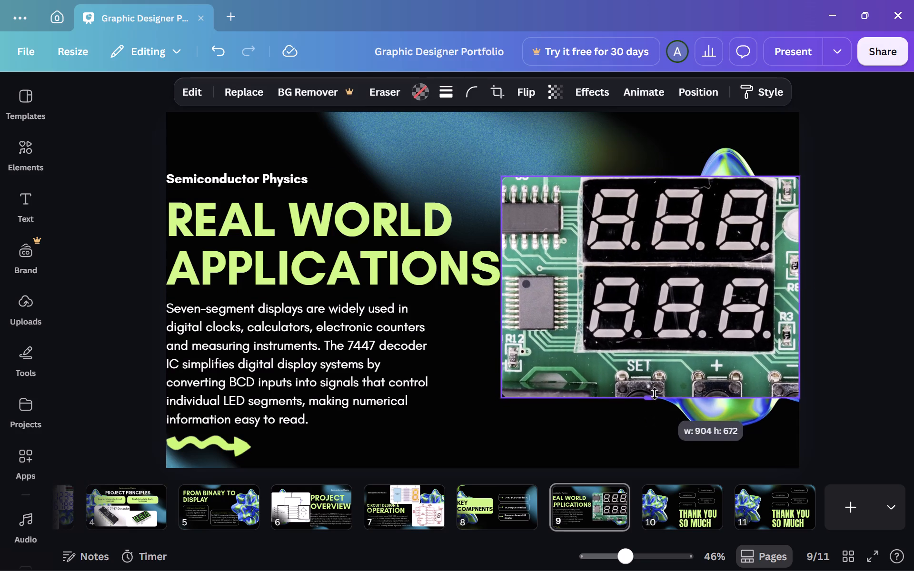
{"action": "left_click_drag", "start_coordinate": [655, 394], "coordinate": [649, 374]}
{"action": "left_click", "coordinate": [859, 337]}
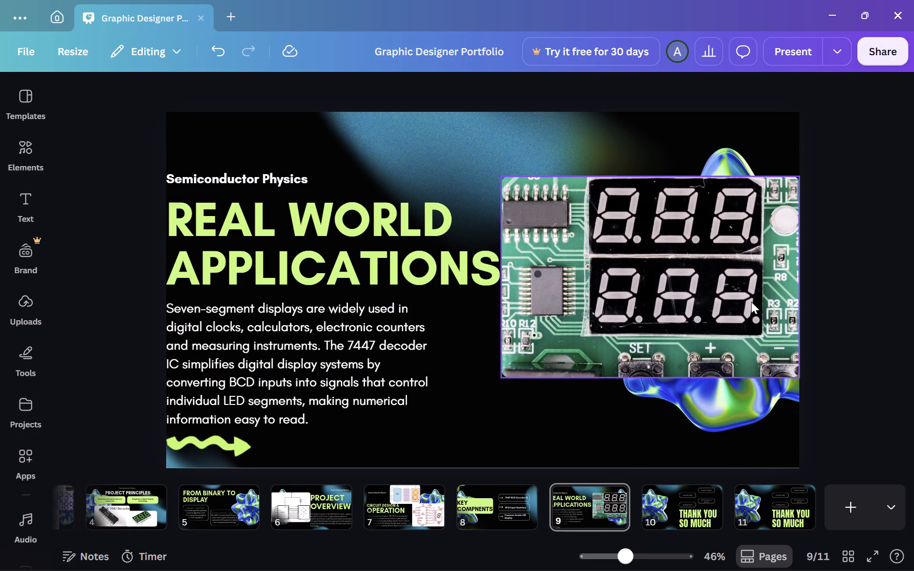
Enlarge the wavy lime arrow beneath the description to nearly one and a half times its size.
{"action": "left_click", "coordinate": [215, 437]}
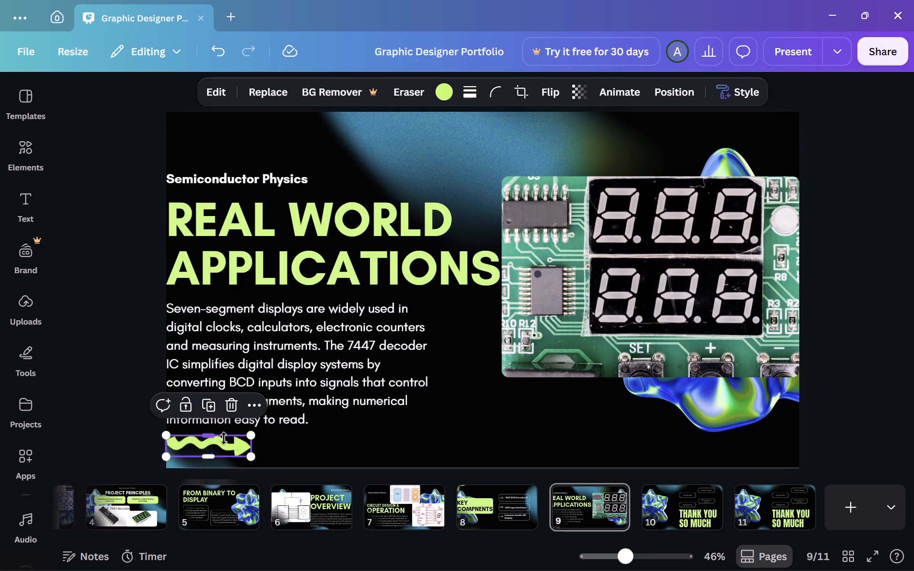
{"action": "left_click_drag", "start_coordinate": [246, 458], "coordinate": [288, 460]}
{"action": "left_click", "coordinate": [256, 449]}
{"action": "left_click", "coordinate": [114, 376]}
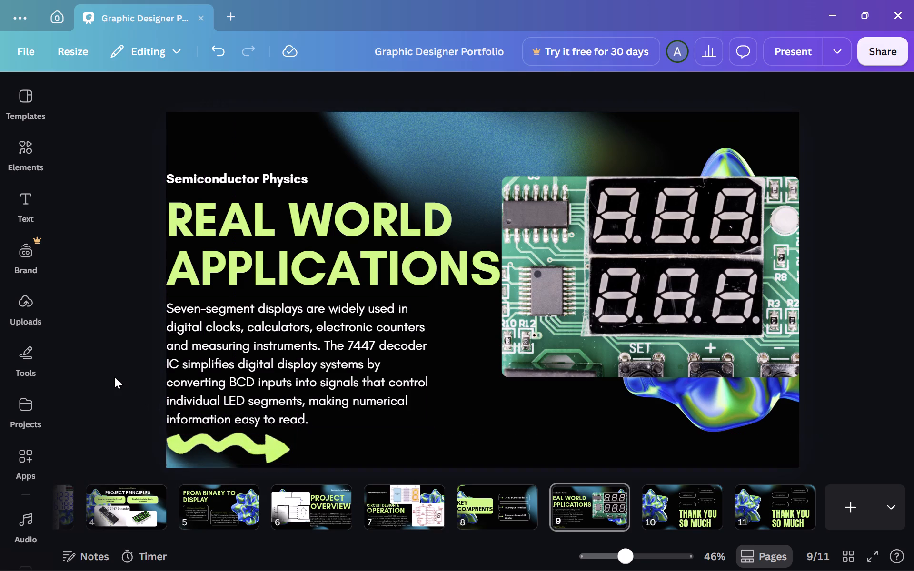
Move on to slide 10, the THANK YOU SO MUCH slide.
{"action": "left_click", "coordinate": [93, 205]}
{"action": "key", "text": "Right"}
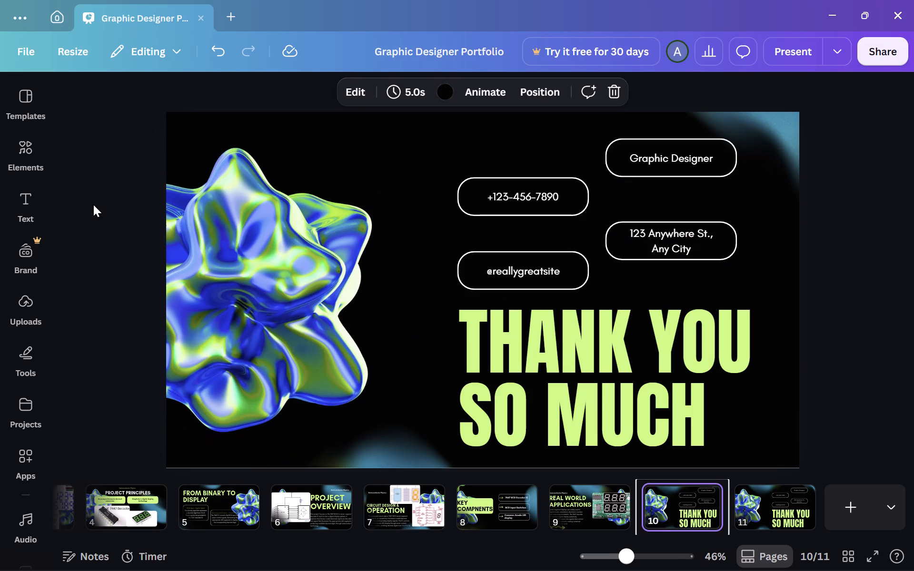
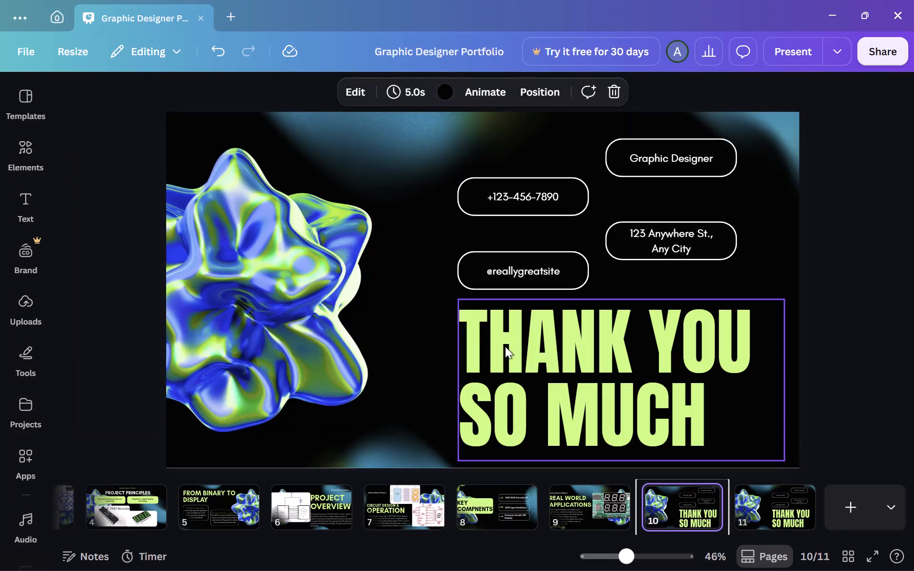
Replace the "THANK YOU SO MUCH" heading on page 10 with "project demonstartion" and widen its text box.
{"action": "double_click", "coordinate": [505, 346]}
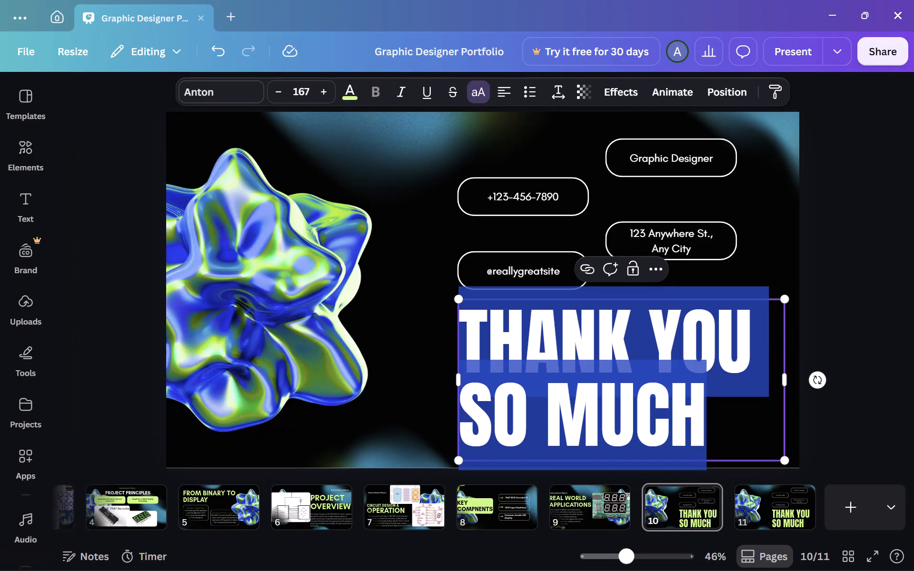
{"action": "key", "text": "BackSpace"}
{"action": "type", "text": "project demonstartion"}
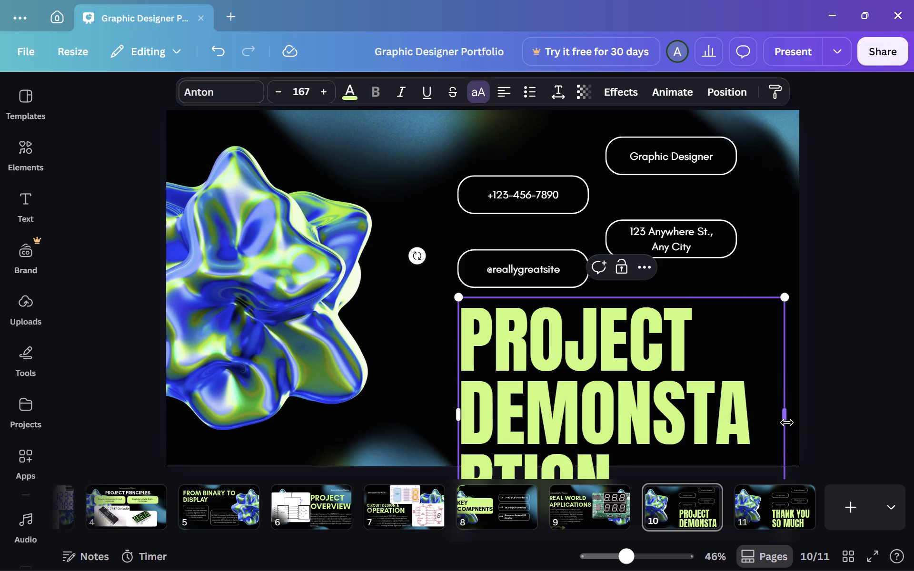
{"action": "left_click_drag", "start_coordinate": [787, 423], "coordinate": [869, 405]}
Delete the phone, social handle, address and Graphic Designer labels together with their rounded outlines from page 10.
{"action": "left_click", "coordinate": [520, 187]}
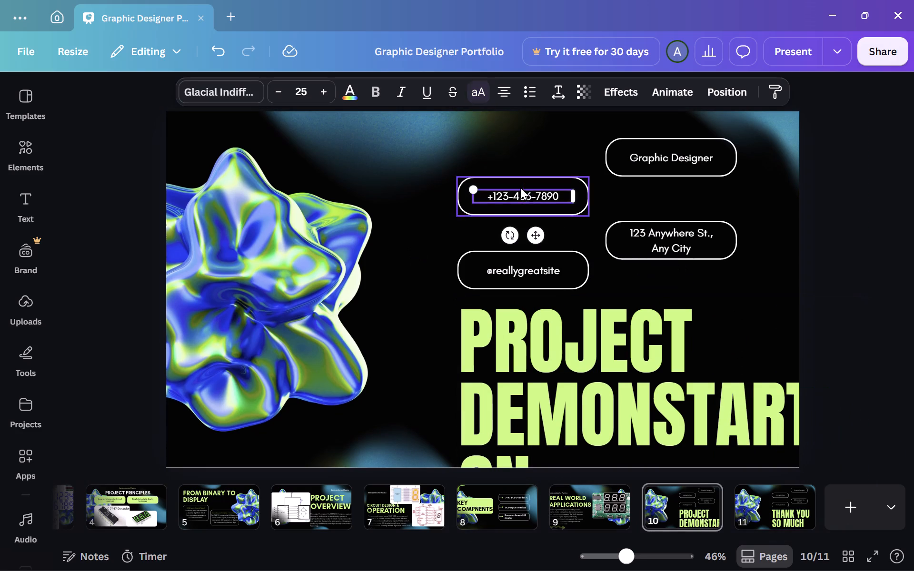
{"action": "key", "text": "Delete"}
{"action": "left_click", "coordinate": [533, 206]}
{"action": "key", "text": "Delete"}
{"action": "left_click", "coordinate": [544, 273]}
{"action": "key", "text": "Delete"}
{"action": "left_click", "coordinate": [544, 273]}
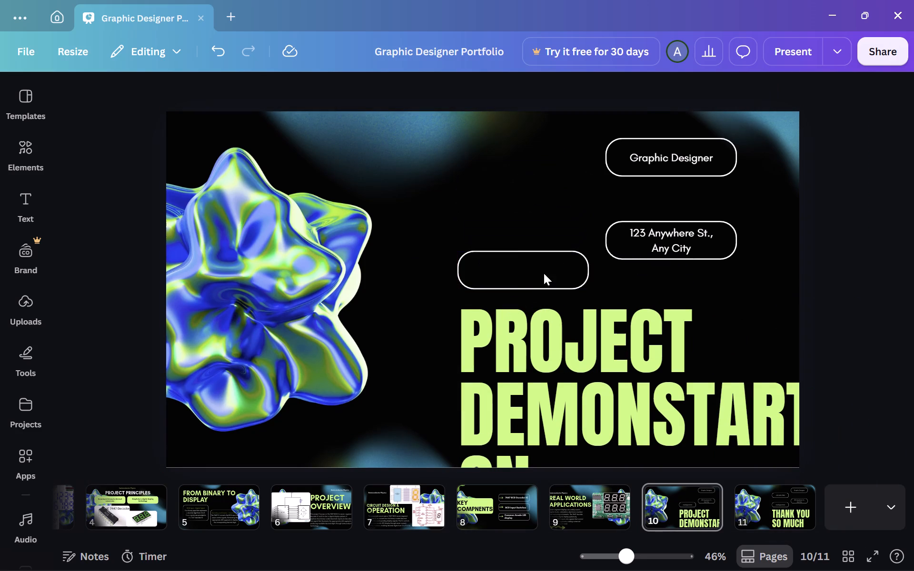
{"action": "key", "text": "Delete"}
{"action": "left_click", "coordinate": [676, 261]}
{"action": "left_click", "coordinate": [674, 249]}
{"action": "key", "text": "Delete"}
{"action": "left_click", "coordinate": [674, 249]}
{"action": "key", "text": "Delete"}
{"action": "left_click", "coordinate": [666, 147]}
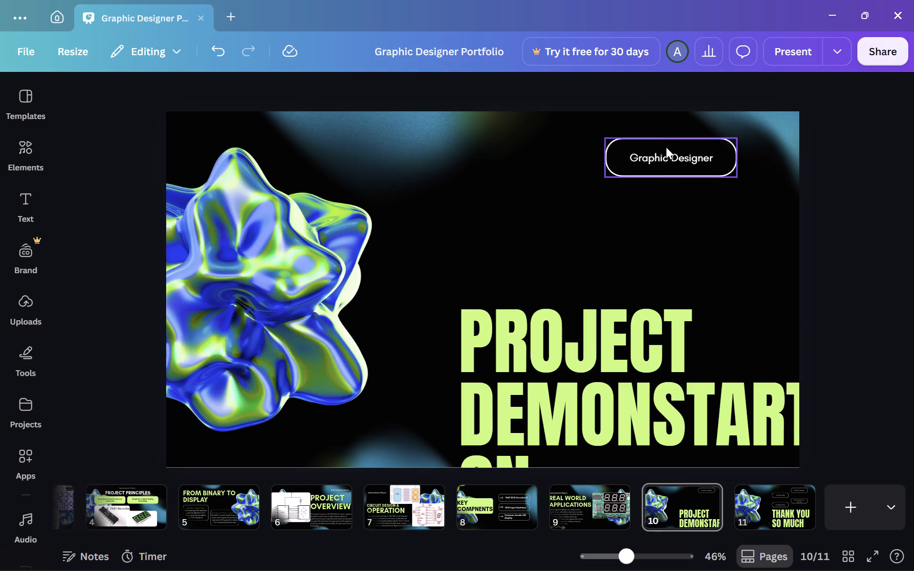
{"action": "key", "text": "Delete"}
{"action": "left_click", "coordinate": [673, 160]}
{"action": "key", "text": "Delete"}
Place the 3D shape at the slide's lower right and the heading in its top-left corner, widened to fit two lines.
{"action": "left_click_drag", "start_coordinate": [600, 362], "coordinate": [570, 236]}
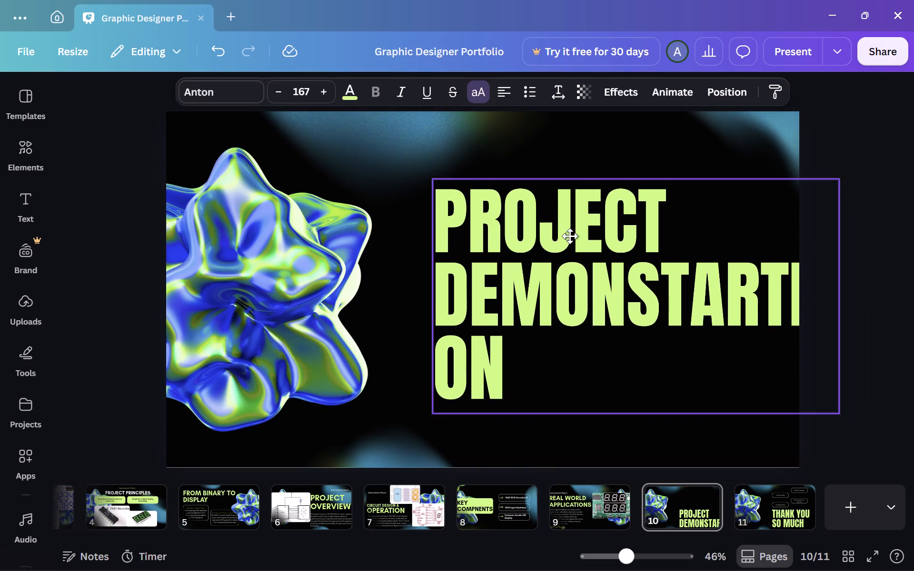
{"action": "left_click_drag", "start_coordinate": [570, 236], "coordinate": [557, 230]}
{"action": "left_click_drag", "start_coordinate": [306, 251], "coordinate": [705, 397]}
{"action": "left_click_drag", "start_coordinate": [597, 244], "coordinate": [597, 240]}
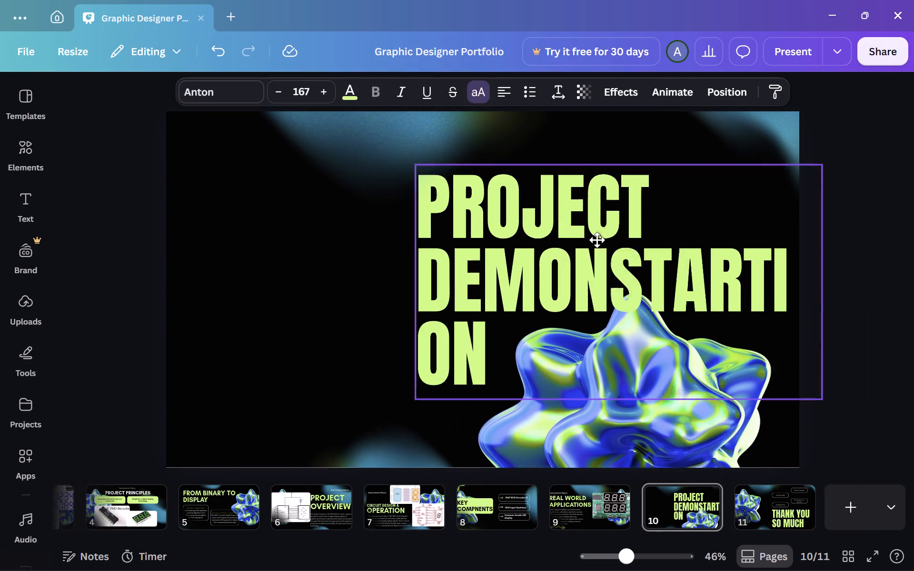
{"action": "left_click_drag", "start_coordinate": [597, 240], "coordinate": [349, 186]}
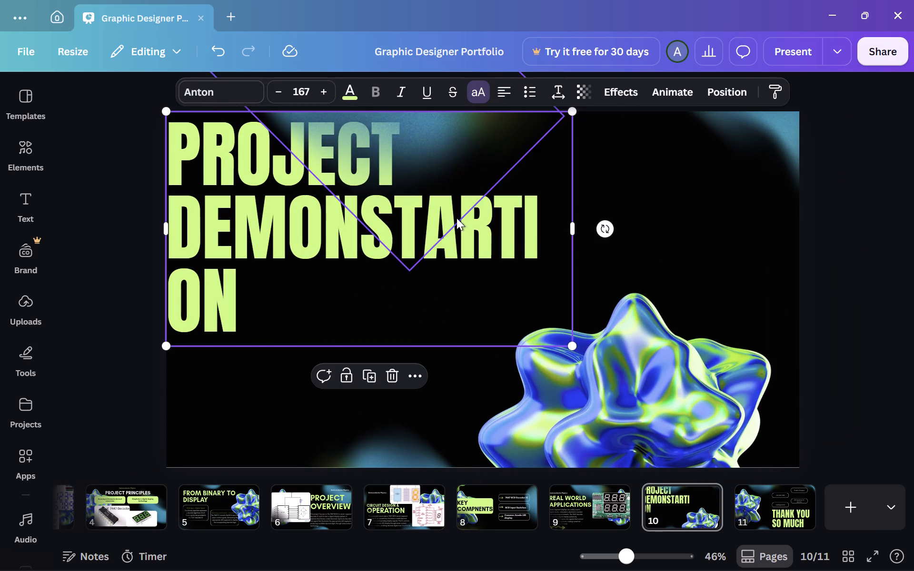
{"action": "left_click_drag", "start_coordinate": [577, 229], "coordinate": [668, 225]}
Set the font size of the whole project heading to 140.
{"action": "left_click", "coordinate": [594, 226]}
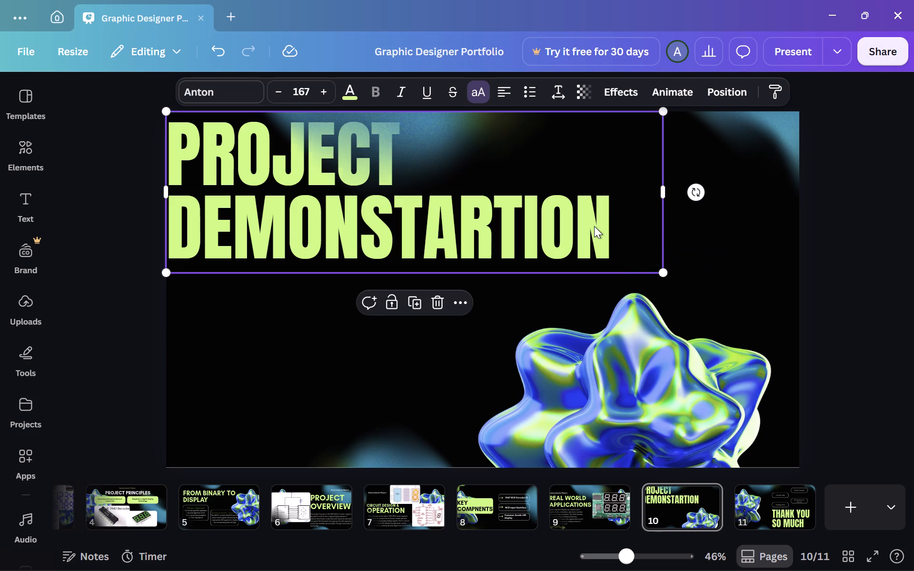
{"action": "key", "text": "ctrl+a"}
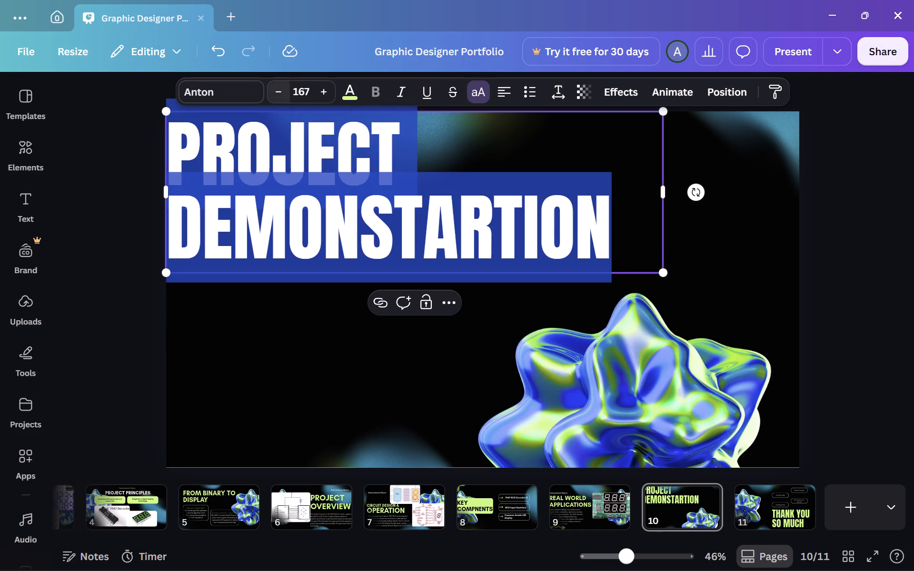
{"action": "left_click", "coordinate": [300, 87]}
{"action": "key", "text": "BackSpace"}
{"action": "type", "text": "140"}
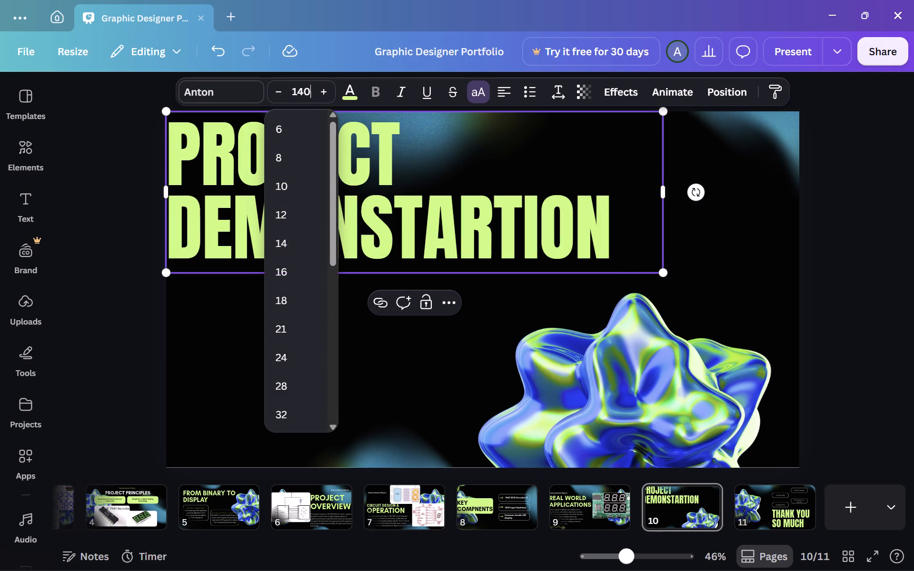
{"action": "key", "text": "Return"}
{"action": "key", "text": "Escape"}
{"action": "left_click", "coordinate": [96, 209]}
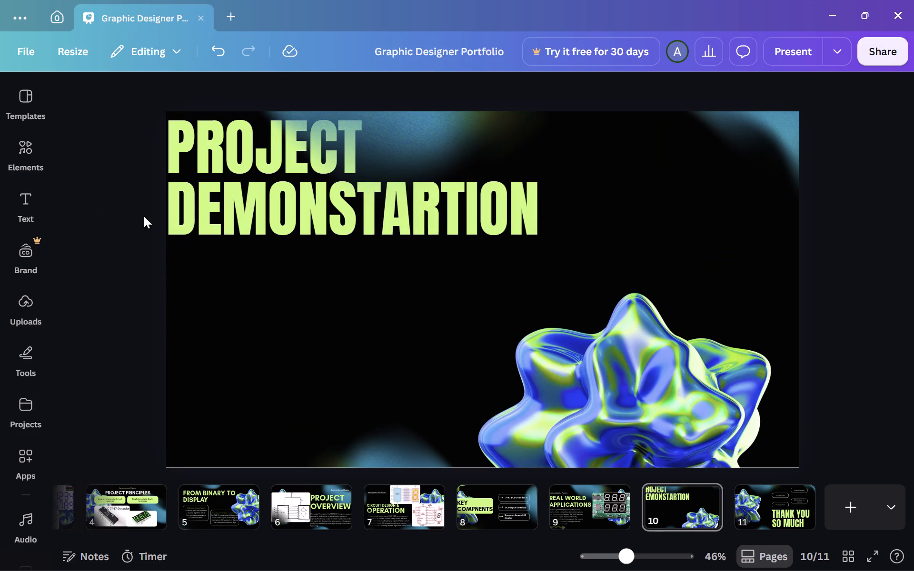
Bring the project heading forward one layer so it sits in front of the blurred blue background glow.
{"action": "left_click", "coordinate": [328, 207]}
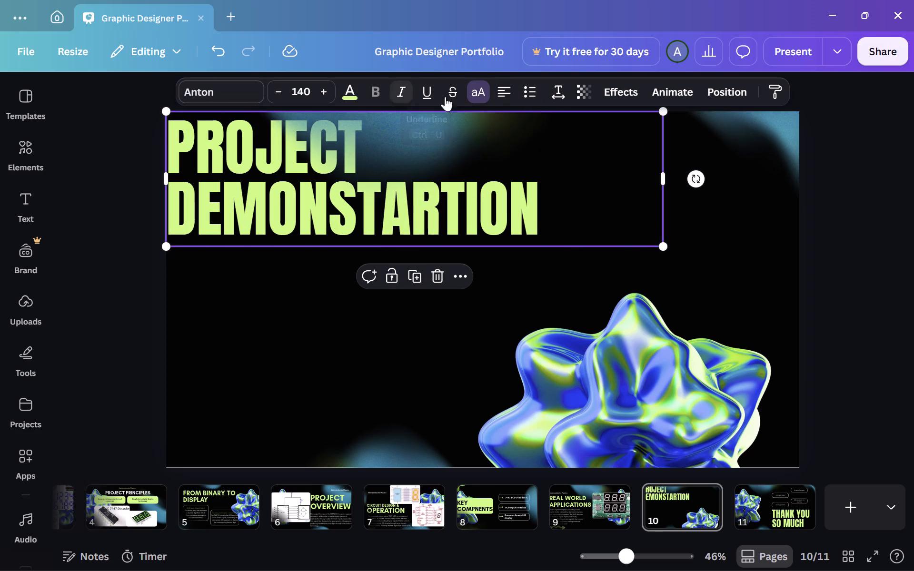
{"action": "left_click", "coordinate": [715, 93]}
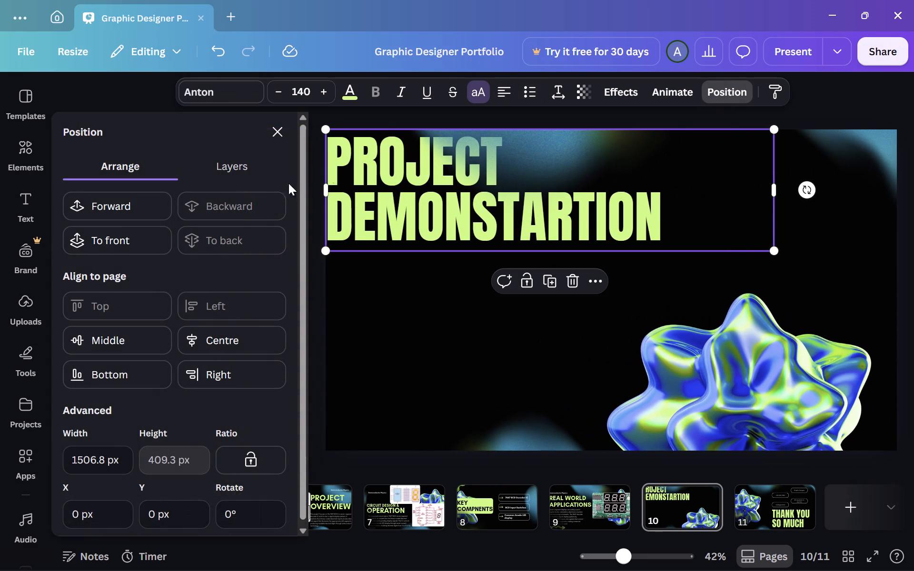
{"action": "left_click", "coordinate": [146, 197]}
{"action": "key", "text": "Escape"}
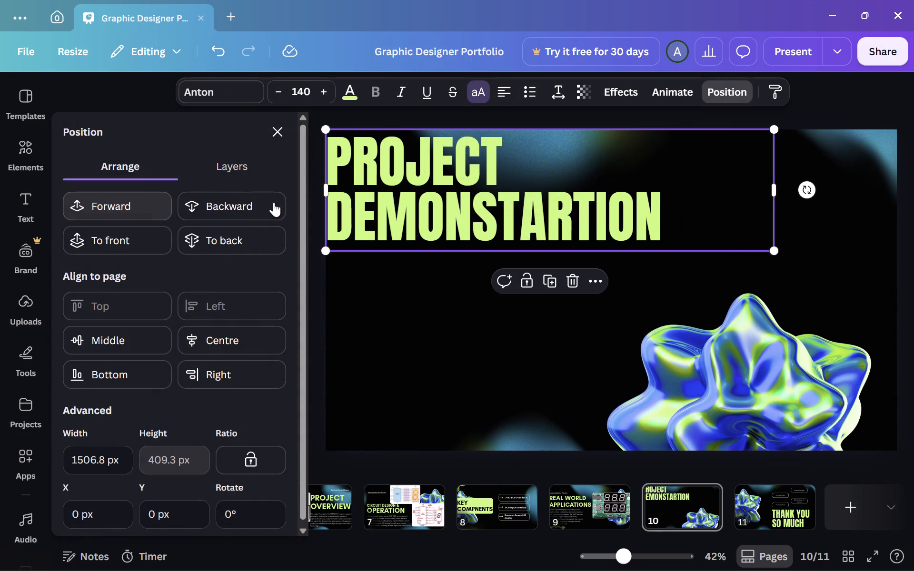
{"action": "left_click", "coordinate": [279, 136]}
{"action": "left_click", "coordinate": [123, 231]}
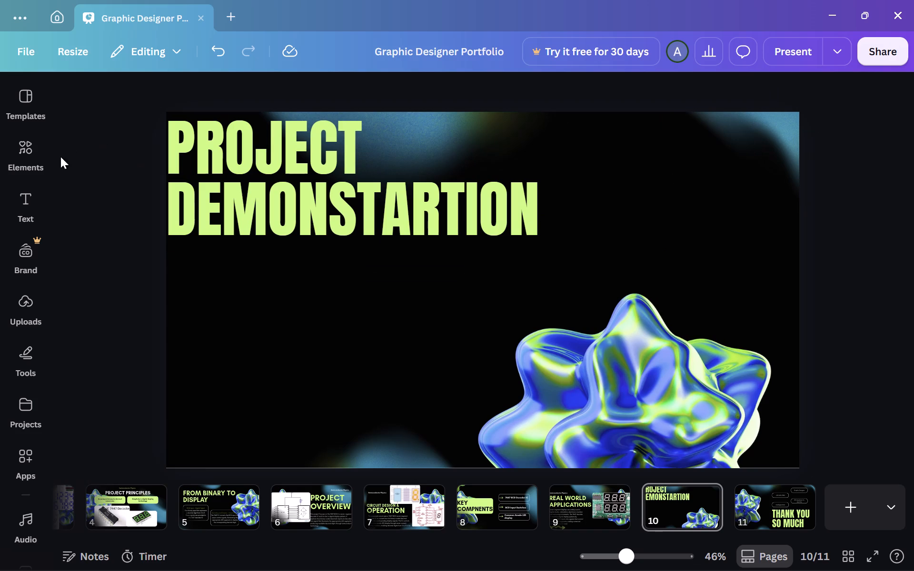
Add a text box to the slide reading "7447 BCD-TO -SEVEN-SEGMENT DISPLAY".
{"action": "left_click", "coordinate": [23, 191]}
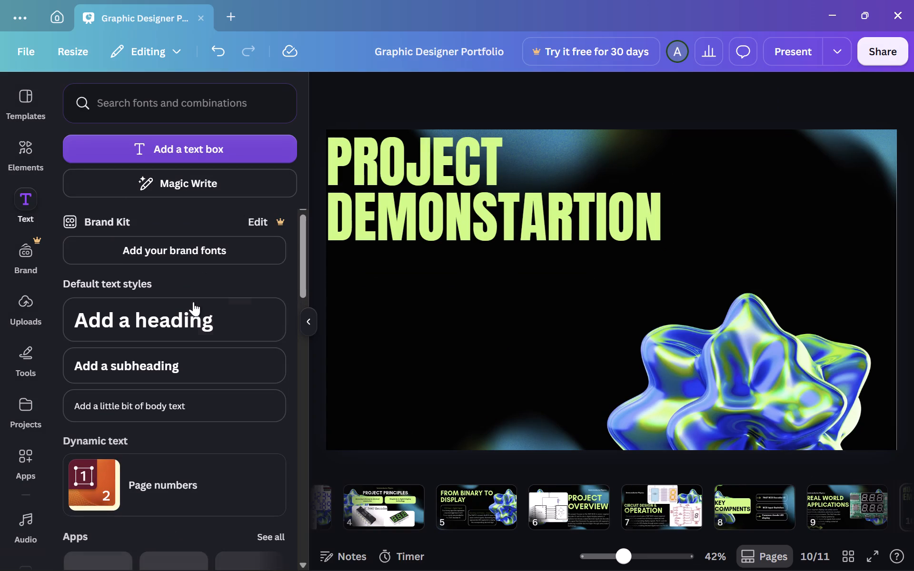
{"action": "left_click", "coordinate": [165, 146]}
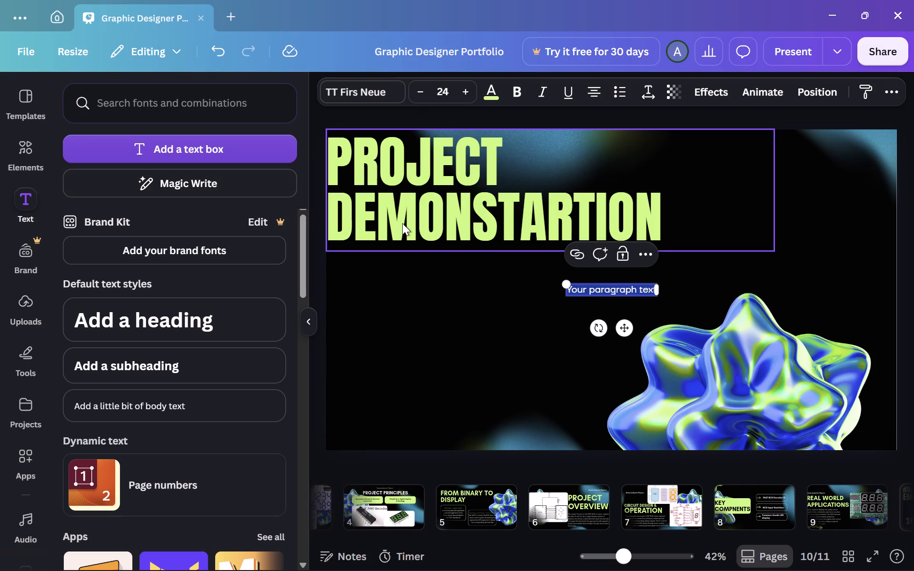
{"action": "key", "text": "BackSpace"}
{"action": "type", "text": "7447"}
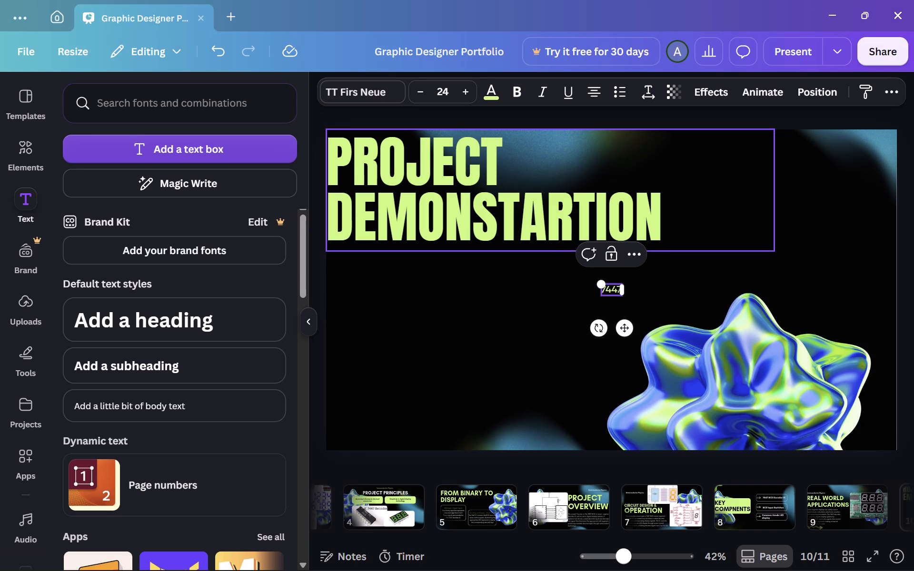
{"action": "key", "text": "space"}
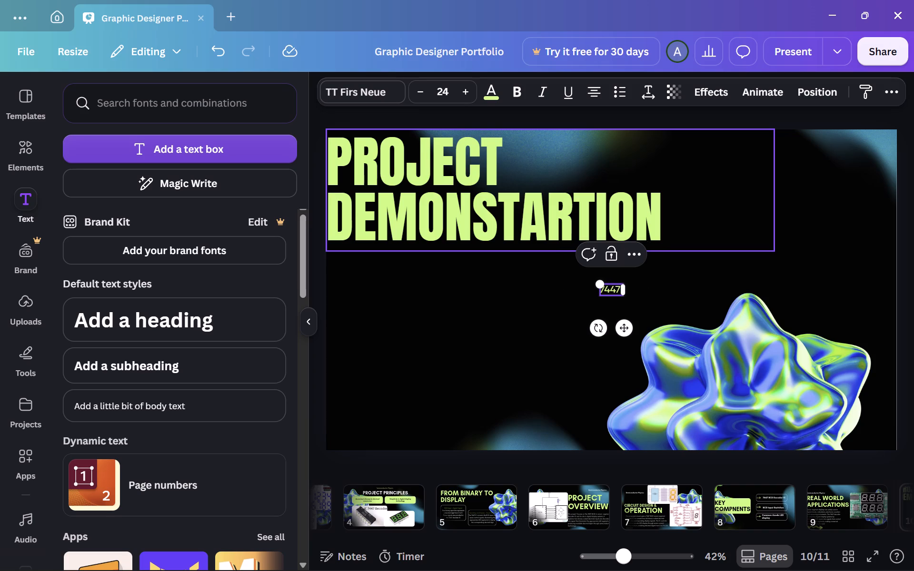
{"action": "type", "text": "BCD-"}
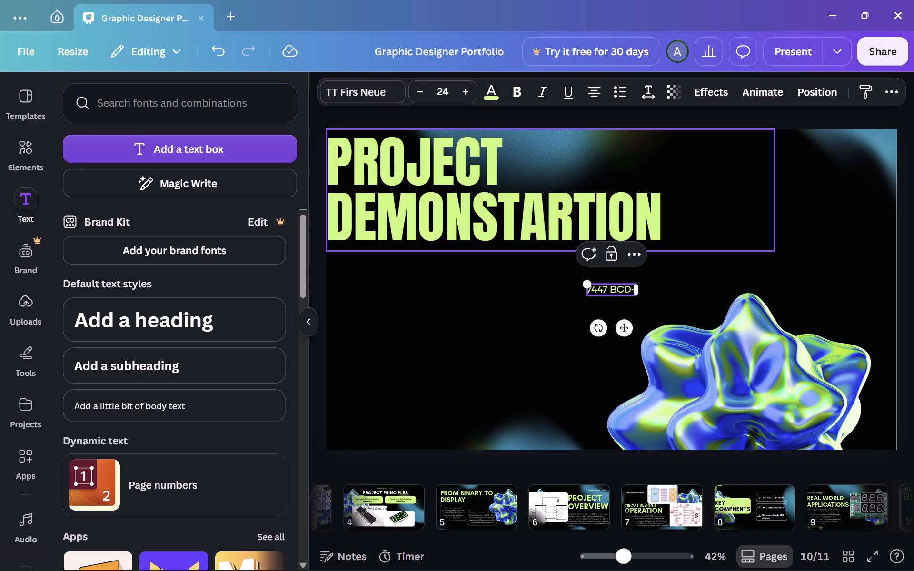
{"action": "type", "text": "TO _se"}
{"action": "key", "text": "BackSpace"}
{"action": "key", "text": "BackSpace"}
{"action": "key", "text": "BackSpace"}
{"action": "key", "text": "minus"}
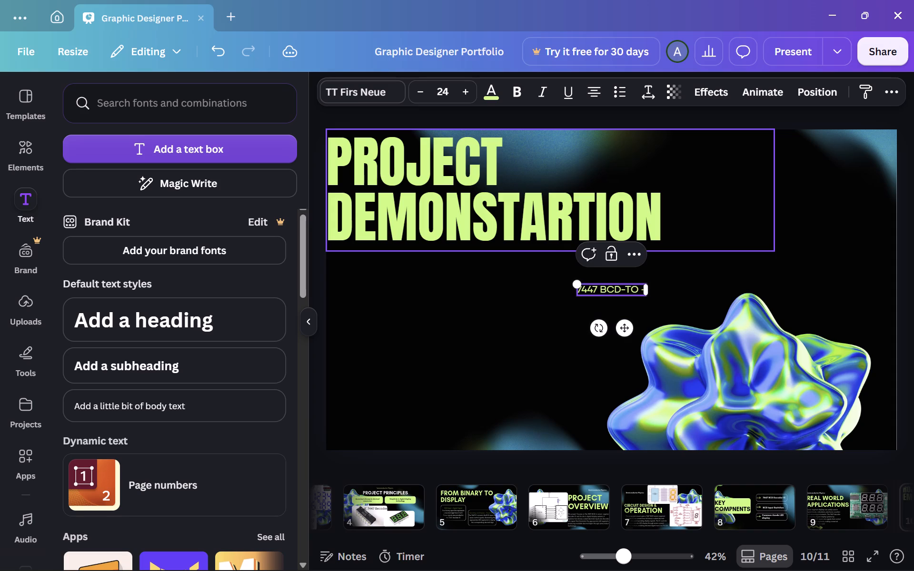
{"action": "type", "text": "SEVEN"}
{"action": "key", "text": "space"}
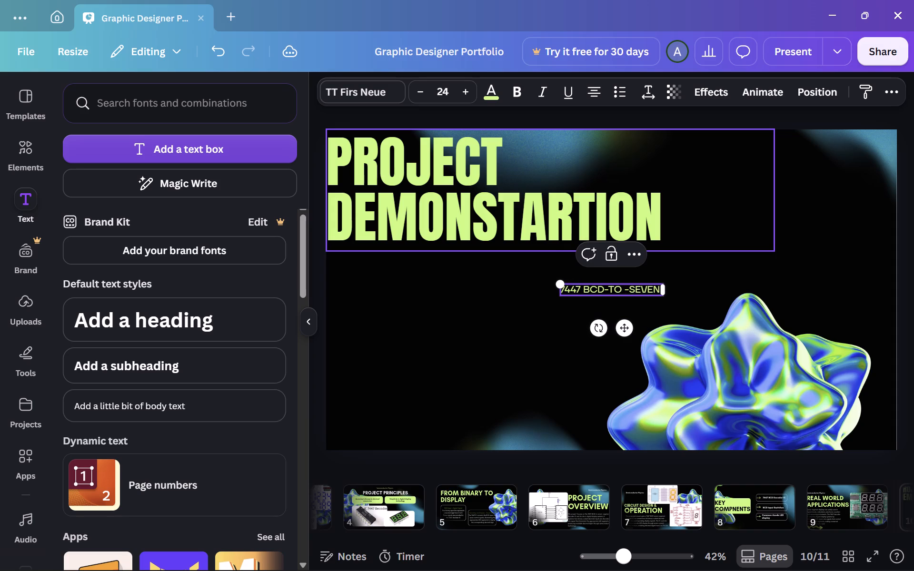
{"action": "key", "text": "BackSpace"}
{"action": "key", "text": "minus"}
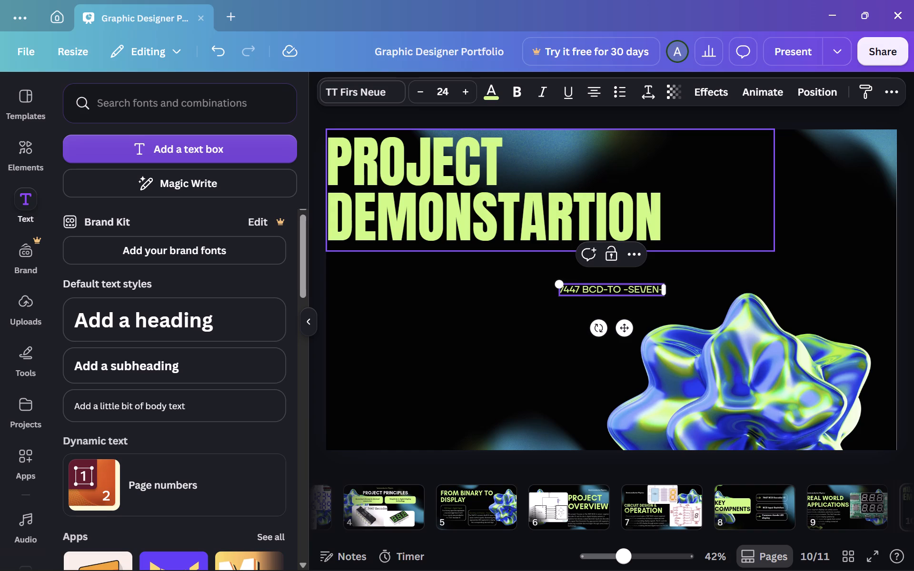
{"action": "key", "text": "d"}
{"action": "key", "text": "BackSpace"}
{"action": "type", "text": "SED"}
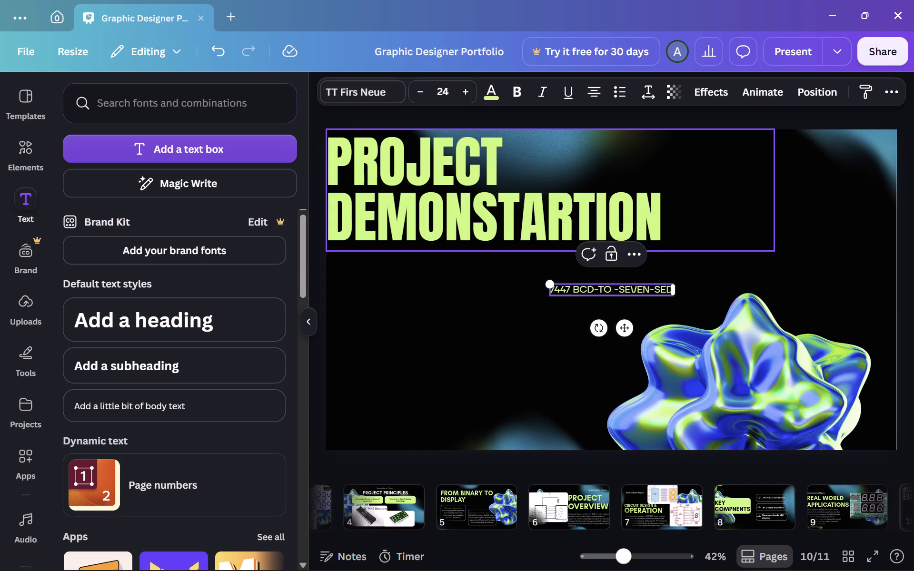
{"action": "key", "text": "BackSpace"}
{"action": "type", "text": "GMENT DISPLAY"}
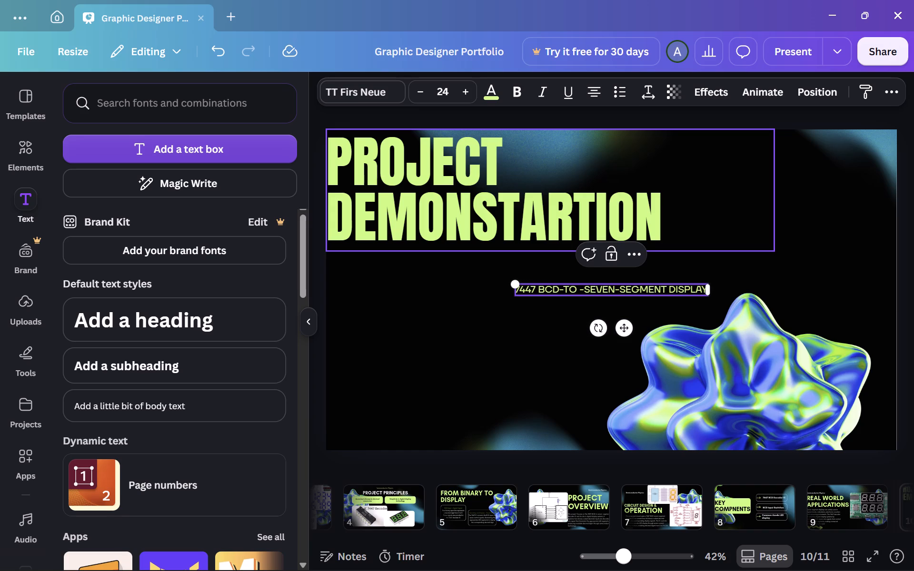
Move the new seven-segment text beneath the heading and set its font size to 50.
{"action": "left_click_drag", "start_coordinate": [623, 330], "coordinate": [538, 315]}
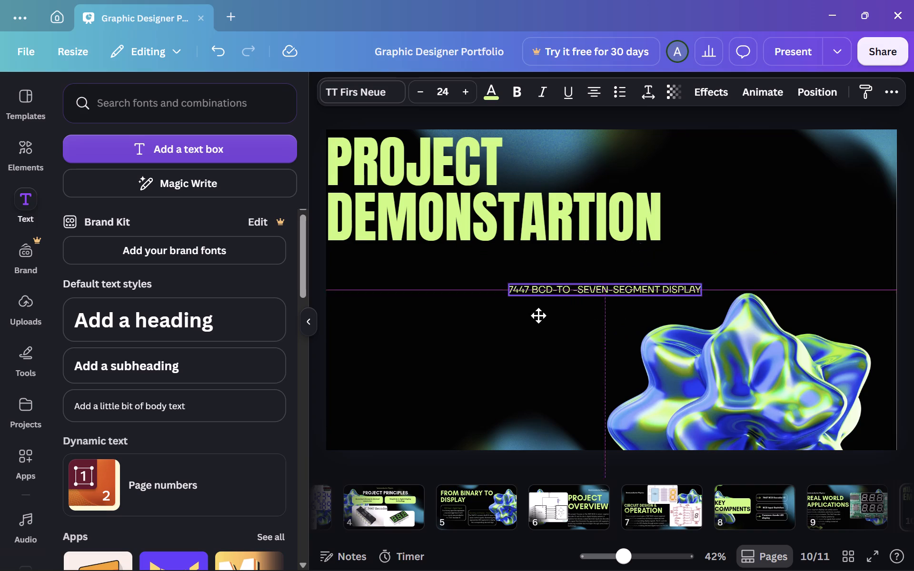
{"action": "left_click_drag", "start_coordinate": [538, 315], "coordinate": [439, 306]}
{"action": "double_click", "coordinate": [455, 262]}
{"action": "key", "text": "ctrl+a"}
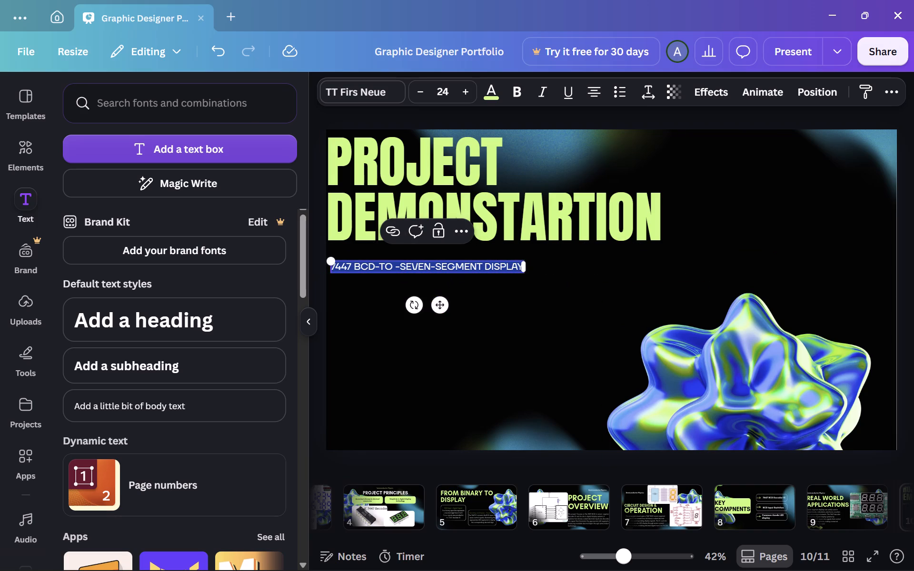
{"action": "left_click", "coordinate": [450, 95]}
{"action": "type", "text": "50"}
{"action": "key", "text": "Return"}
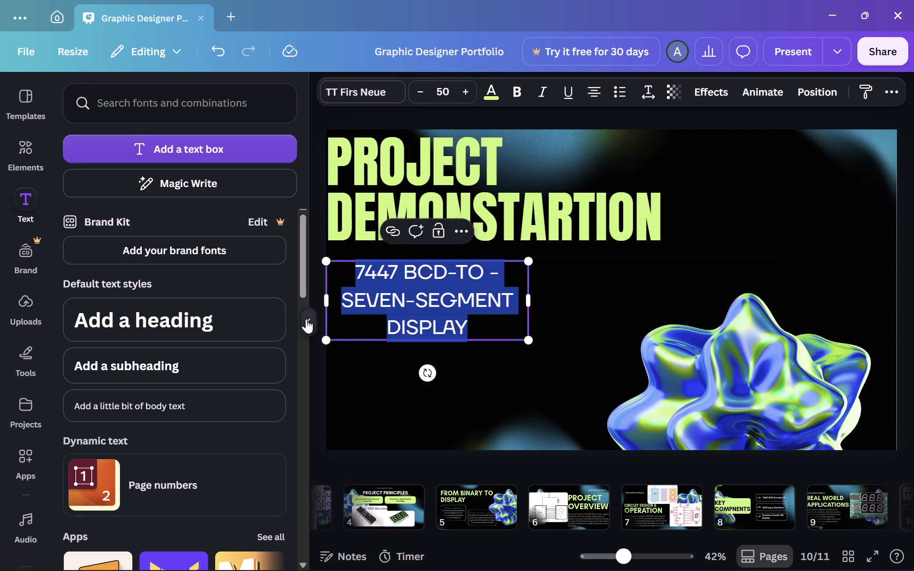
{"action": "left_click", "coordinate": [306, 319]}
Widen the seven-segment text box to hold a single line and move it up directly beneath the heading.
{"action": "left_click_drag", "start_coordinate": [395, 303], "coordinate": [652, 282]}
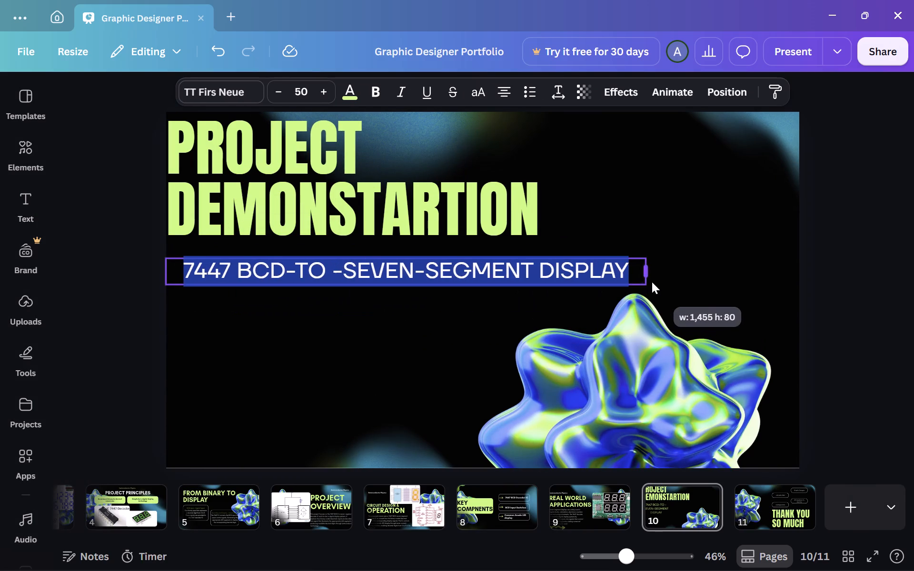
{"action": "left_click_drag", "start_coordinate": [652, 282], "coordinate": [623, 285]}
{"action": "left_click_drag", "start_coordinate": [404, 320], "coordinate": [403, 303]}
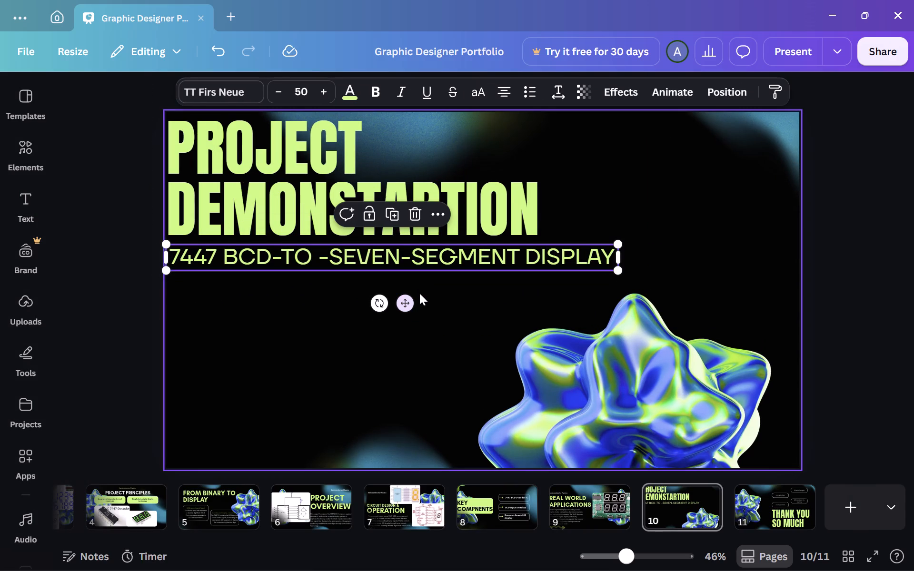
Move the 3D shape to the slide's left edge, behind the heading and subtitle.
{"action": "left_click_drag", "start_coordinate": [616, 334], "coordinate": [364, 303]}
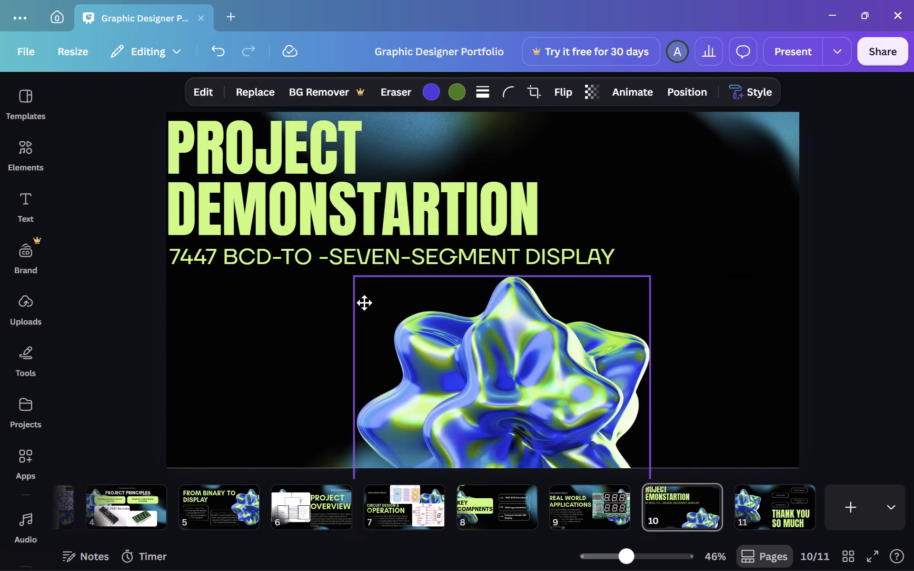
{"action": "left_click_drag", "start_coordinate": [364, 303], "coordinate": [173, 172]}
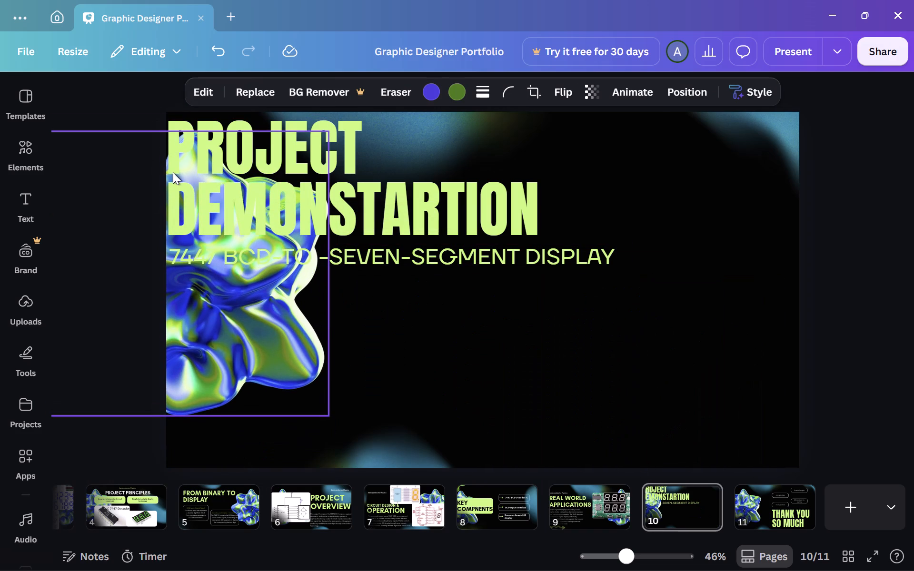
{"action": "left_click", "coordinate": [857, 270]}
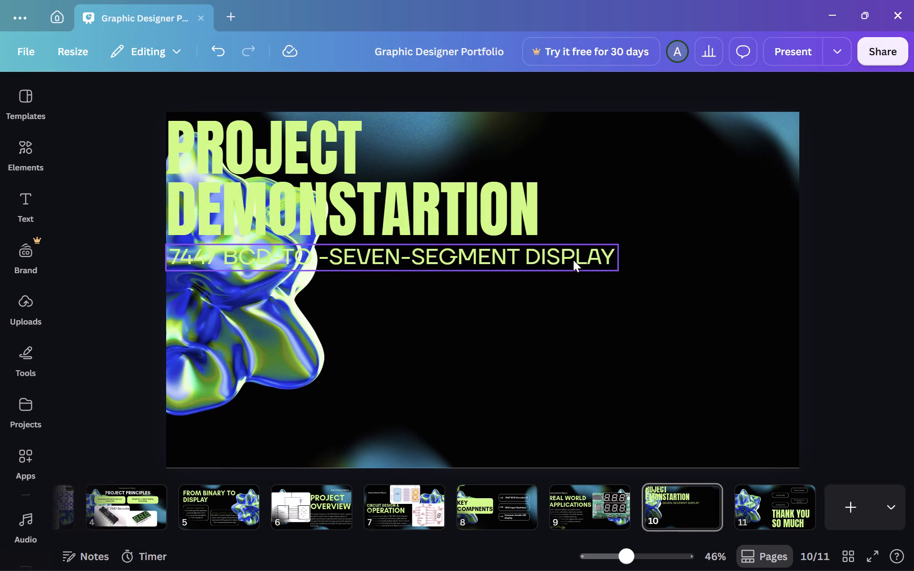
Move the 3D shape to the slide's right edge, clear of the heading and subtitle and partly off the page.
{"action": "double_click", "coordinate": [380, 260]}
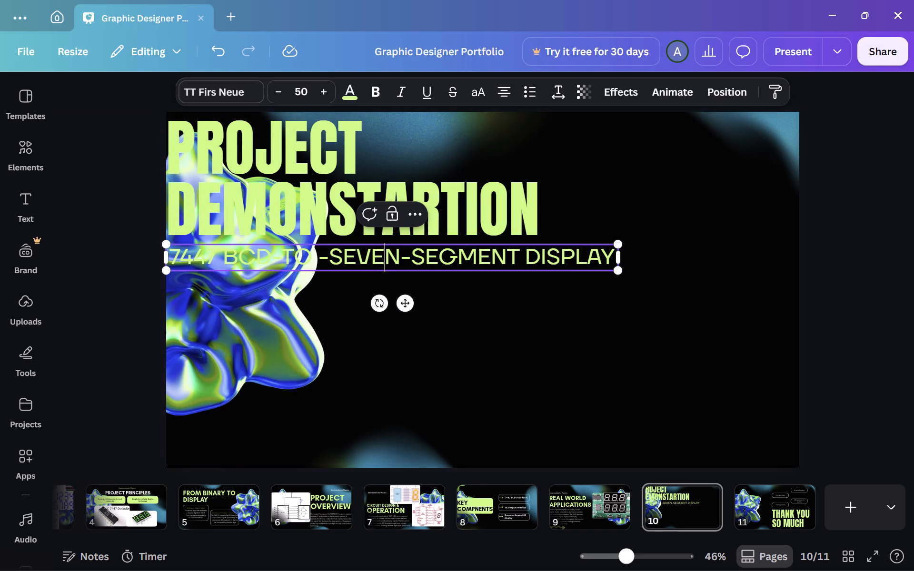
{"action": "left_click_drag", "start_coordinate": [267, 312], "coordinate": [896, 298]}
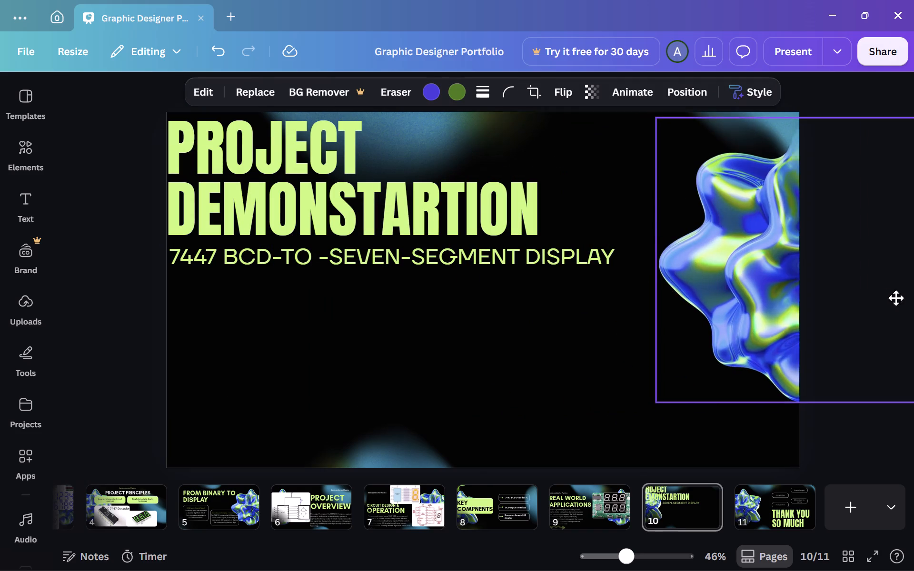
{"action": "left_click_drag", "start_coordinate": [896, 298], "coordinate": [896, 328]}
{"action": "left_click", "coordinate": [123, 317]}
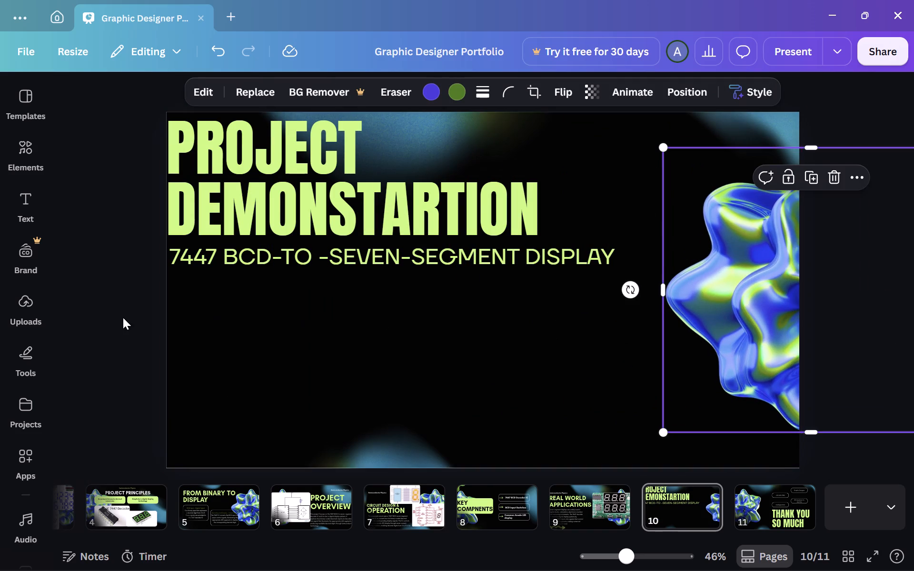
Set the seven-segment display subtitle's font size to 40 and left-align its text beneath the heading.
{"action": "double_click", "coordinate": [302, 258]}
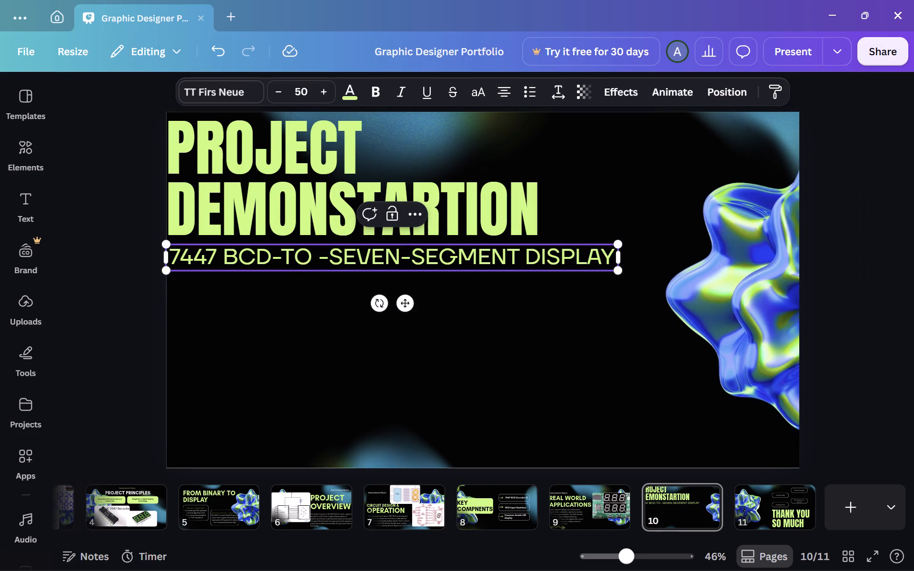
{"action": "left_click_drag", "start_coordinate": [313, 88], "coordinate": [285, 89]}
{"action": "left_click", "coordinate": [308, 96]}
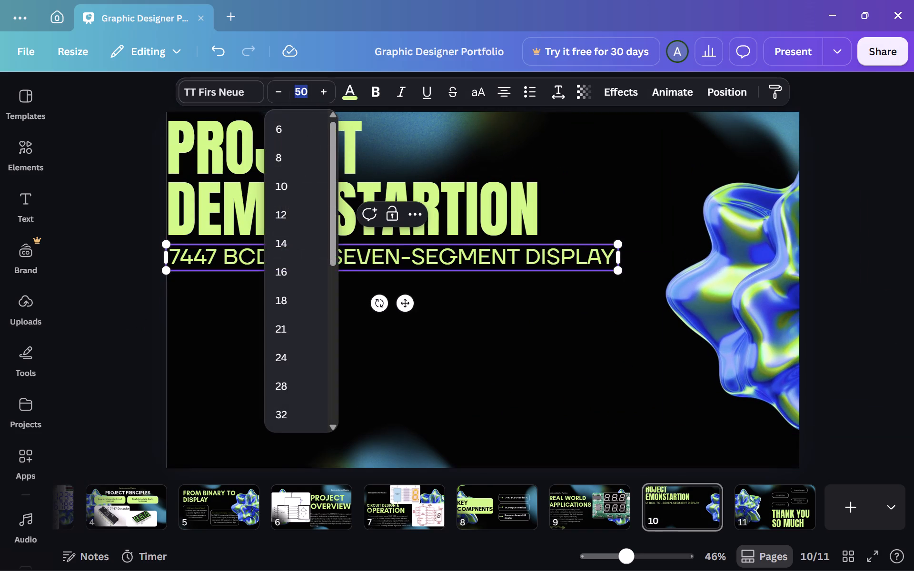
{"action": "type", "text": "40"}
{"action": "key", "text": "Return"}
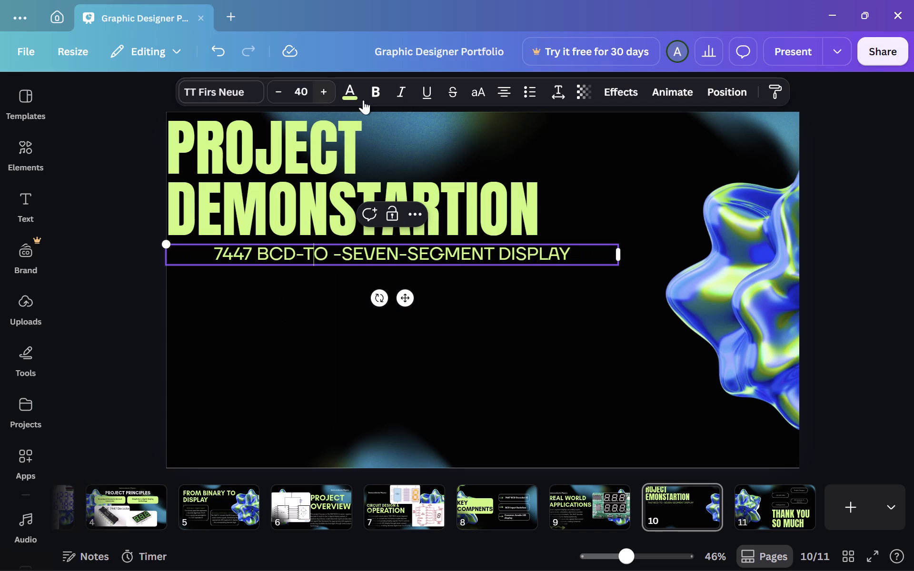
{"action": "left_click", "coordinate": [503, 91]}
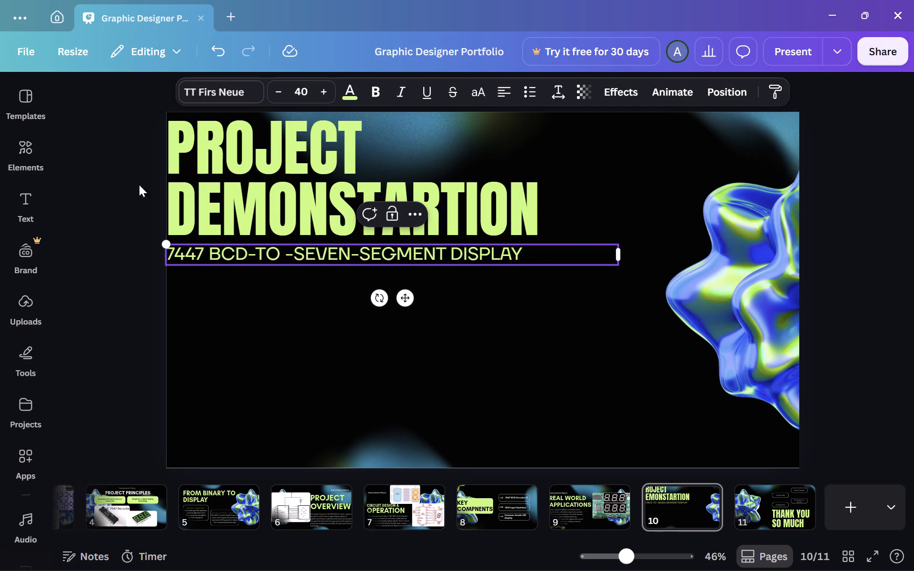
{"action": "left_click", "coordinate": [114, 183]}
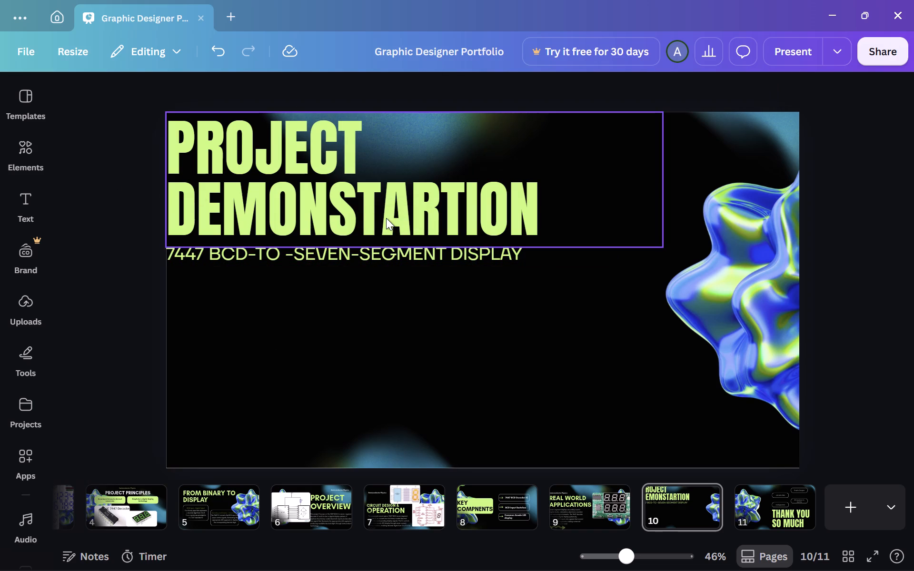
{"action": "left_click", "coordinate": [129, 299]}
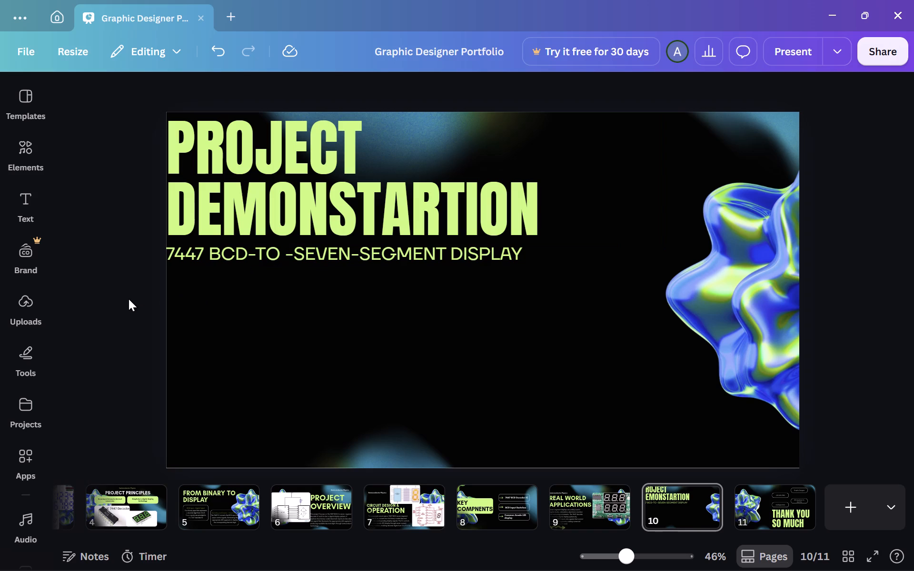
Switch from the presentation to another open window.
{"action": "key", "text": "alt+Tab"}
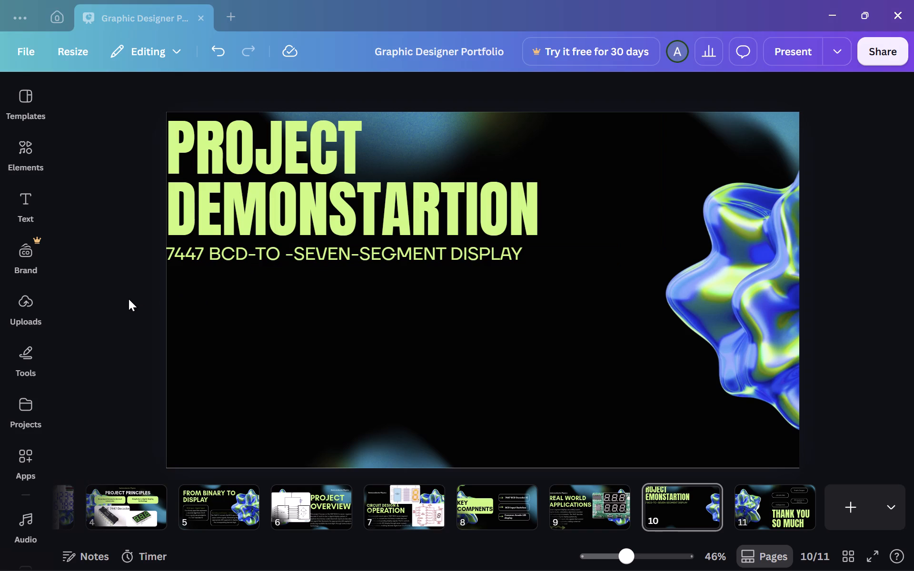
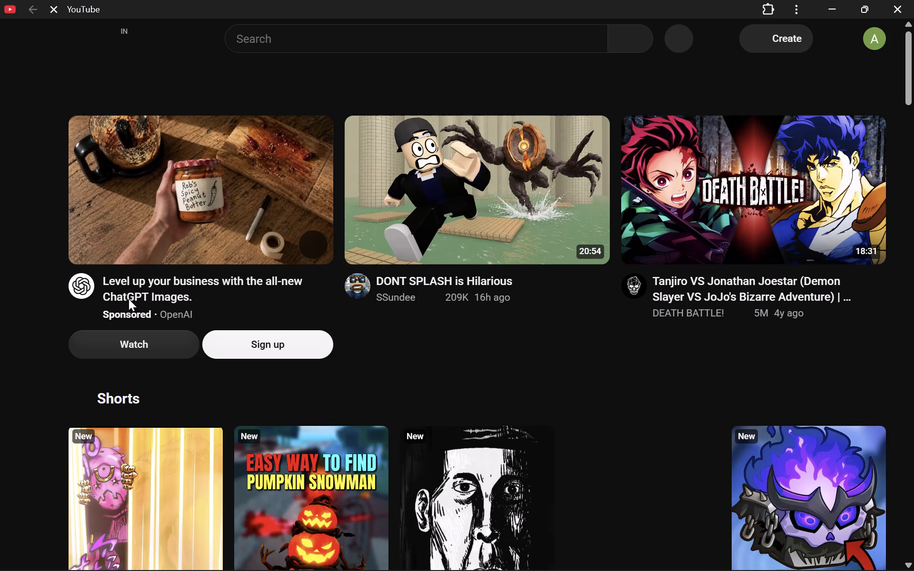
Search YouTube for "7447 bcd to 7-segment decoder".
{"action": "left_click", "coordinate": [412, 45]}
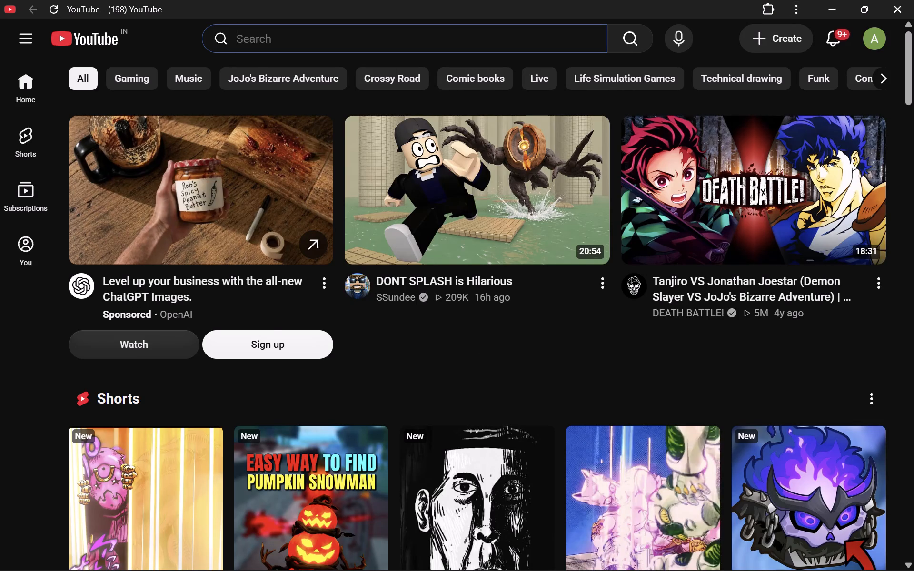
{"action": "type", "text": "7447"}
{"action": "key", "text": "space"}
{"action": "key", "text": "Down"}
{"action": "key", "text": "Return"}
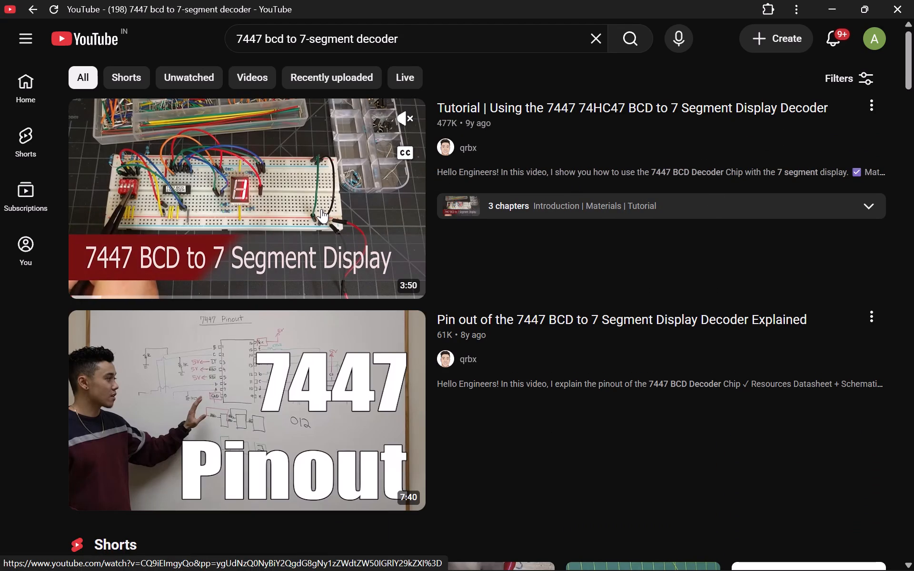
Browse the search results for a suitable 7447 BCD-to-seven-segment decoder demonstration video.
{"action": "scroll", "coordinate": [319, 206], "scroll_direction": "down", "scroll_amount": 5}
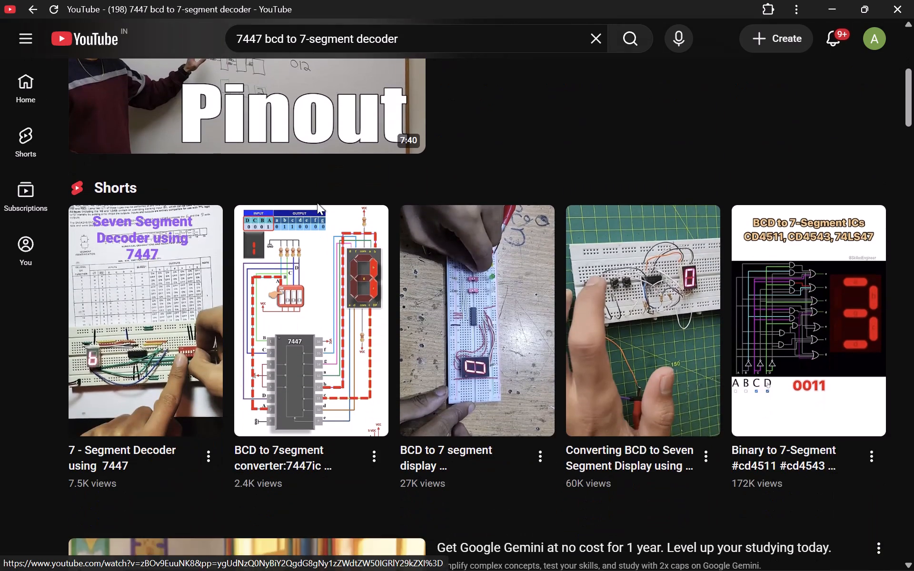
{"action": "scroll", "coordinate": [317, 203], "scroll_direction": "down", "scroll_amount": 7}
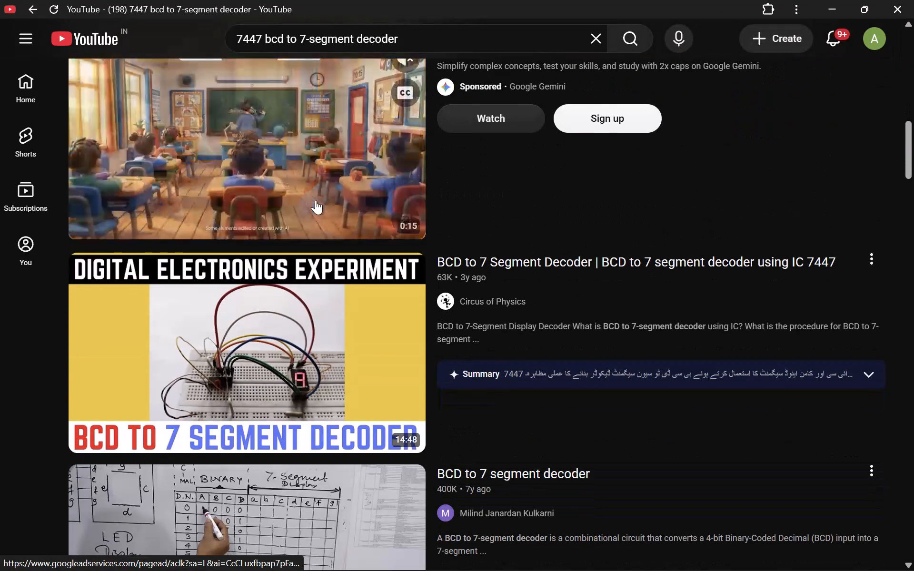
{"action": "scroll", "coordinate": [316, 200], "scroll_direction": "down", "scroll_amount": 6}
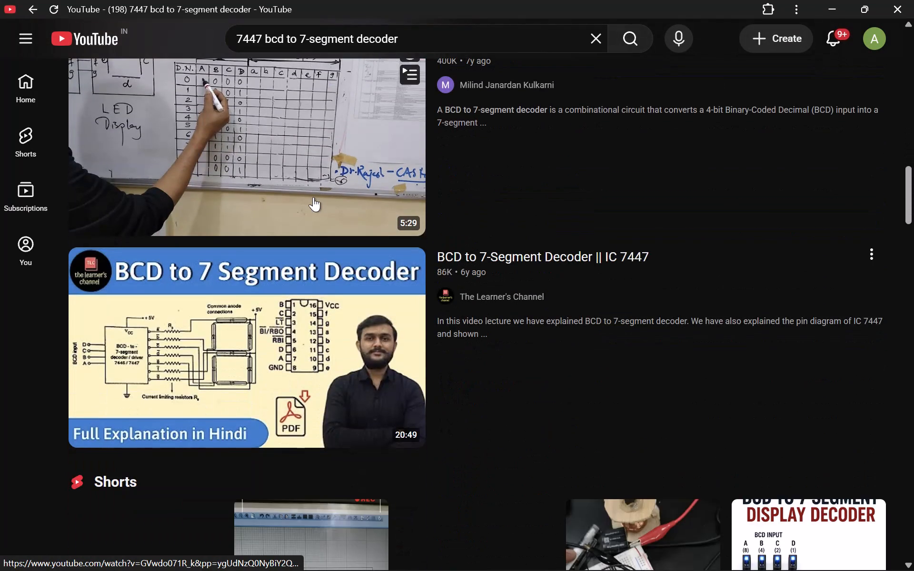
{"action": "scroll", "coordinate": [313, 197], "scroll_direction": "down", "scroll_amount": 12}
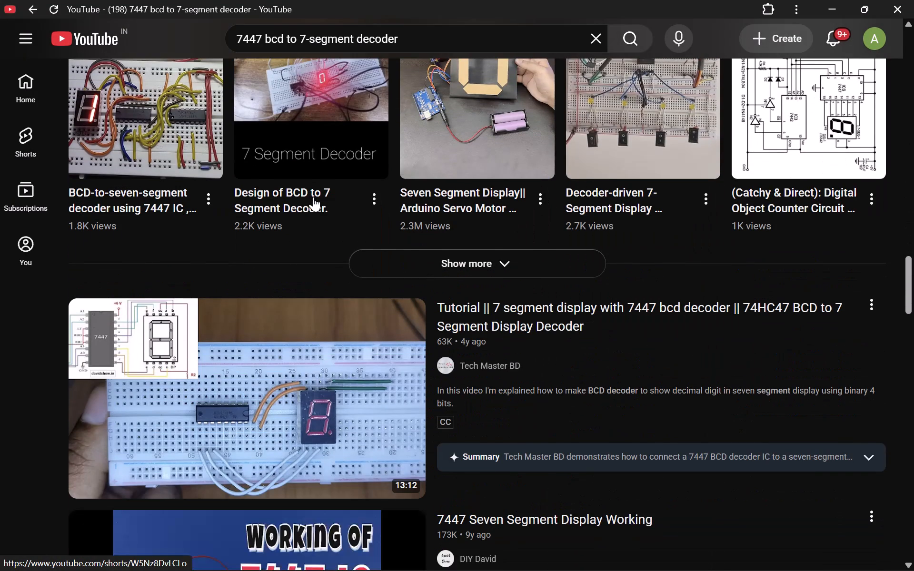
{"action": "scroll", "coordinate": [313, 197], "scroll_direction": "down", "scroll_amount": 6}
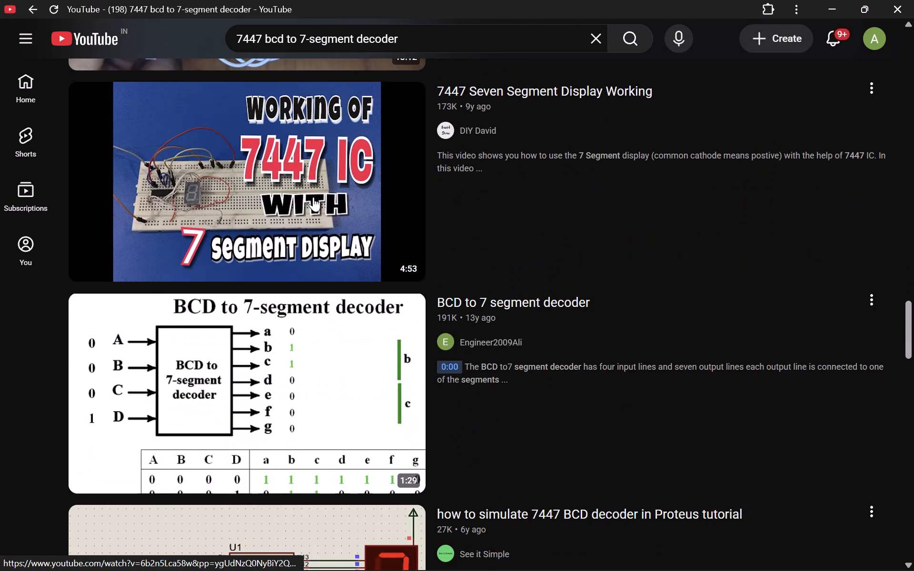
{"action": "scroll", "coordinate": [313, 197], "scroll_direction": "down", "scroll_amount": 4}
{"action": "scroll", "coordinate": [313, 198], "scroll_direction": "up", "scroll_amount": 2}
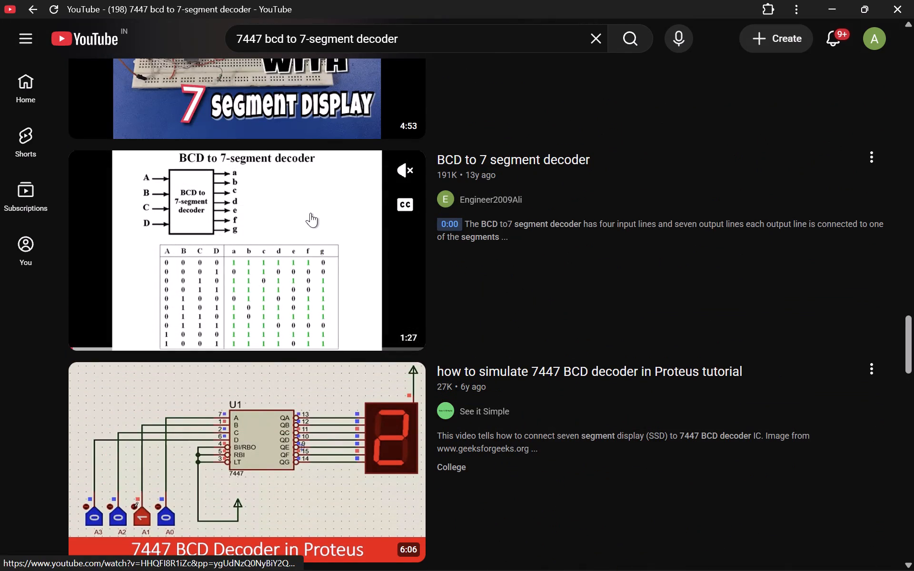
{"action": "scroll", "coordinate": [310, 217], "scroll_direction": "down", "scroll_amount": 11}
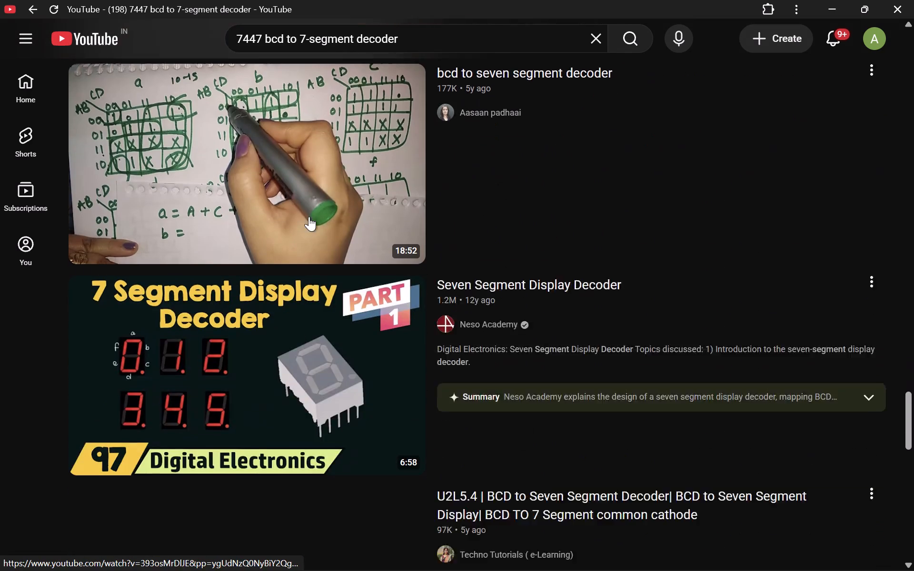
{"action": "scroll", "coordinate": [309, 216], "scroll_direction": "down", "scroll_amount": 1}
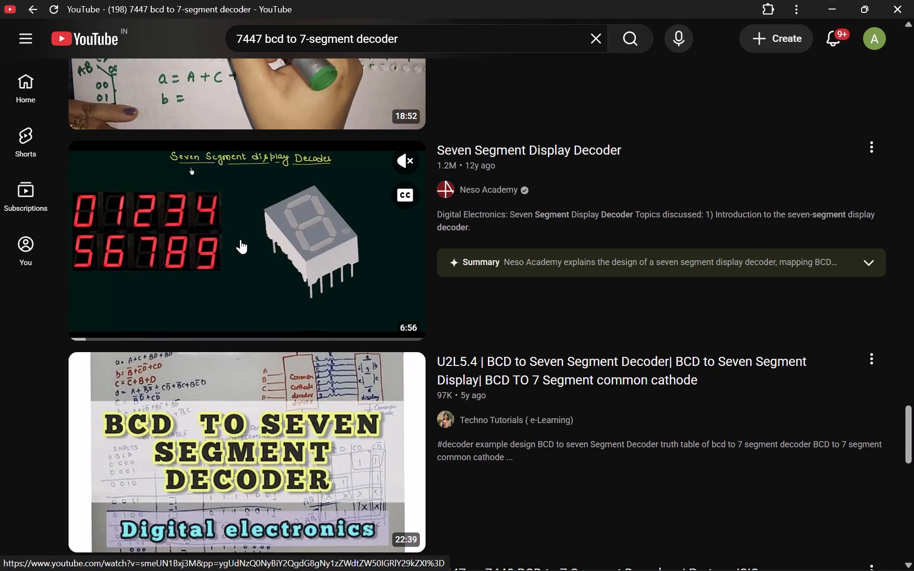
{"action": "scroll", "coordinate": [240, 239], "scroll_direction": "down", "scroll_amount": 3}
{"action": "scroll", "coordinate": [240, 236], "scroll_direction": "up", "scroll_amount": 3}
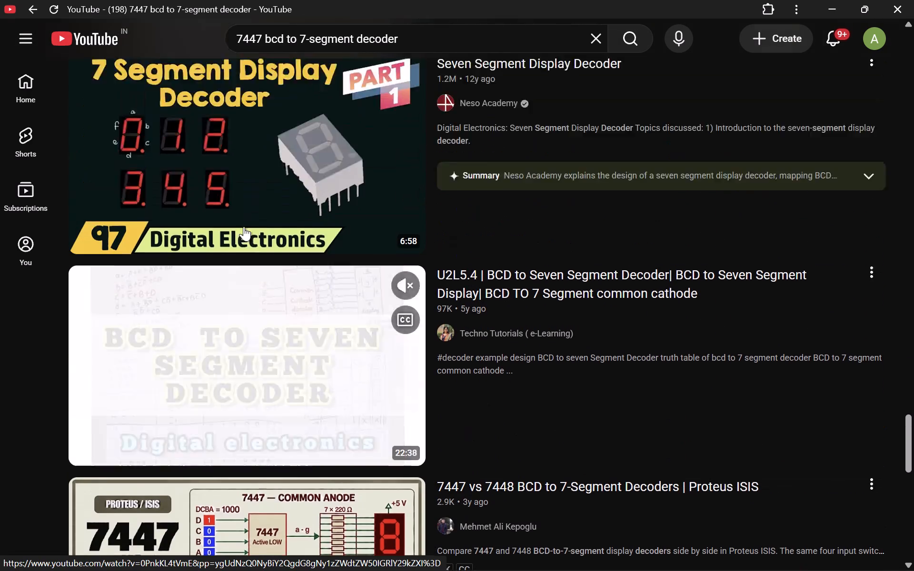
{"action": "scroll", "coordinate": [244, 226], "scroll_direction": "up", "scroll_amount": 20}
{"action": "scroll", "coordinate": [247, 198], "scroll_direction": "down", "scroll_amount": 9}
{"action": "scroll", "coordinate": [247, 198], "scroll_direction": "up", "scroll_amount": 14}
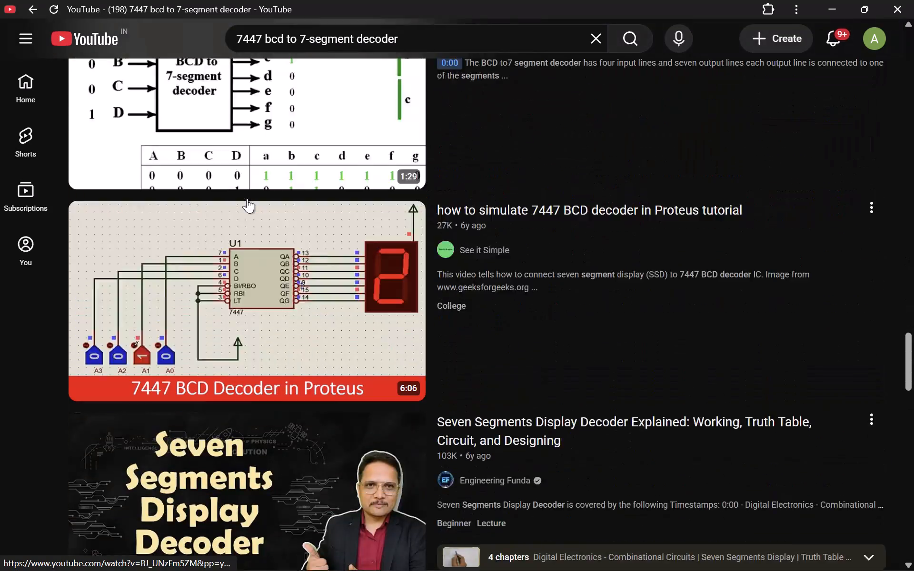
{"action": "scroll", "coordinate": [247, 198], "scroll_direction": "up", "scroll_amount": 8}
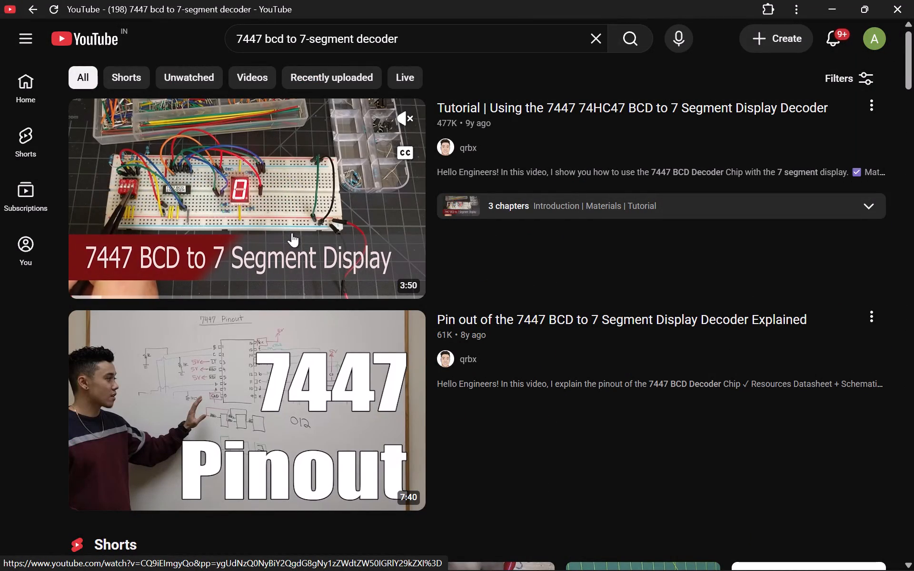
{"action": "scroll", "coordinate": [292, 233], "scroll_direction": "down", "scroll_amount": 8}
Extend the video search to "7447 bcd to 7-segment decoder AI".
{"action": "left_click", "coordinate": [483, 31]}
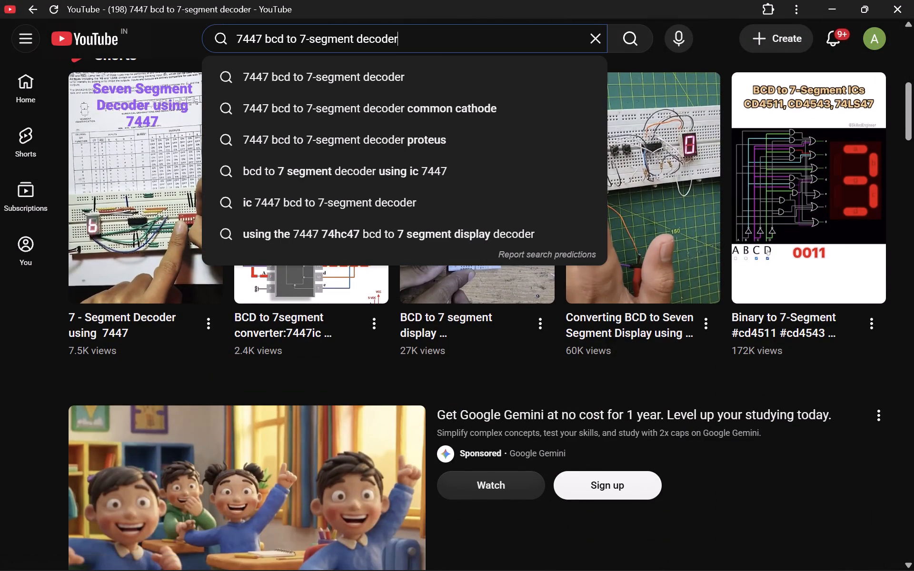
{"action": "key", "text": "space"}
{"action": "type", "text": "AI"}
{"action": "key", "text": "Return"}
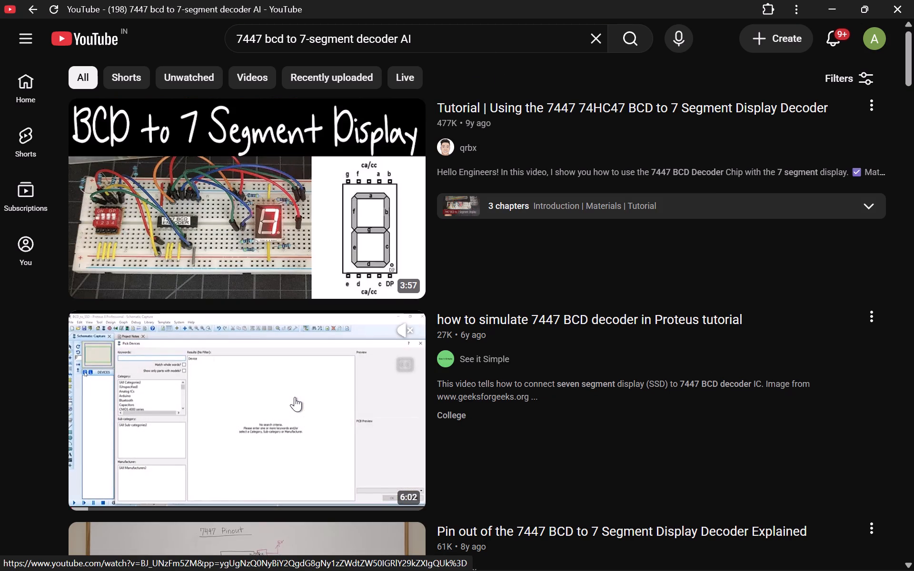
Look through the videos and Shorts in the AI search results for a suitable 7447 decoder demonstration.
{"action": "scroll", "coordinate": [295, 397], "scroll_direction": "down", "scroll_amount": 8}
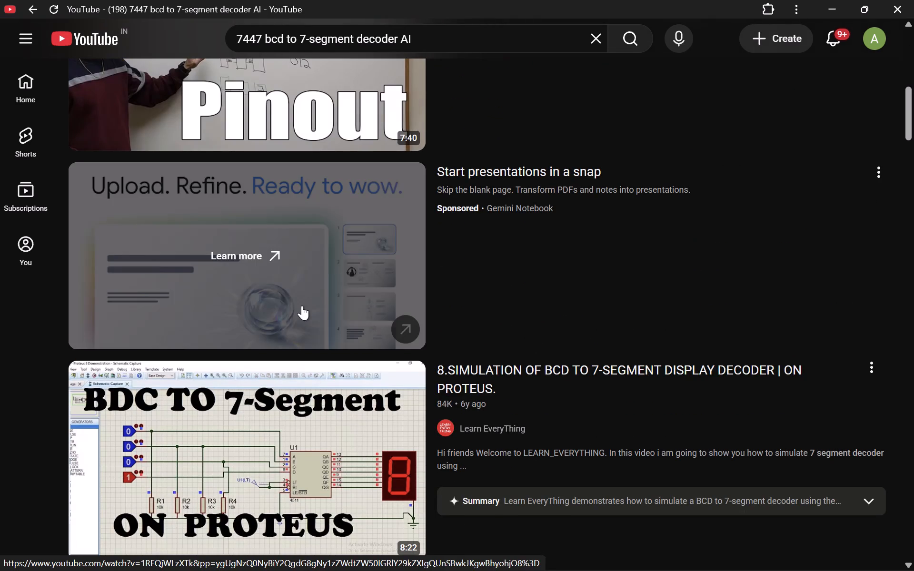
{"action": "scroll", "coordinate": [290, 418], "scroll_direction": "down", "scroll_amount": 2}
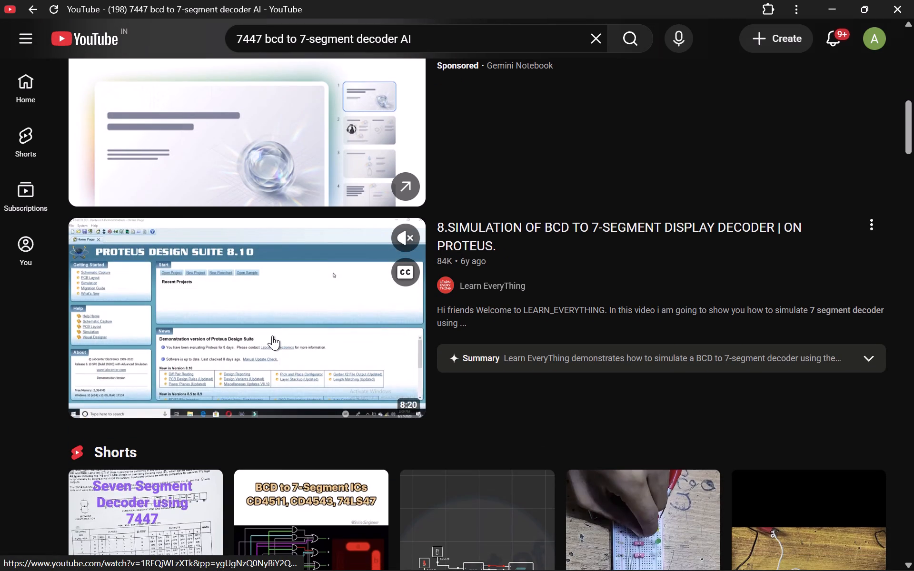
{"action": "scroll", "coordinate": [272, 335], "scroll_direction": "down", "scroll_amount": 11}
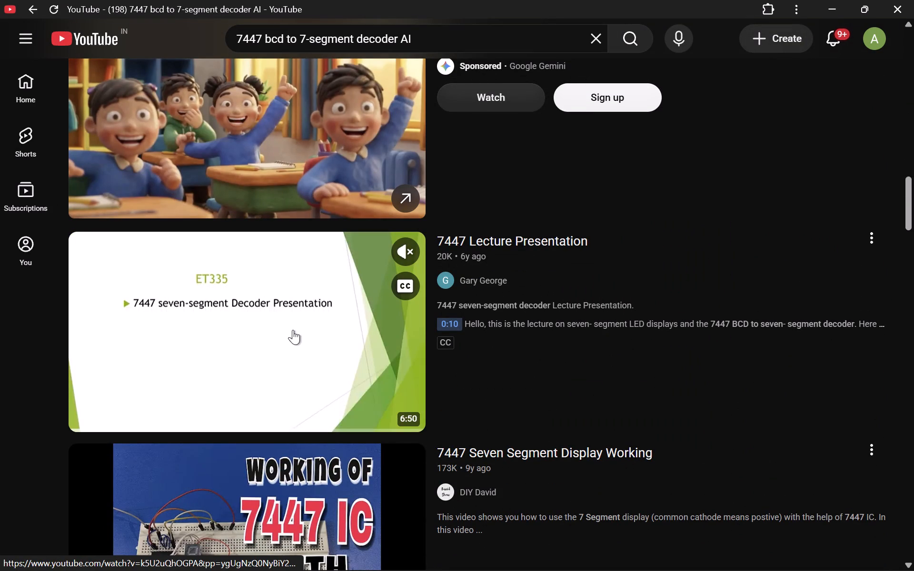
{"action": "scroll", "coordinate": [293, 330], "scroll_direction": "down", "scroll_amount": 17}
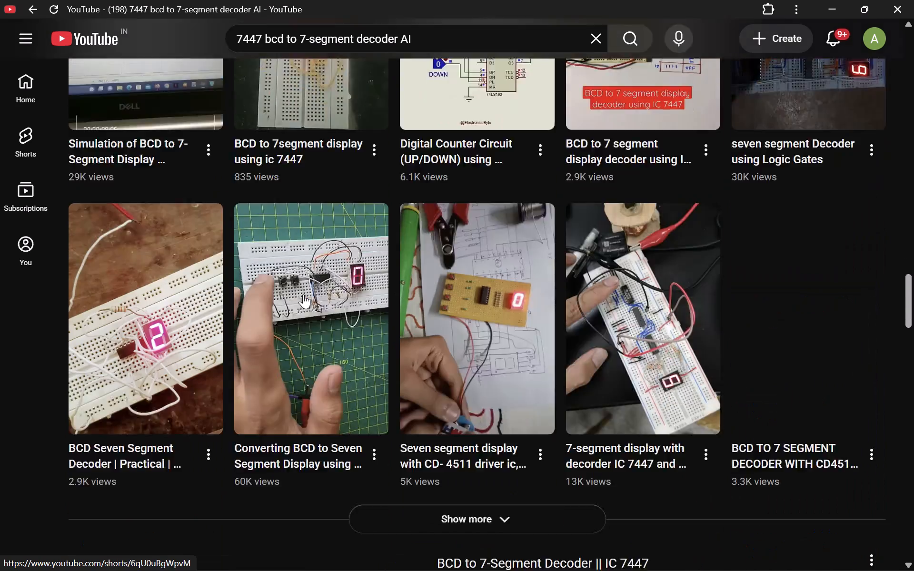
{"action": "scroll", "coordinate": [303, 294], "scroll_direction": "down", "scroll_amount": 7}
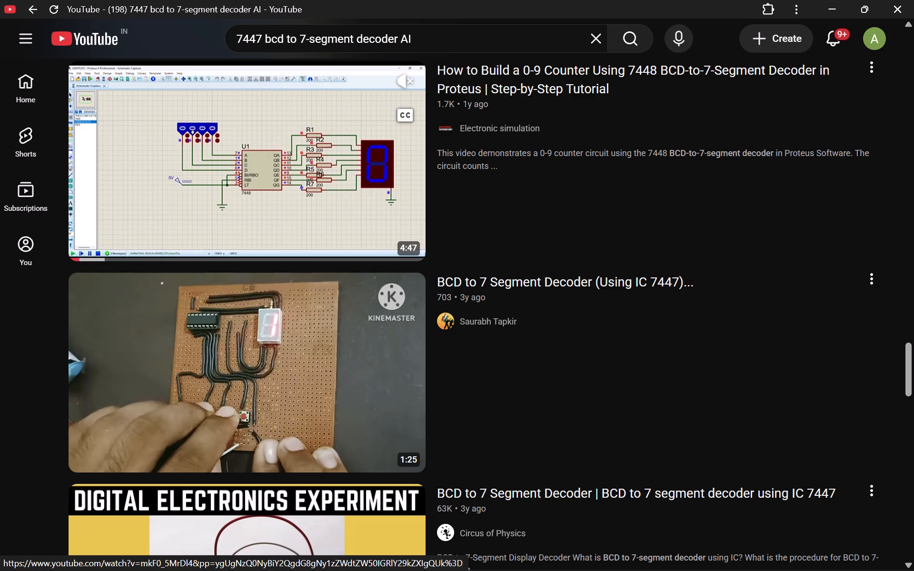
{"action": "scroll", "coordinate": [259, 143], "scroll_direction": "down", "scroll_amount": 8}
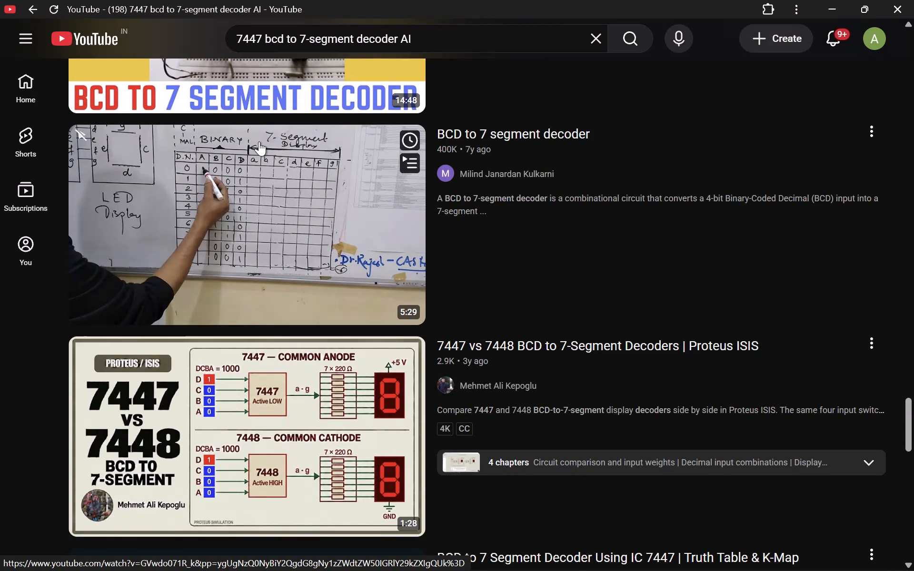
{"action": "scroll", "coordinate": [259, 141], "scroll_direction": "down", "scroll_amount": 6}
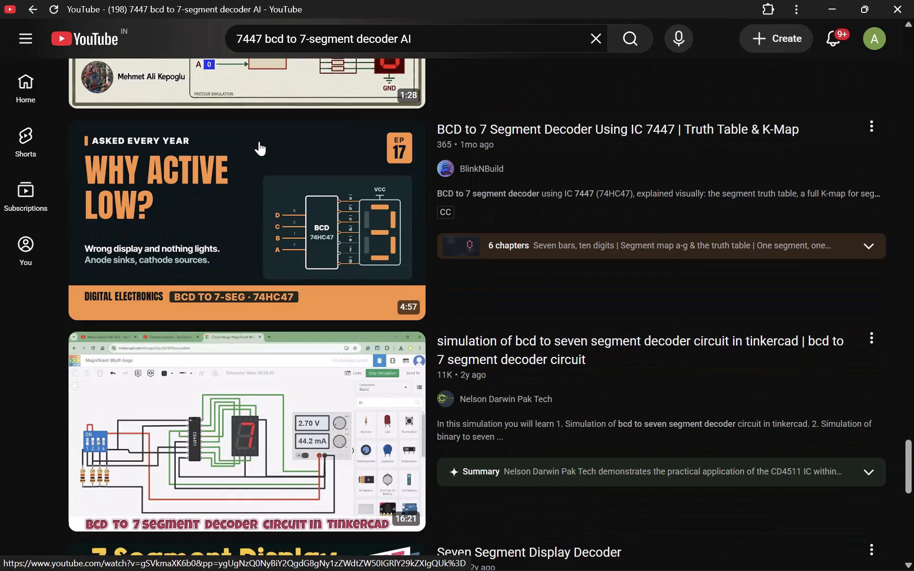
{"action": "scroll", "coordinate": [259, 141], "scroll_direction": "down", "scroll_amount": 4}
{"action": "scroll", "coordinate": [259, 141], "scroll_direction": "up", "scroll_amount": 2}
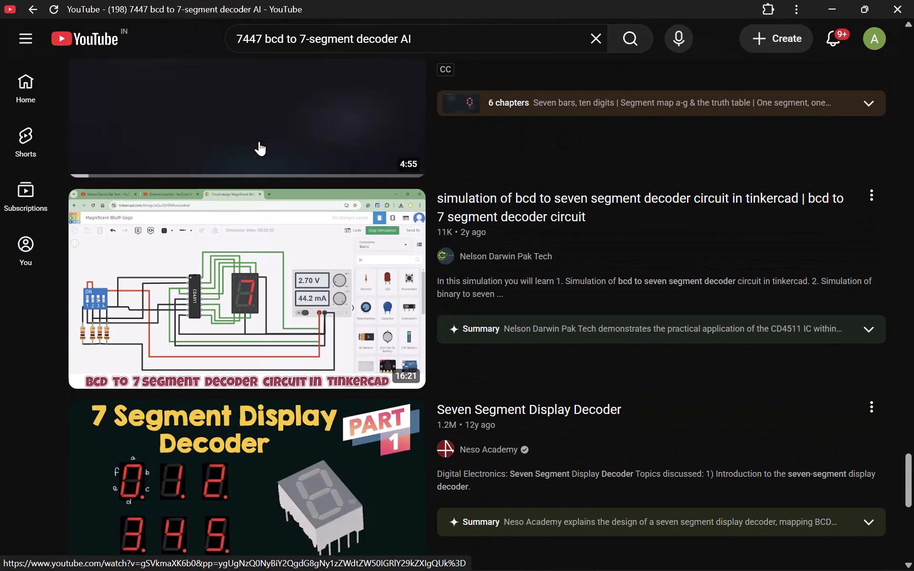
{"action": "scroll", "coordinate": [259, 143], "scroll_direction": "down", "scroll_amount": 1}
{"action": "scroll", "coordinate": [253, 211], "scroll_direction": "down", "scroll_amount": 2}
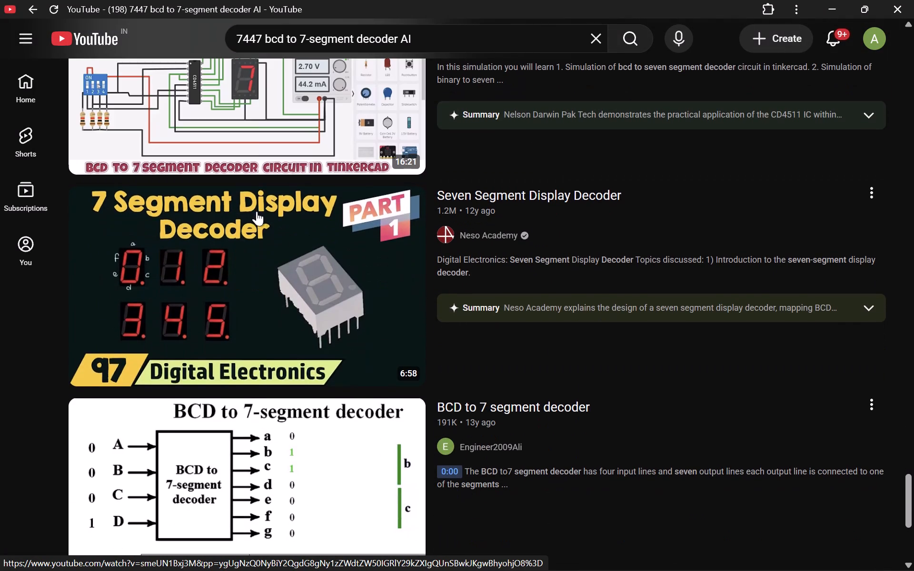
{"action": "scroll", "coordinate": [229, 287], "scroll_direction": "down", "scroll_amount": 4}
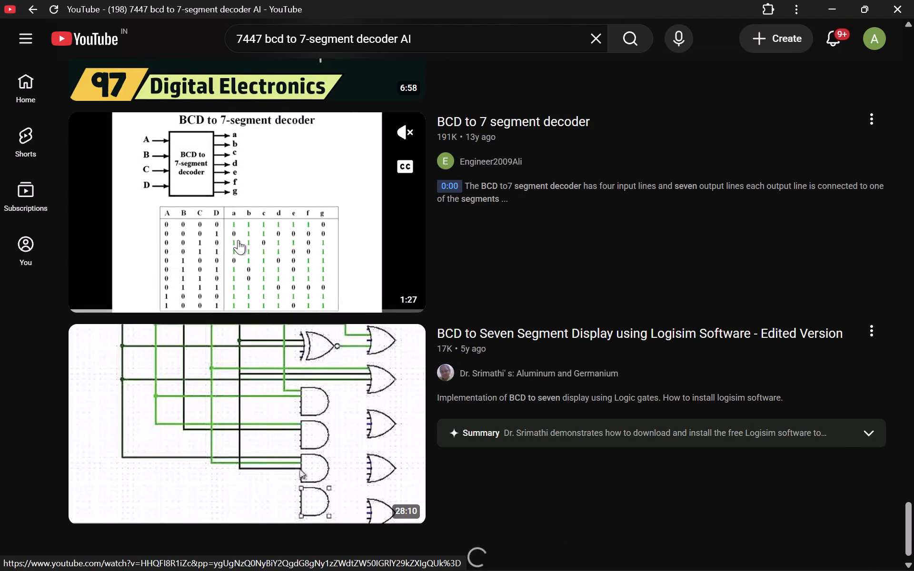
{"action": "scroll", "coordinate": [238, 240], "scroll_direction": "down", "scroll_amount": 3}
{"action": "scroll", "coordinate": [266, 301], "scroll_direction": "down", "scroll_amount": 5}
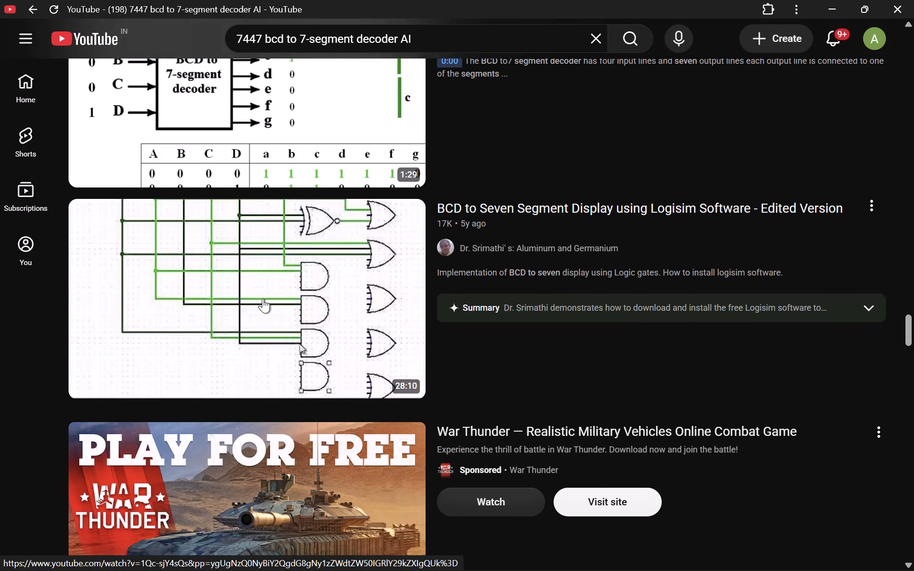
{"action": "scroll", "coordinate": [256, 288], "scroll_direction": "down", "scroll_amount": 8}
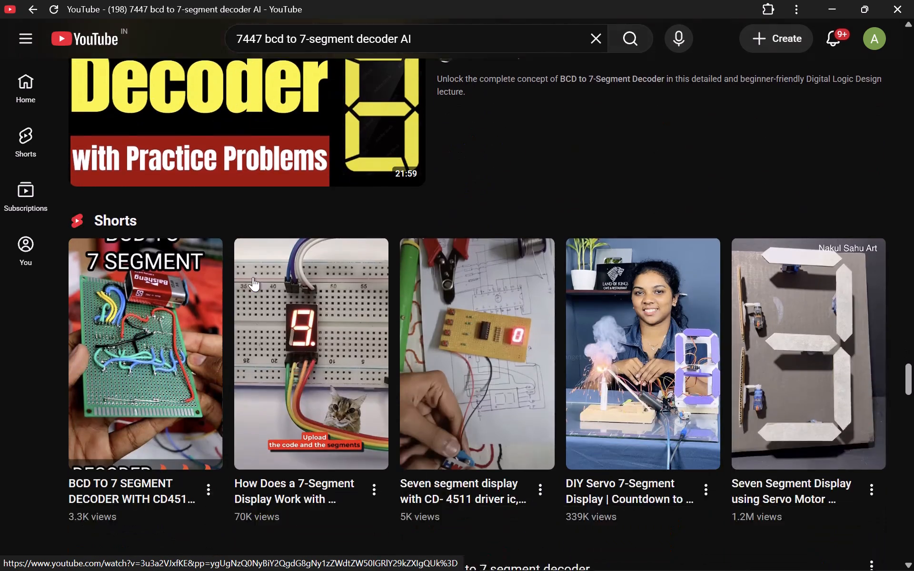
{"action": "scroll", "coordinate": [253, 276], "scroll_direction": "down", "scroll_amount": 11}
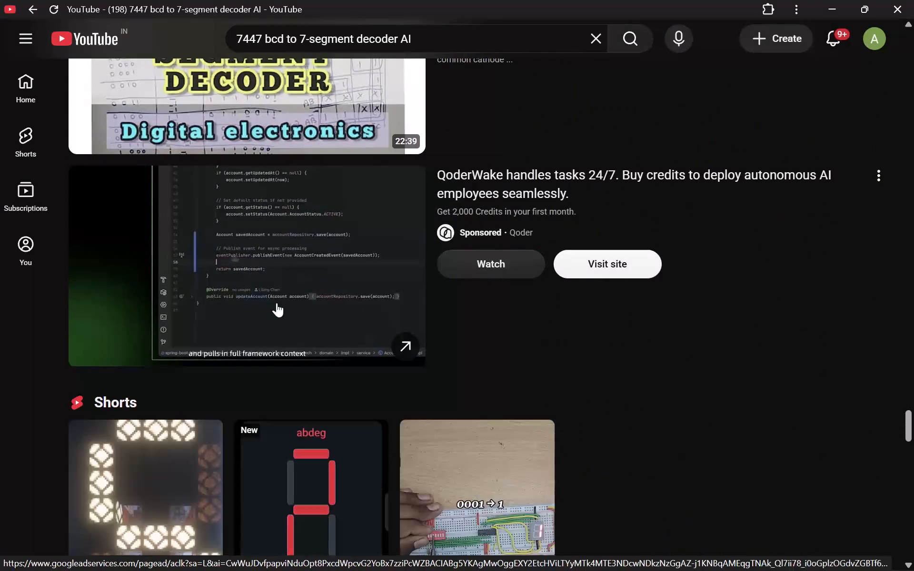
{"action": "scroll", "coordinate": [278, 304], "scroll_direction": "down", "scroll_amount": 10}
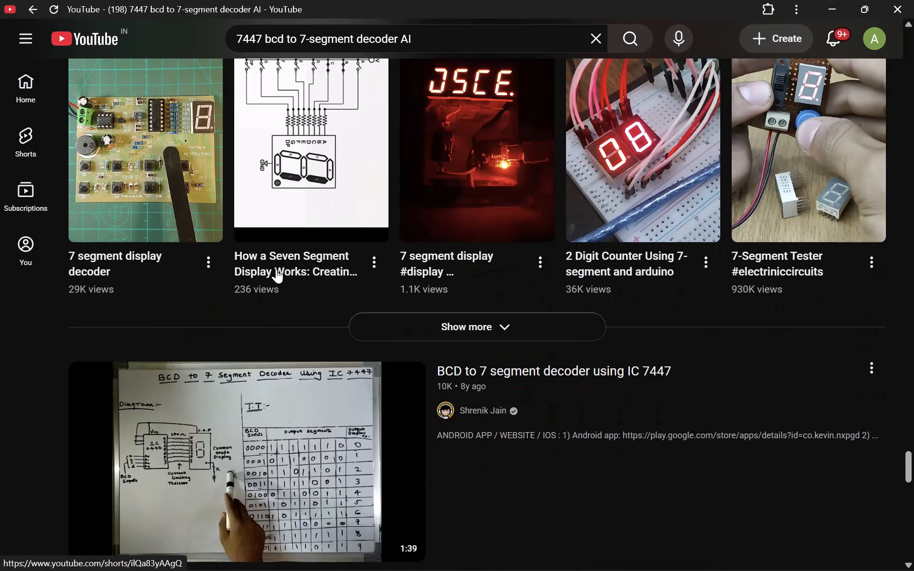
{"action": "scroll", "coordinate": [283, 291], "scroll_direction": "down", "scroll_amount": 4}
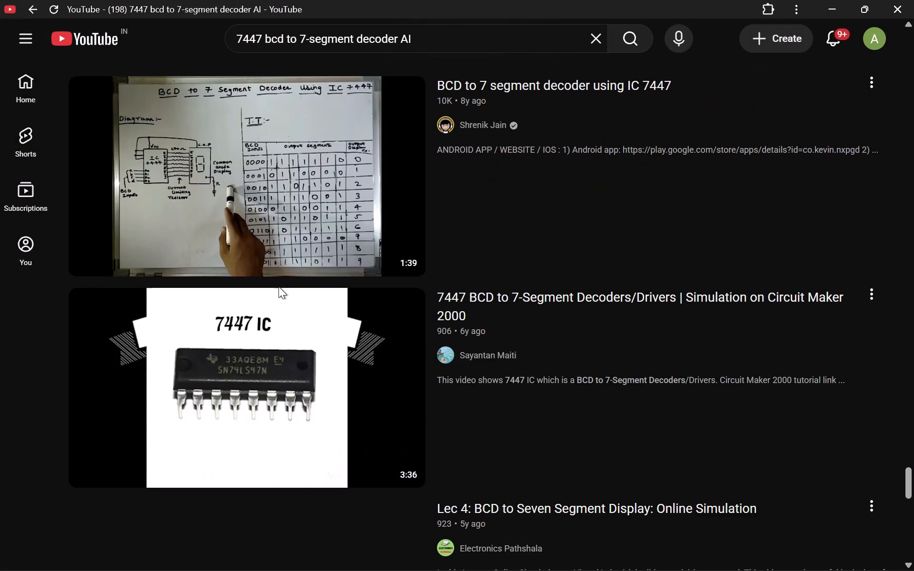
Refine the video search to "7447 bcd to 7-segment decoder ai demonstration".
{"action": "left_click", "coordinate": [486, 41]}
{"action": "key", "text": "space"}
{"action": "type", "text": "demo"}
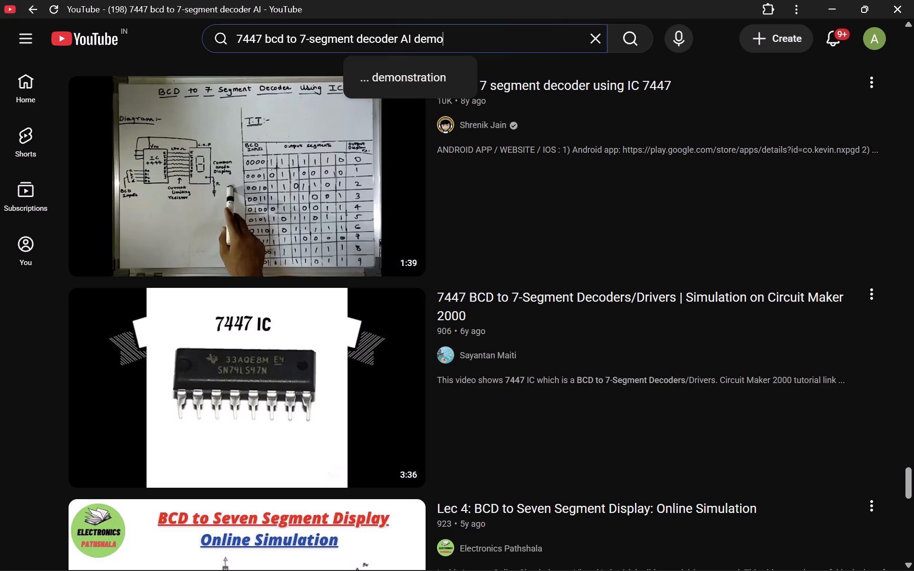
{"action": "key", "text": "Up"}
{"action": "key", "text": "Return"}
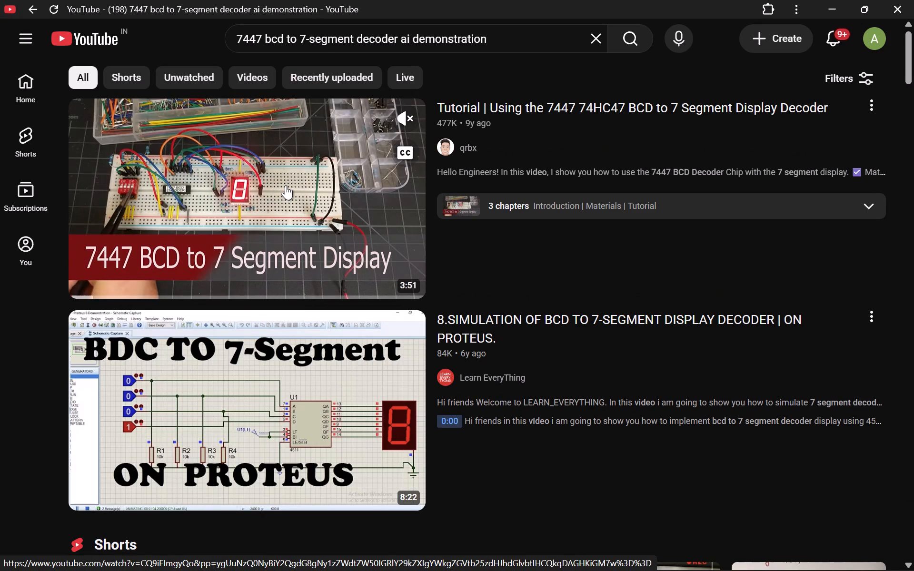
Find and open the video "how to simulate 7447 BCD decoder in Proteus tutorial" from the search results.
{"action": "scroll", "coordinate": [286, 185], "scroll_direction": "down", "scroll_amount": 13}
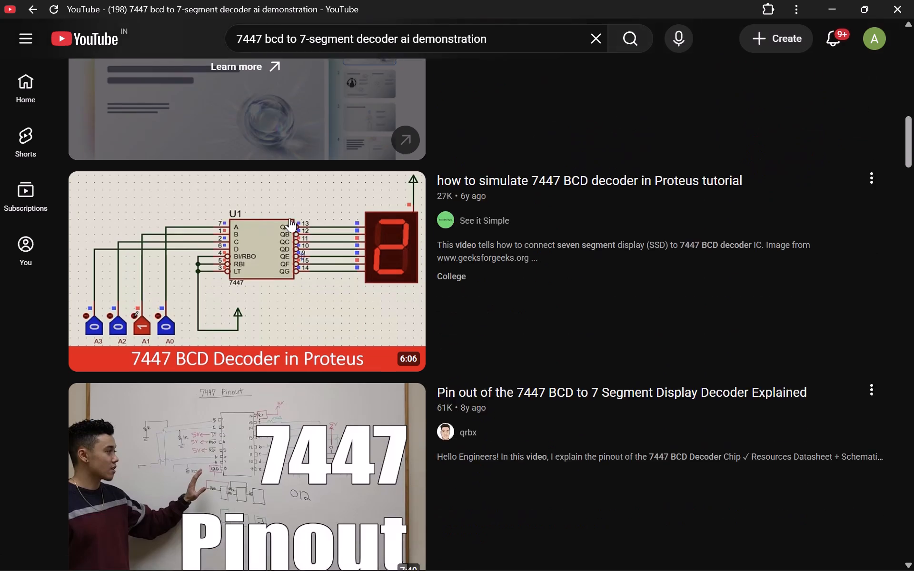
{"action": "scroll", "coordinate": [289, 218], "scroll_direction": "down", "scroll_amount": 2}
{"action": "scroll", "coordinate": [293, 180], "scroll_direction": "up", "scroll_amount": 2}
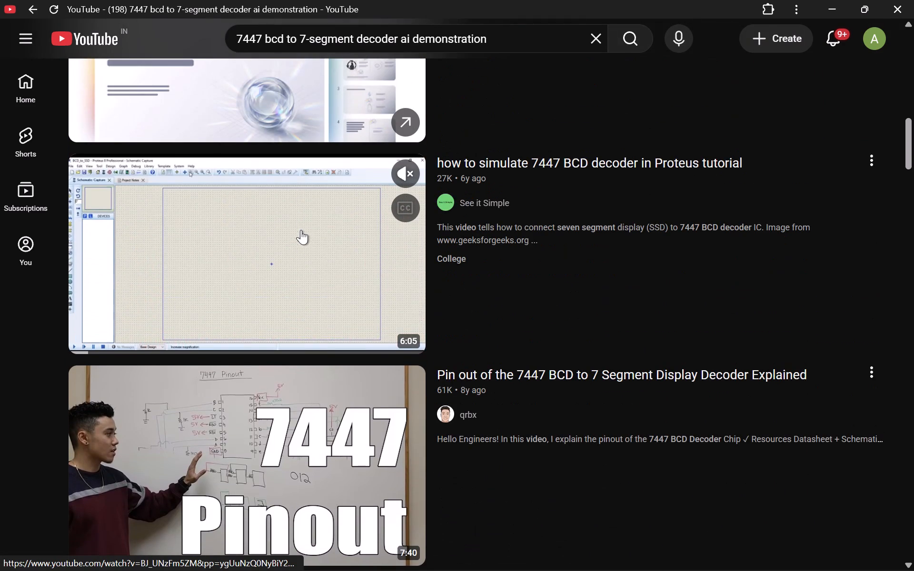
{"action": "left_click", "coordinate": [301, 230]}
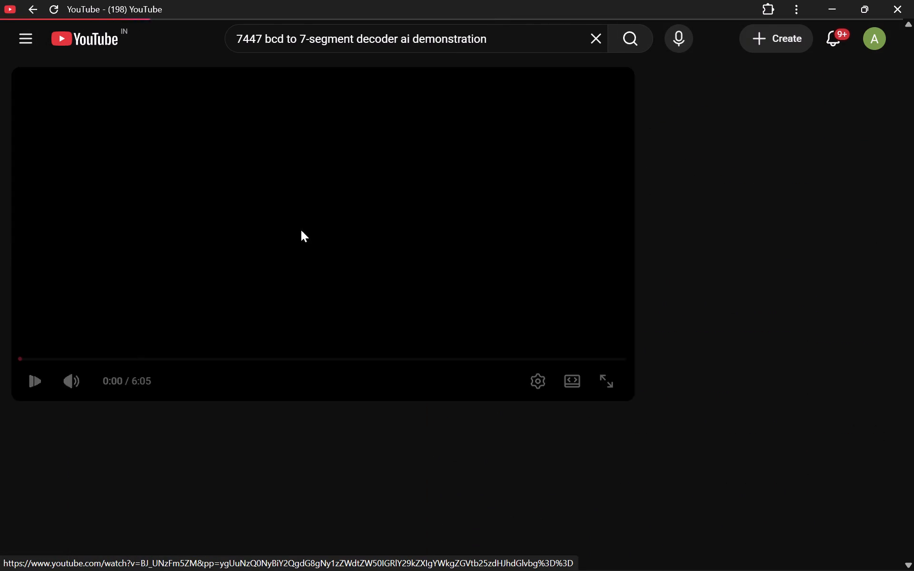
Copy the URL of the "how to simulate 7447 BCD decoder in Proteus tutorial" video.
{"action": "right_click", "coordinate": [308, 227]}
{"action": "left_click", "coordinate": [274, 265]}
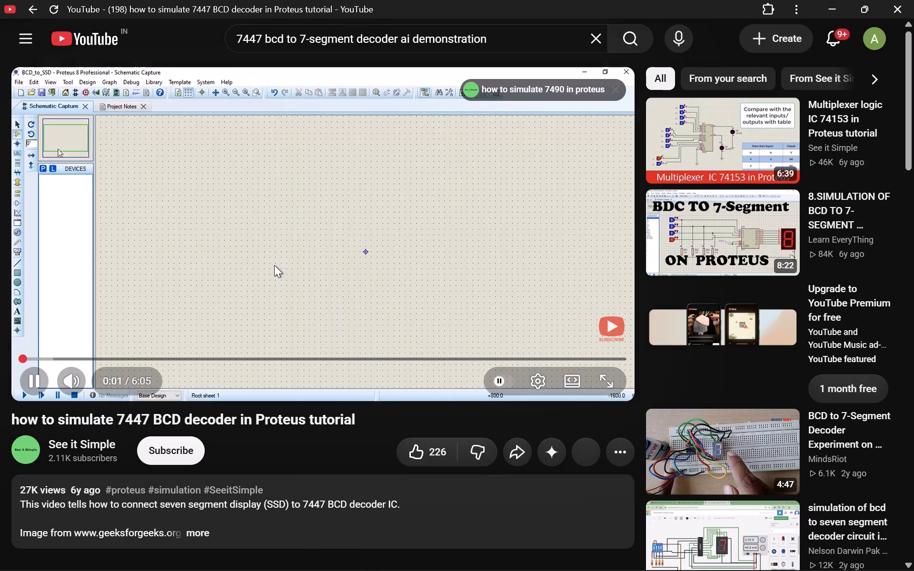
{"action": "right_click", "coordinate": [274, 264]}
{"action": "left_click", "coordinate": [308, 340]}
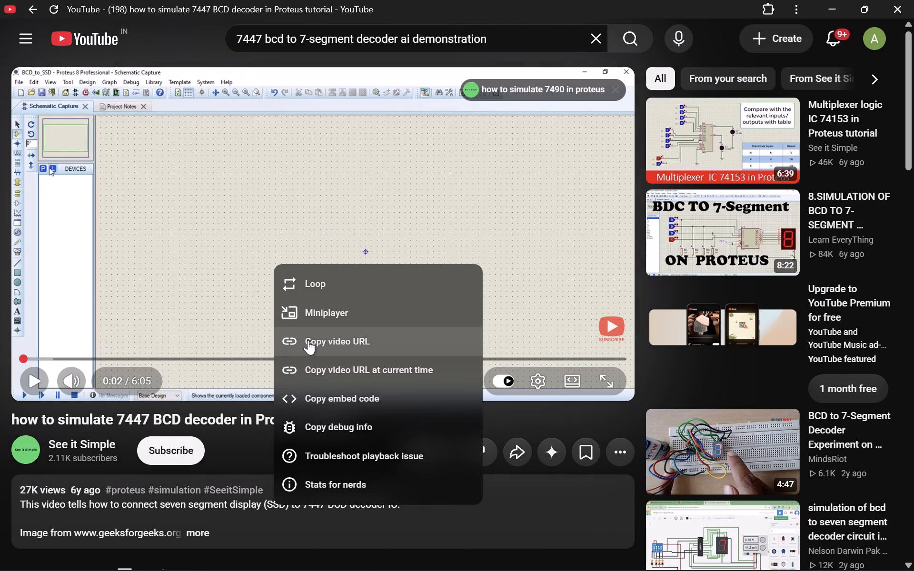
Switch to the Brave browser and open a new tab.
{"action": "key", "text": "alt+Tab"}
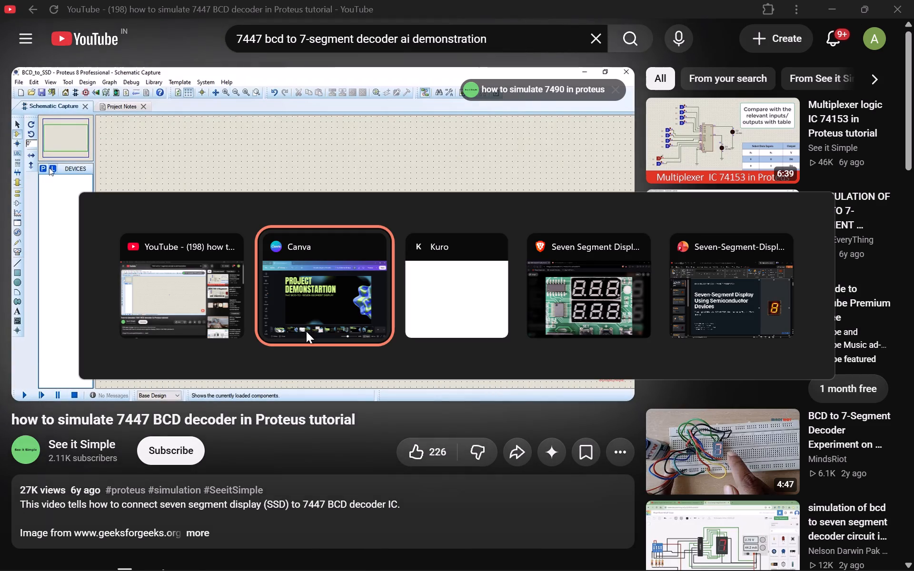
{"action": "key", "text": "alt+Tab"}
{"action": "key", "text": "alt+Tab"}
{"action": "left_click", "coordinate": [380, 11]}
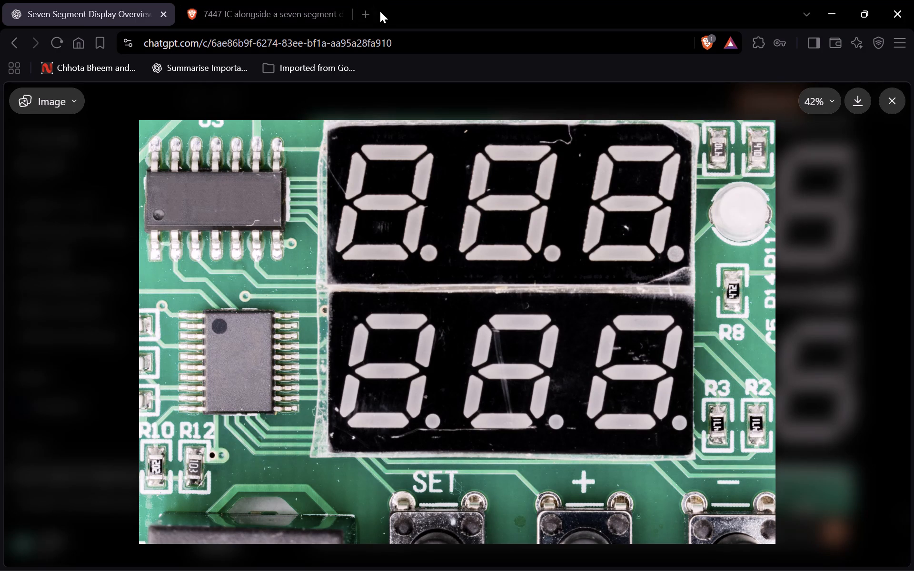
{"action": "left_click", "coordinate": [369, 9]}
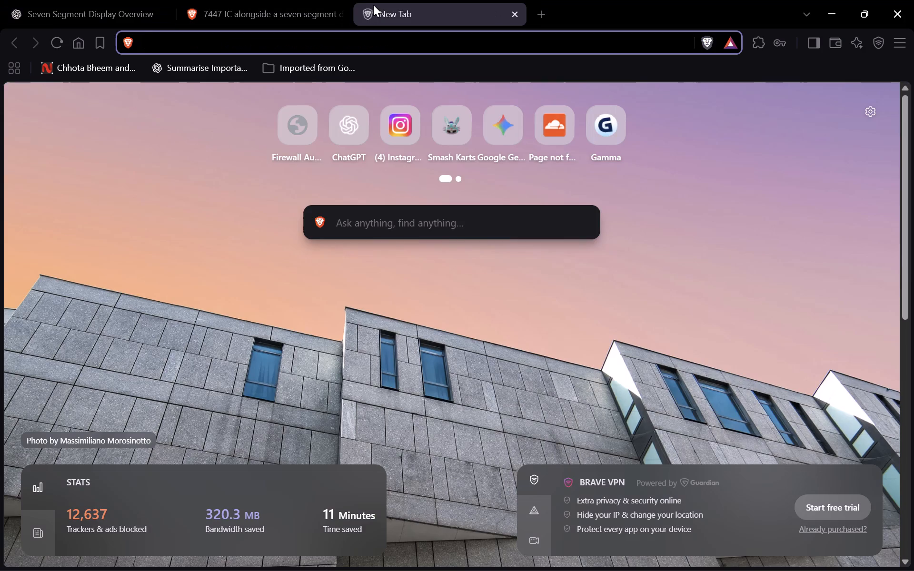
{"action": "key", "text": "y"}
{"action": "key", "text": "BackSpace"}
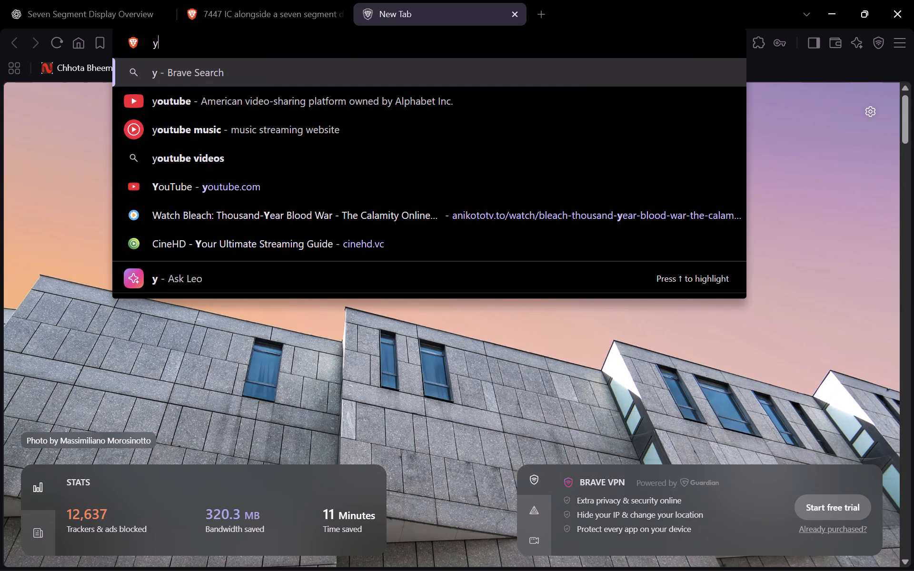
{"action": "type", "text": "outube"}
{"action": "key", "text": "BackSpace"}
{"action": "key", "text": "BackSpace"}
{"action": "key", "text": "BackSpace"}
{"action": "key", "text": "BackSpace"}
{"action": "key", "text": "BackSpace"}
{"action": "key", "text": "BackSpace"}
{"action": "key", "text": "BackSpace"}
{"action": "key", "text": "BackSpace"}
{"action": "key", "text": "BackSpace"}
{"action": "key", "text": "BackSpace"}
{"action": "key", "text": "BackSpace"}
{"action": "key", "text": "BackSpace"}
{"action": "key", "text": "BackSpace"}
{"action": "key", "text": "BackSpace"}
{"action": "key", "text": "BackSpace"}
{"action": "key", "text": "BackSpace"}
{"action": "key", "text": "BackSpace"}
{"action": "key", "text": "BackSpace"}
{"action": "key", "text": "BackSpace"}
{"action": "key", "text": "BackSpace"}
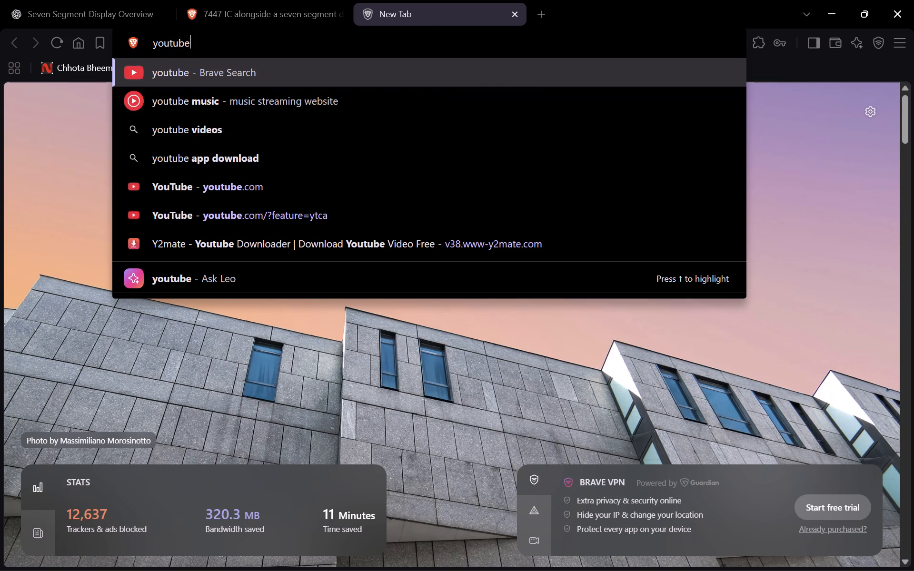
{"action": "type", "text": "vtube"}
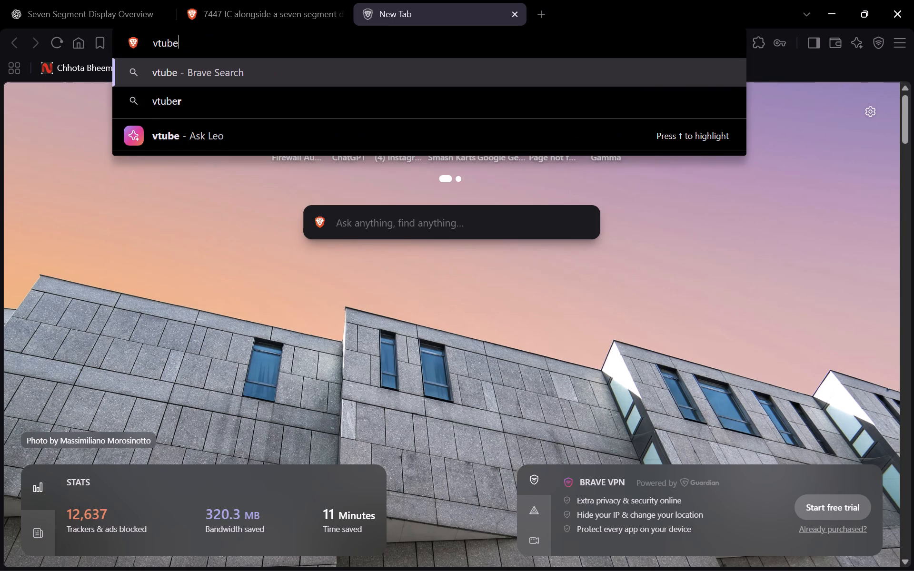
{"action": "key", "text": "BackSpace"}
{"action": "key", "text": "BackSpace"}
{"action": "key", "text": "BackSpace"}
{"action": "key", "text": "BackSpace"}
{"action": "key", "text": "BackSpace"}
Enter "youtube video" in the address bar and open the suggested Y2mate YouTube Downloader site.
{"action": "type", "text": "youtube"}
{"action": "key", "text": "space"}
{"action": "type", "text": "video"}
{"action": "key", "text": "Down"}
{"action": "key", "text": "Down"}
{"action": "key", "text": "Down"}
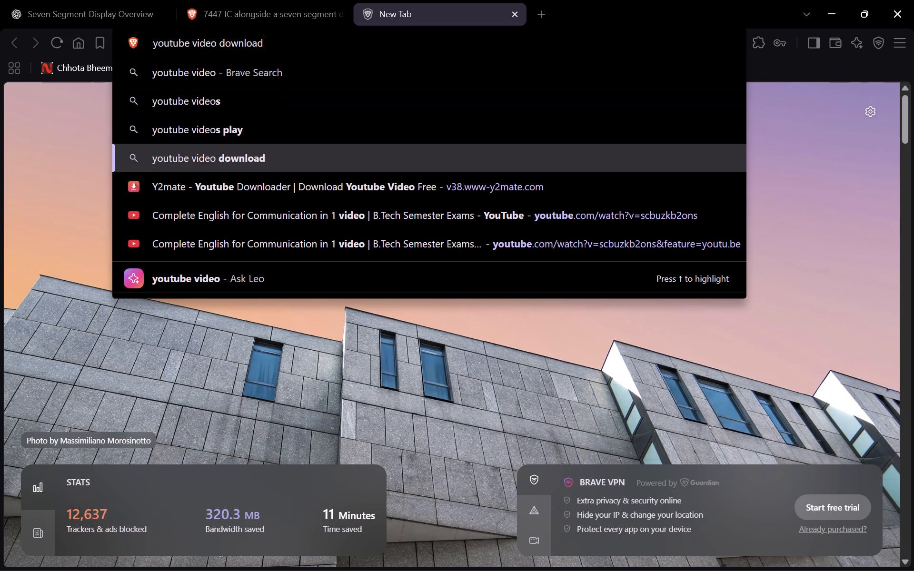
{"action": "key", "text": "Down"}
{"action": "key", "text": "Return"}
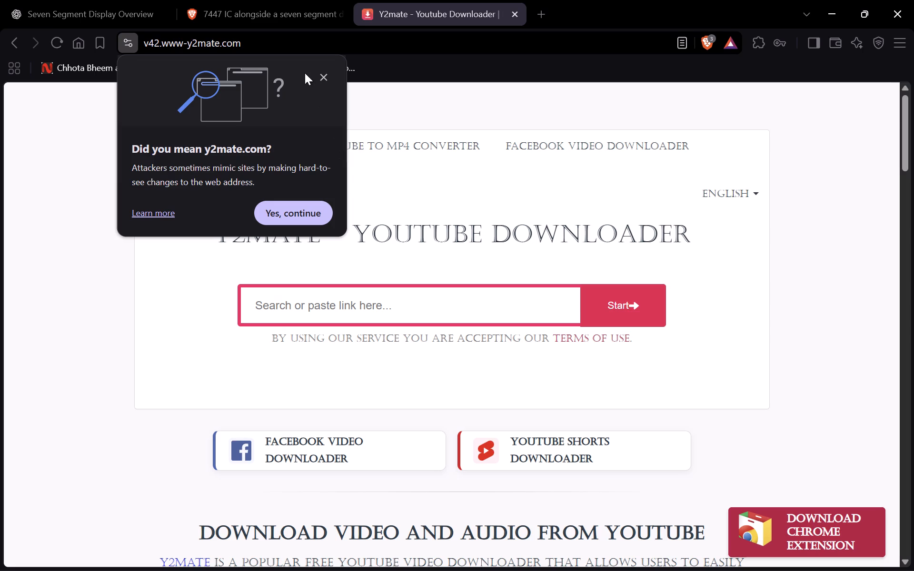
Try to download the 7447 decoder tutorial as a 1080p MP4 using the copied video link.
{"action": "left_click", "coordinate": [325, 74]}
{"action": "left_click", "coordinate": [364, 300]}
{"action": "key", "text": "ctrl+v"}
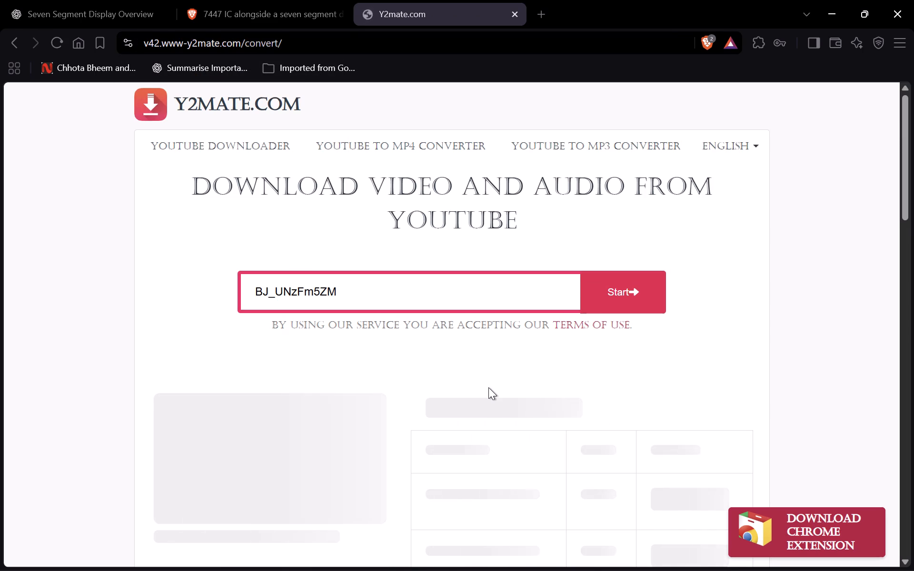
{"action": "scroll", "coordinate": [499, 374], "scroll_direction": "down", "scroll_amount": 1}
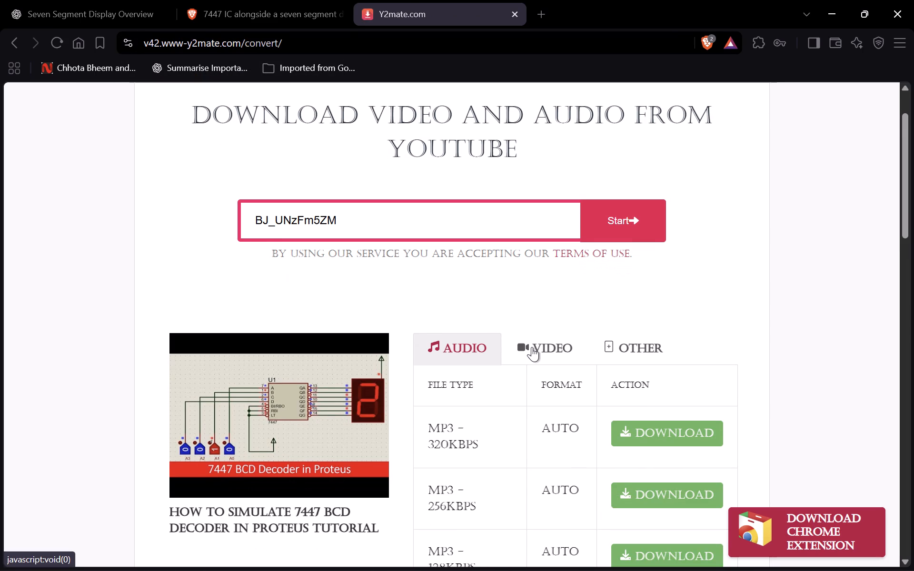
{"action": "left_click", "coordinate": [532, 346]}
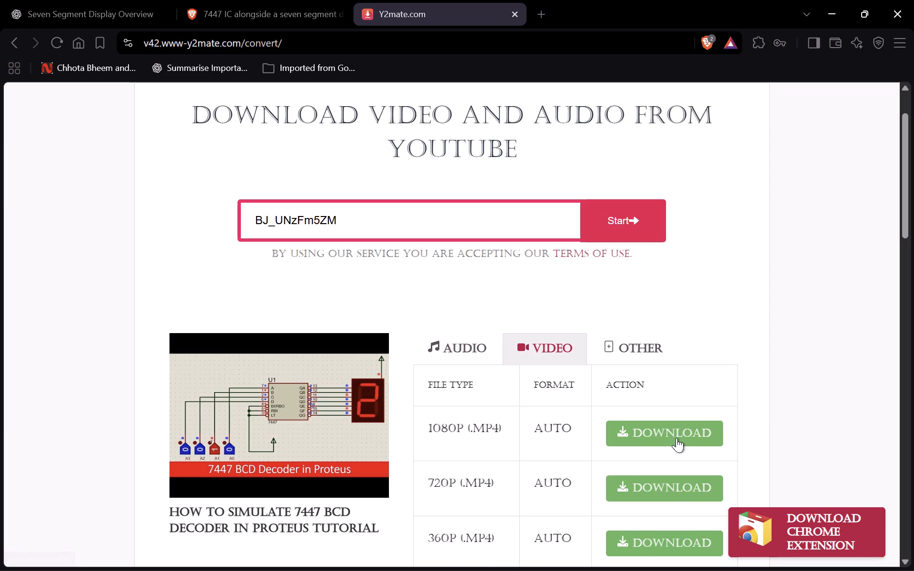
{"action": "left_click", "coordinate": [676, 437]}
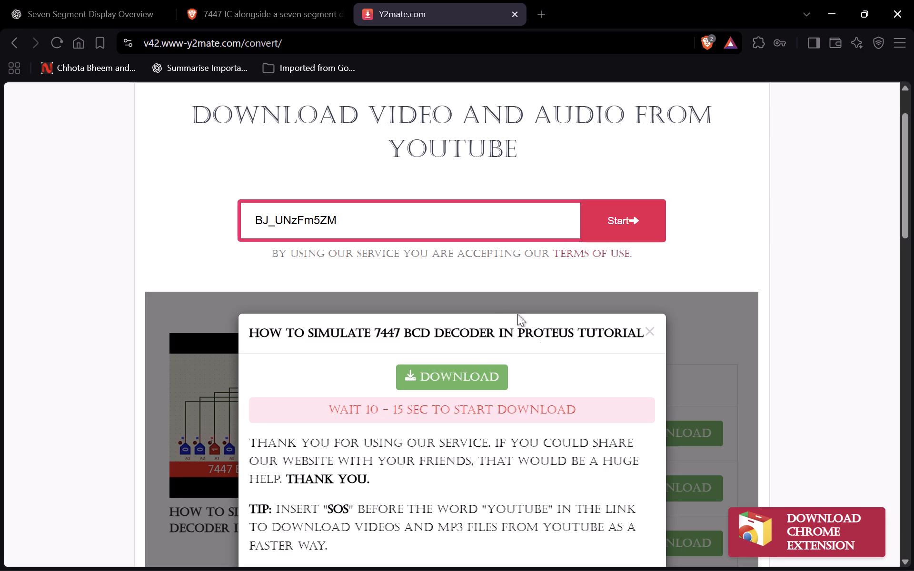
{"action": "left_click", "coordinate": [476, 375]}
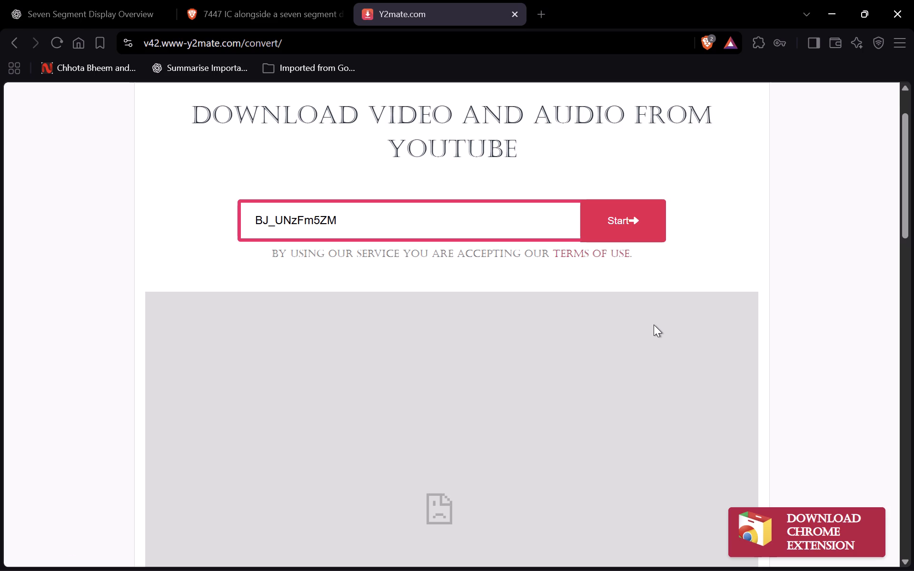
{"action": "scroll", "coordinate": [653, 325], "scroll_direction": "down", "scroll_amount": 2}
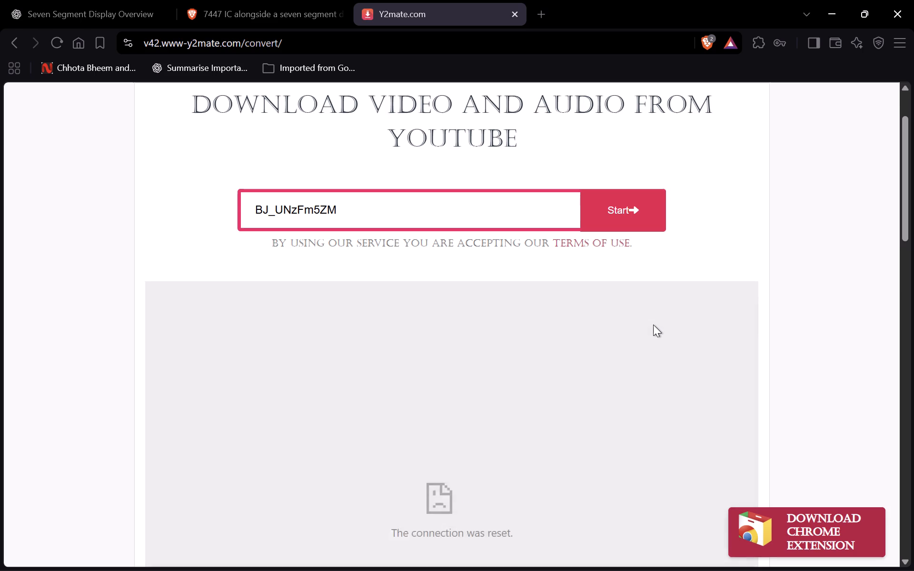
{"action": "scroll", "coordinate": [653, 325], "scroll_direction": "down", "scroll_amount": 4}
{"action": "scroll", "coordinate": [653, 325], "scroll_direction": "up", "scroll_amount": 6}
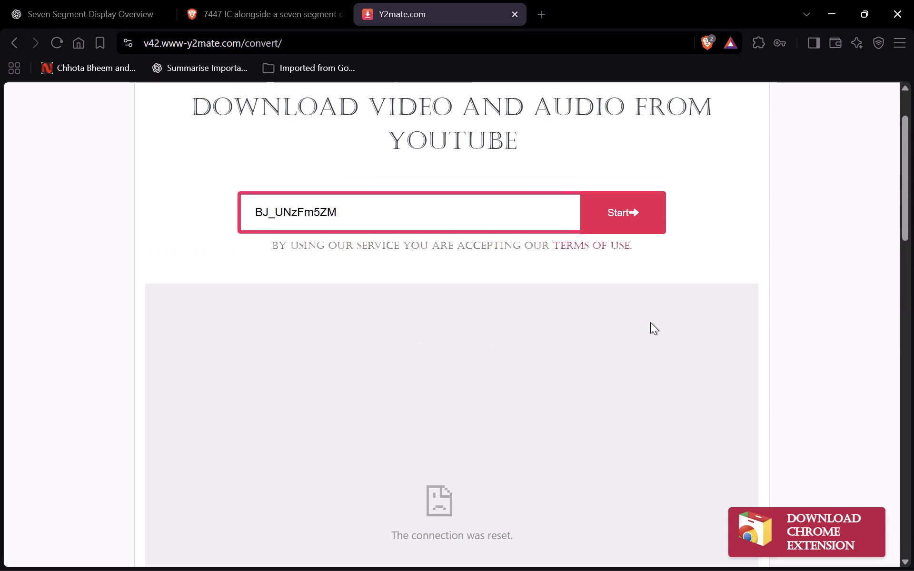
Resubmit the copied video link in the Y2mate downloader to reload its download options.
{"action": "left_click", "coordinate": [637, 233]}
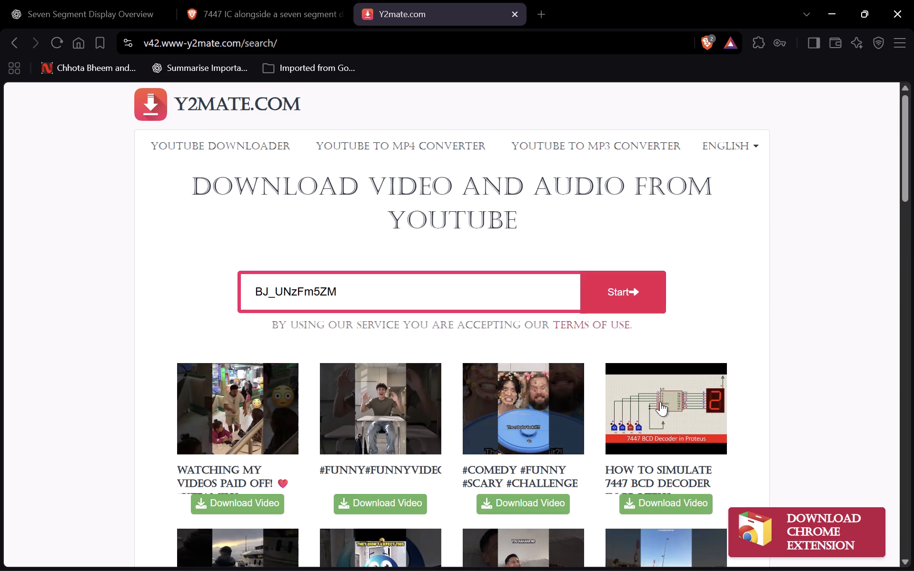
{"action": "left_click", "coordinate": [526, 306]}
{"action": "key", "text": "shift+a"}
{"action": "key", "text": "ctrl+a"}
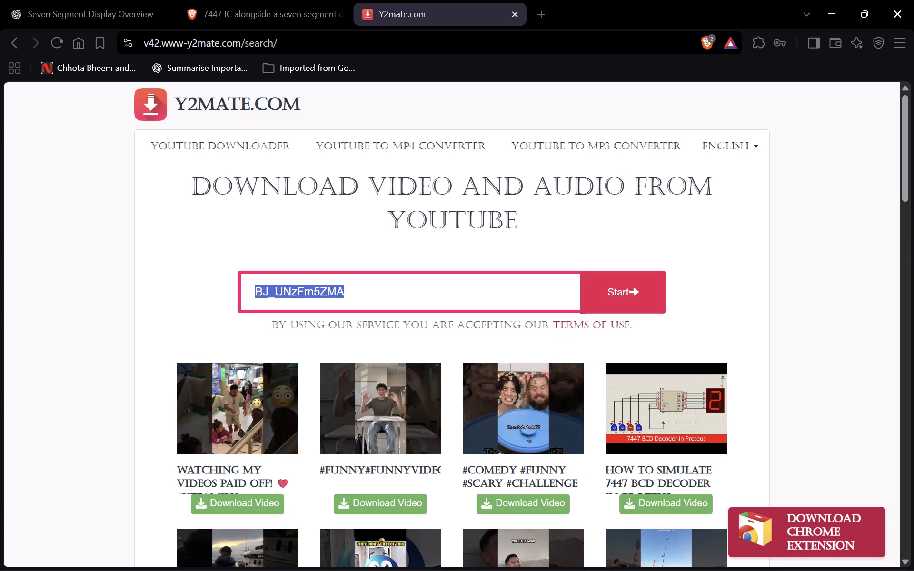
{"action": "key", "text": "BackSpace"}
{"action": "key", "text": "ctrl+v"}
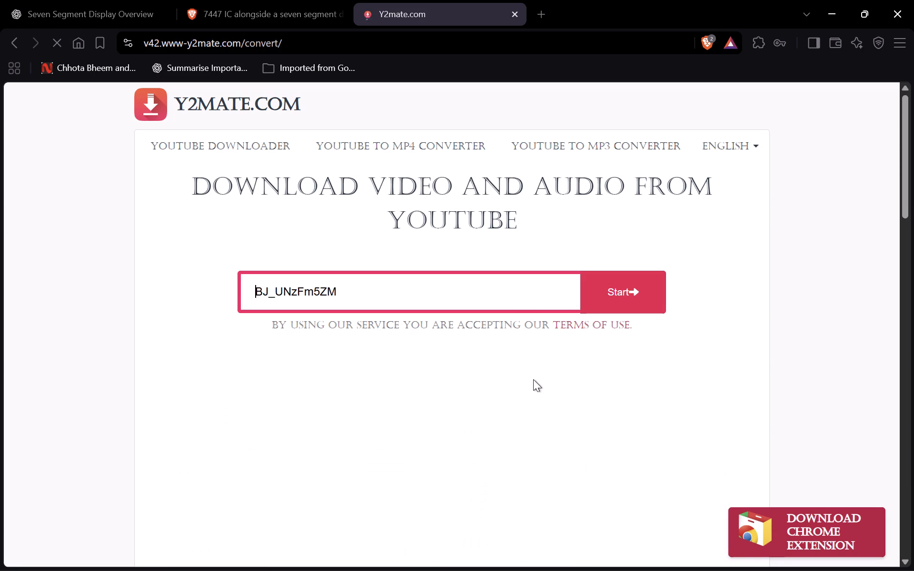
Download the tutorial using the 1080p (.mp4) video option and save the file in the Videos folder.
{"action": "left_click", "coordinate": [553, 410]}
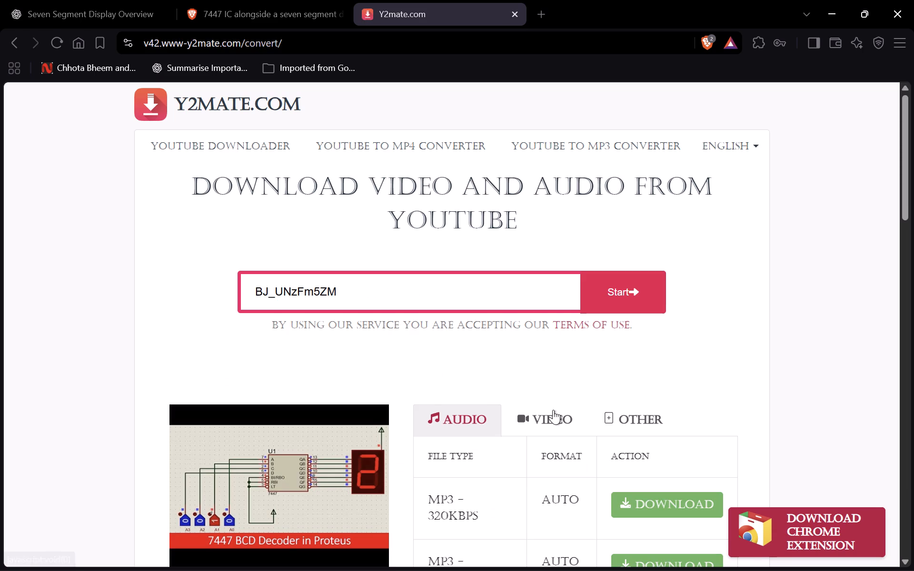
{"action": "scroll", "coordinate": [547, 379], "scroll_direction": "down", "scroll_amount": 2}
{"action": "left_click", "coordinate": [634, 361]}
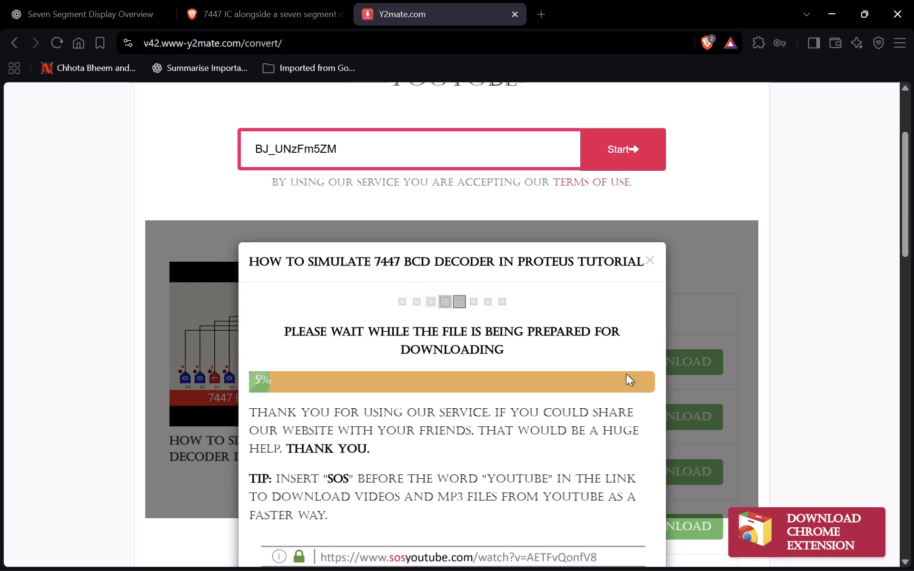
{"action": "scroll", "coordinate": [454, 409], "scroll_direction": "down", "scroll_amount": 1}
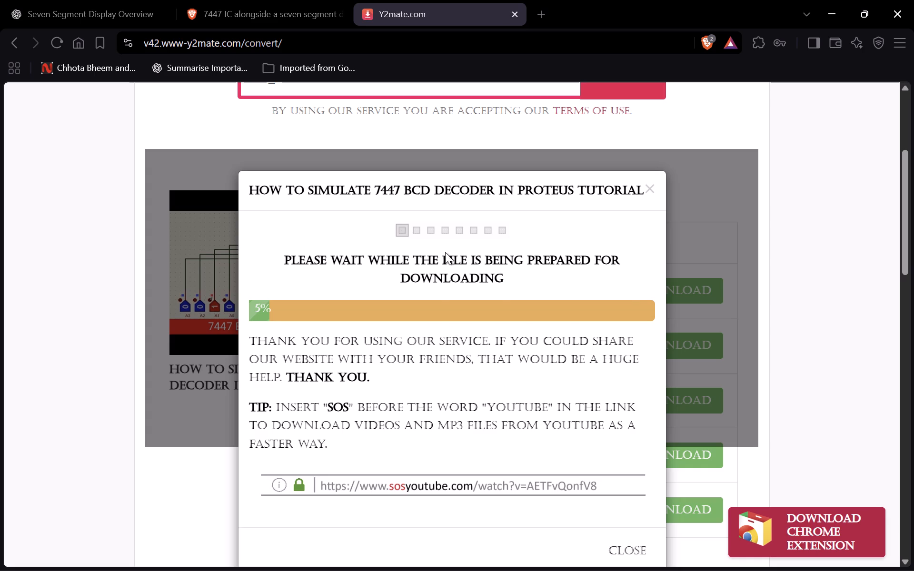
{"action": "left_click", "coordinate": [446, 235]}
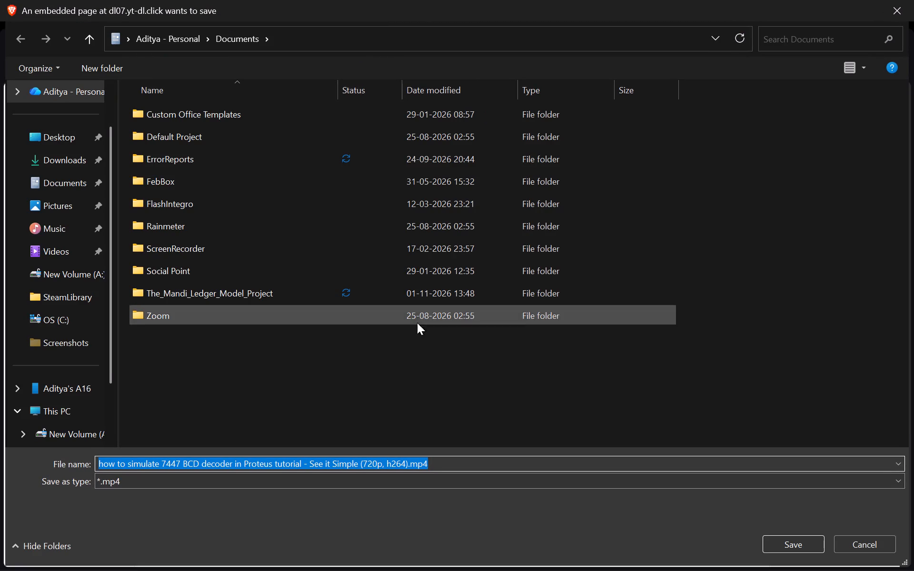
{"action": "left_click", "coordinate": [68, 243]}
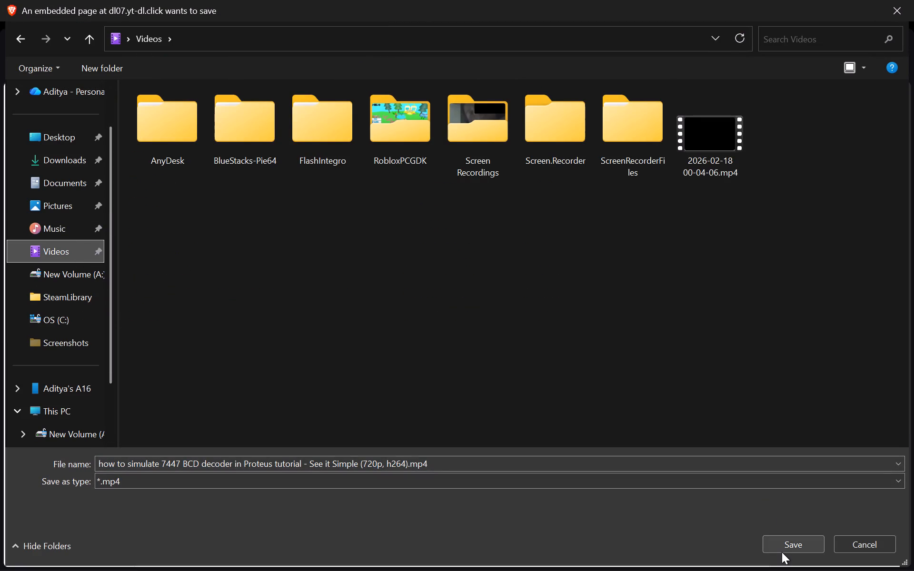
{"action": "left_click", "coordinate": [782, 549]}
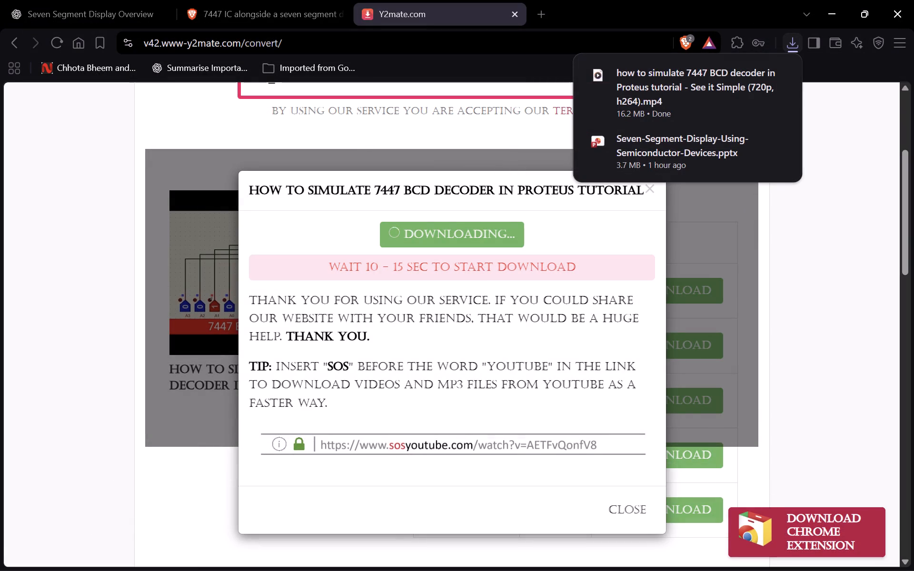
Switch to Canva and upload the downloaded 7447 BCD decoder tutorial video from the Videos folder.
{"action": "key", "text": "alt+Tab"}
{"action": "key", "text": "alt+Tab"}
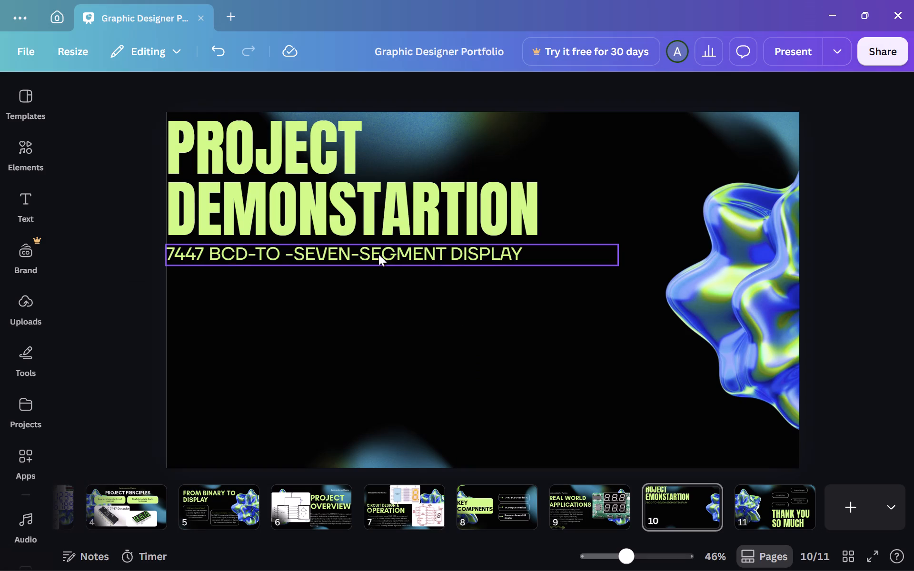
{"action": "left_click", "coordinate": [35, 308]}
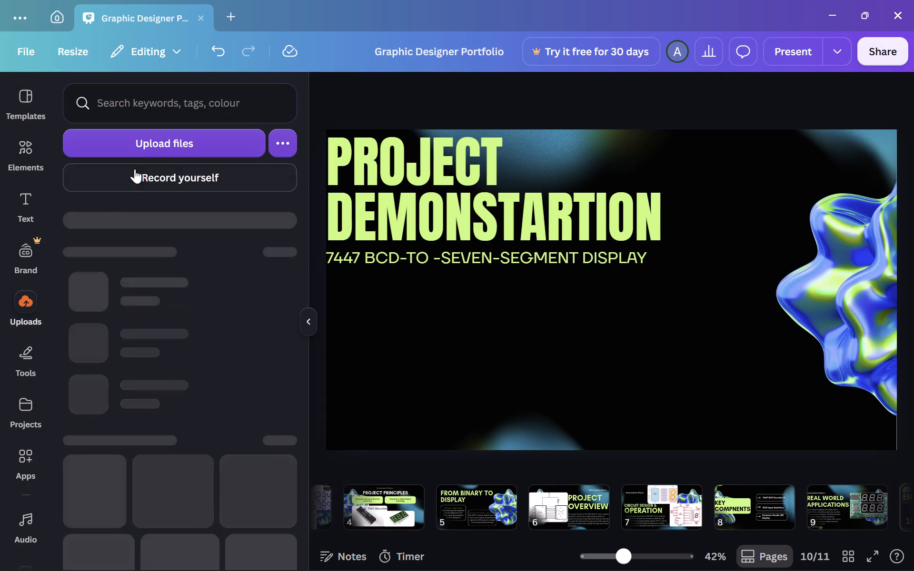
{"action": "left_click", "coordinate": [138, 152]}
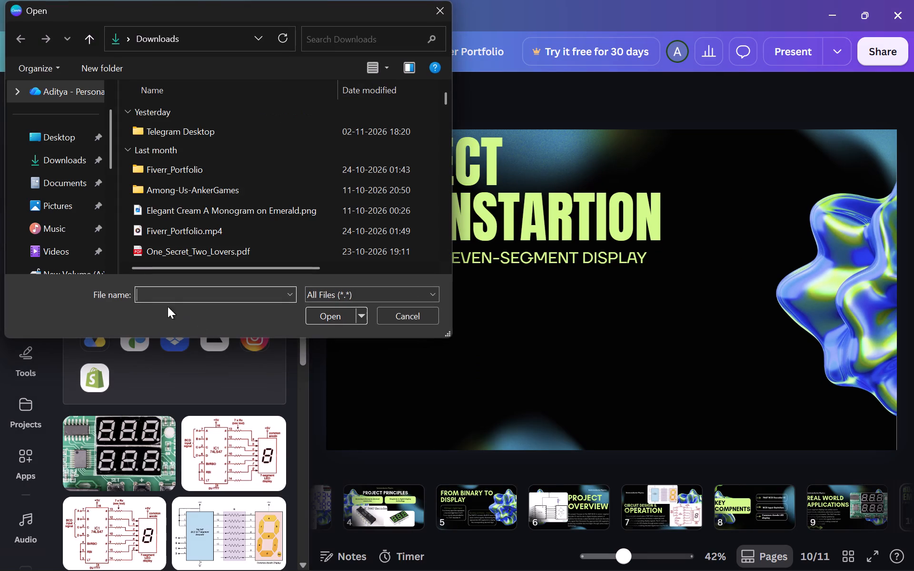
{"action": "left_click", "coordinate": [63, 244]}
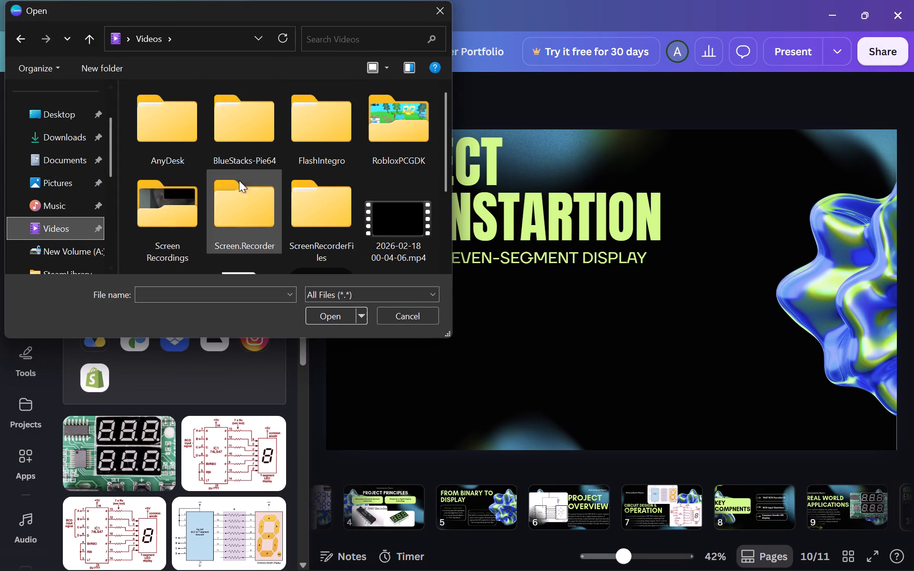
{"action": "scroll", "coordinate": [245, 174], "scroll_direction": "down", "scroll_amount": 5}
{"action": "left_click", "coordinate": [240, 204]}
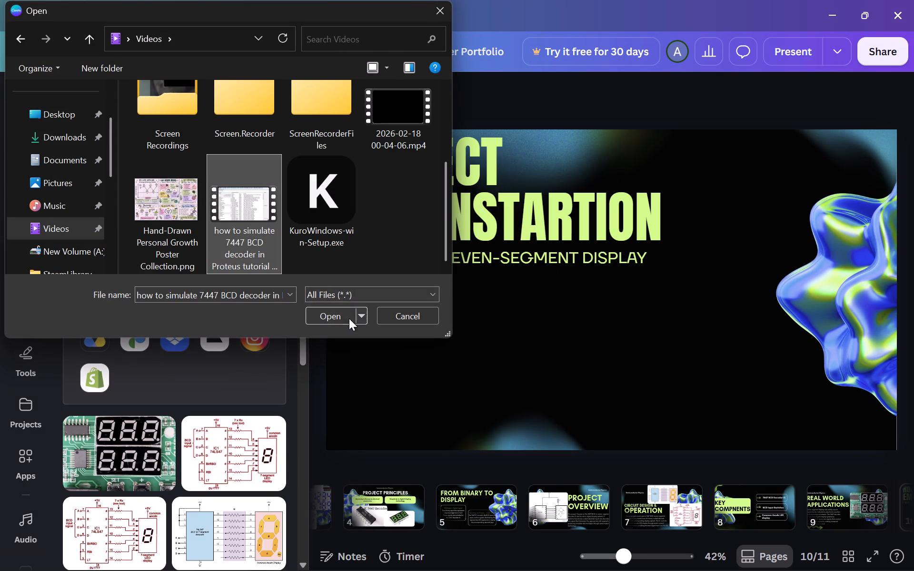
{"action": "left_click", "coordinate": [339, 315]}
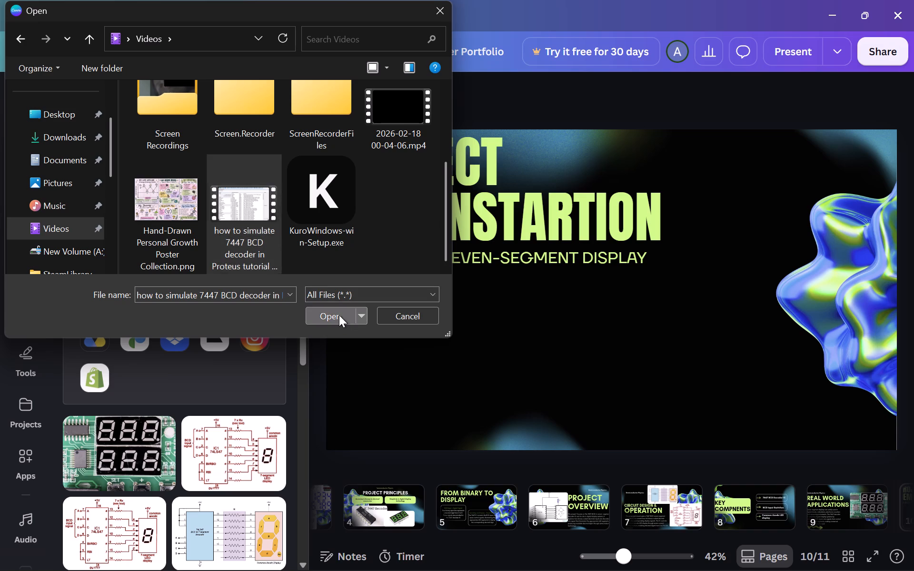
{"action": "left_click", "coordinate": [305, 331]}
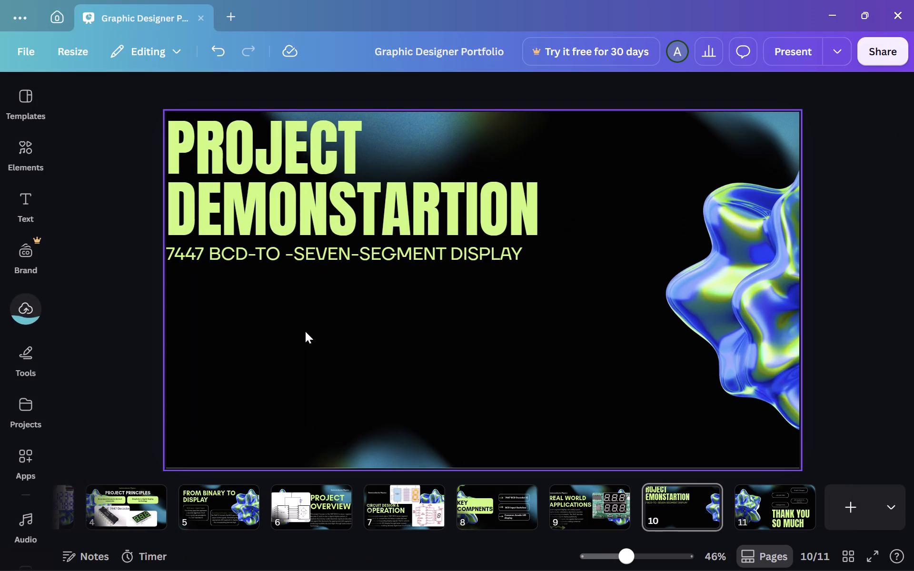
Insert the uploaded 7447 decoder tutorial video onto page 10.
{"action": "left_click", "coordinate": [38, 301]}
{"action": "left_click", "coordinate": [102, 292]}
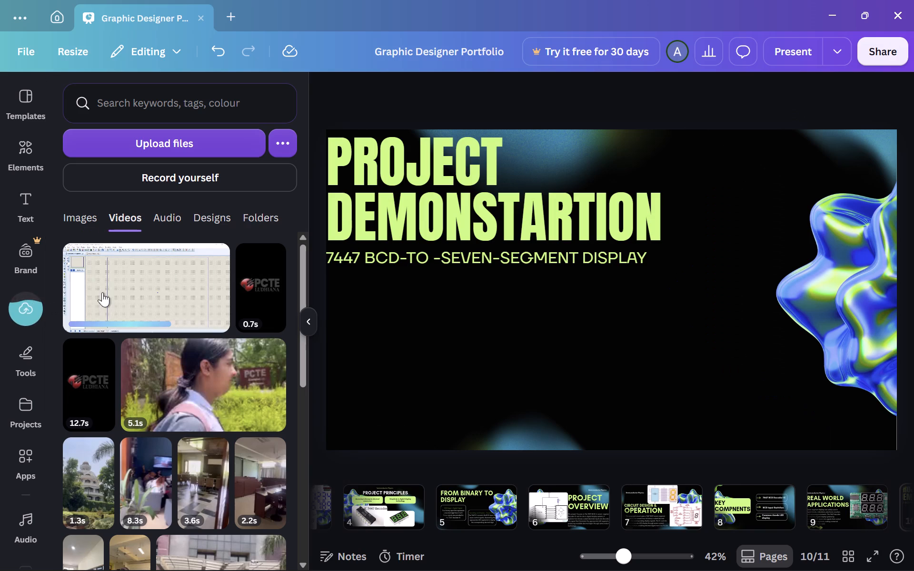
{"action": "left_click", "coordinate": [307, 328]}
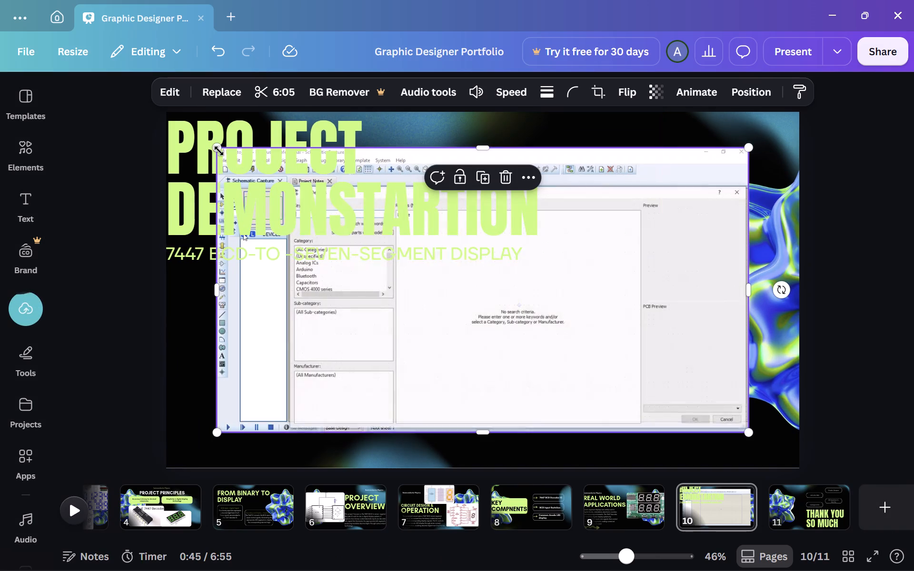
Shrink the tutorial video and place it in the empty area below the 7447 BCD-to-seven-segment subtitle.
{"action": "left_click_drag", "start_coordinate": [217, 148], "coordinate": [405, 298]}
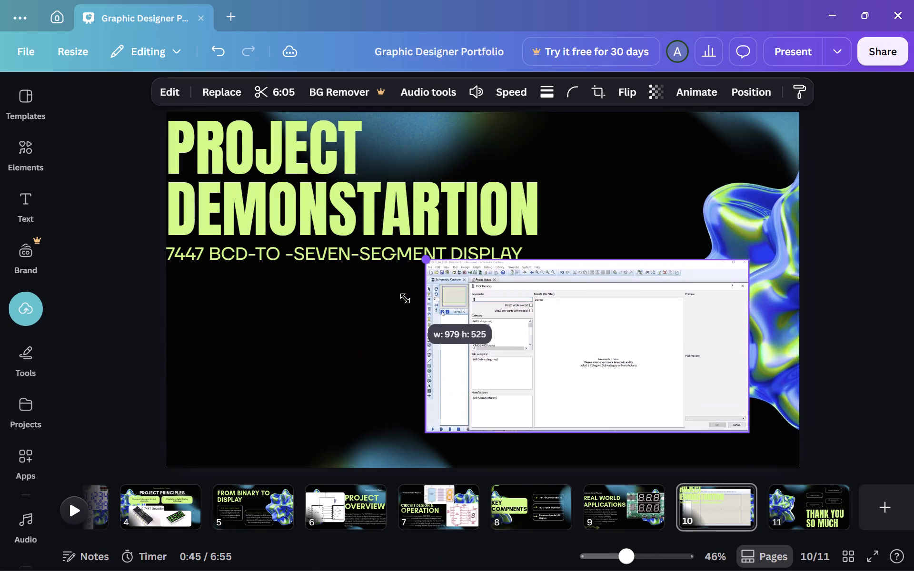
{"action": "left_click_drag", "start_coordinate": [405, 298], "coordinate": [420, 305]}
{"action": "left_click_drag", "start_coordinate": [544, 345], "coordinate": [466, 345]}
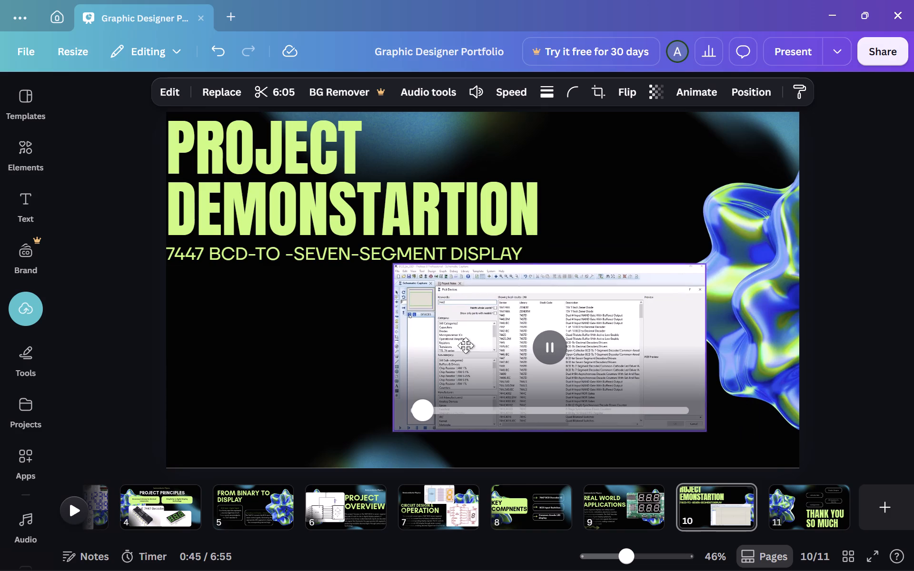
{"action": "left_click_drag", "start_coordinate": [466, 345], "coordinate": [324, 360]}
{"action": "left_click_drag", "start_coordinate": [529, 366], "coordinate": [571, 366]}
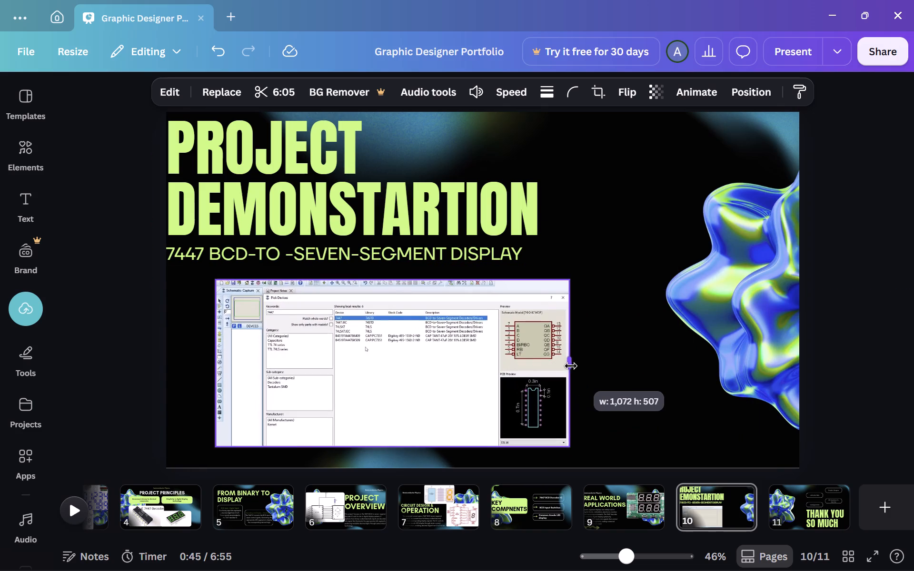
{"action": "left_click_drag", "start_coordinate": [571, 366], "coordinate": [519, 360]}
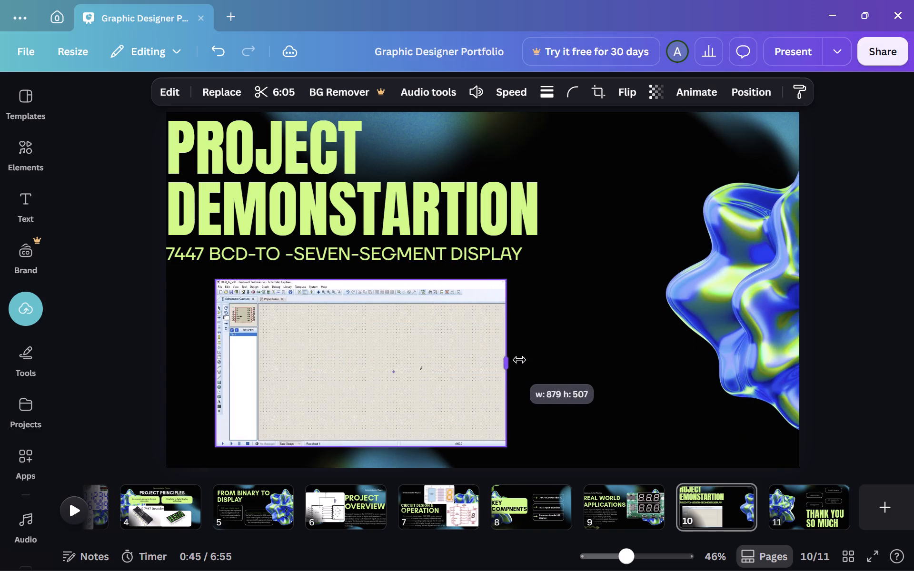
{"action": "left_click_drag", "start_coordinate": [519, 360], "coordinate": [522, 360]}
{"action": "left_click_drag", "start_coordinate": [525, 277], "coordinate": [557, 271]}
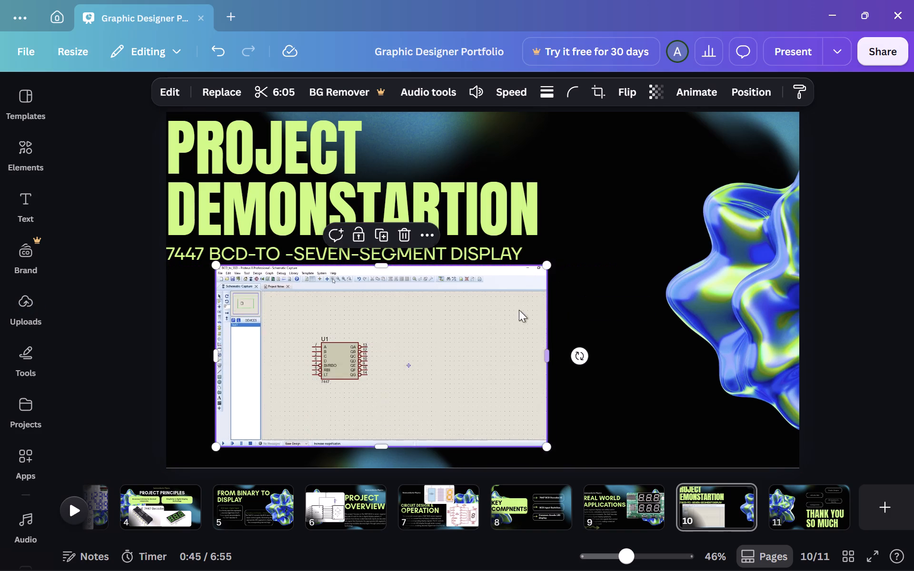
{"action": "left_click_drag", "start_coordinate": [458, 346], "coordinate": [402, 362]}
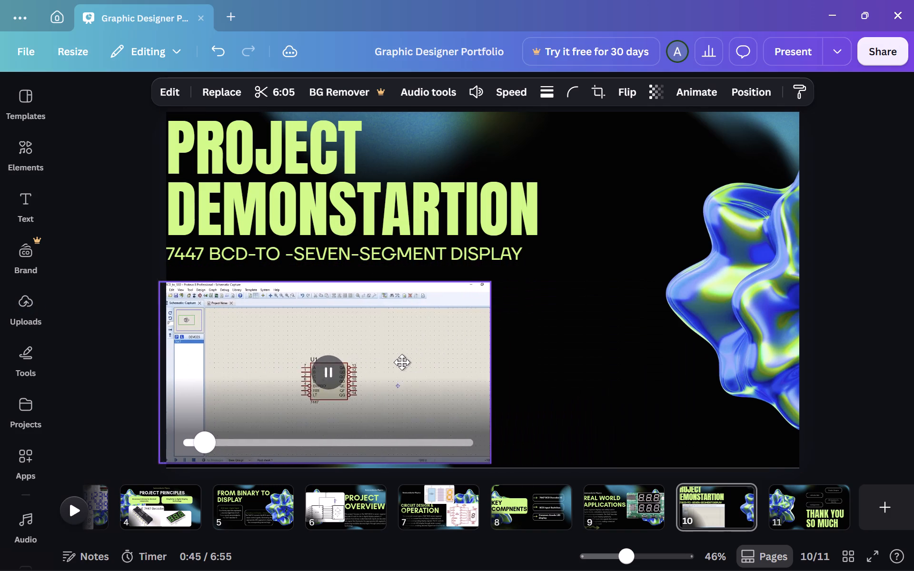
{"action": "left_click_drag", "start_coordinate": [402, 362], "coordinate": [417, 349]}
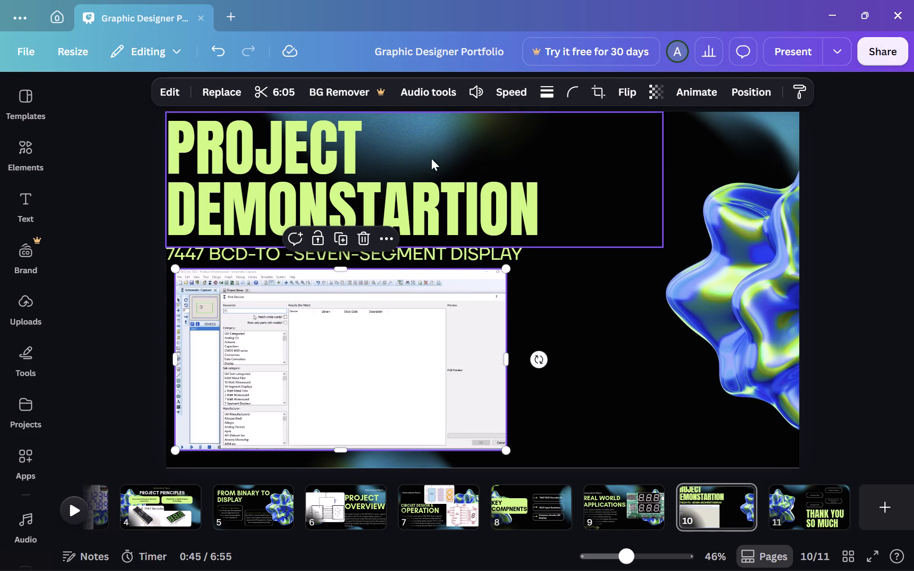
Set the font size of the PROJECT DEMONSTARTION title to 120.
{"action": "left_click", "coordinate": [373, 184]}
{"action": "left_click", "coordinate": [313, 85]}
{"action": "left_click_drag", "start_coordinate": [307, 86], "coordinate": [293, 89]}
{"action": "key", "text": "BackSpace"}
{"action": "type", "text": "120"}
{"action": "key", "text": "Return"}
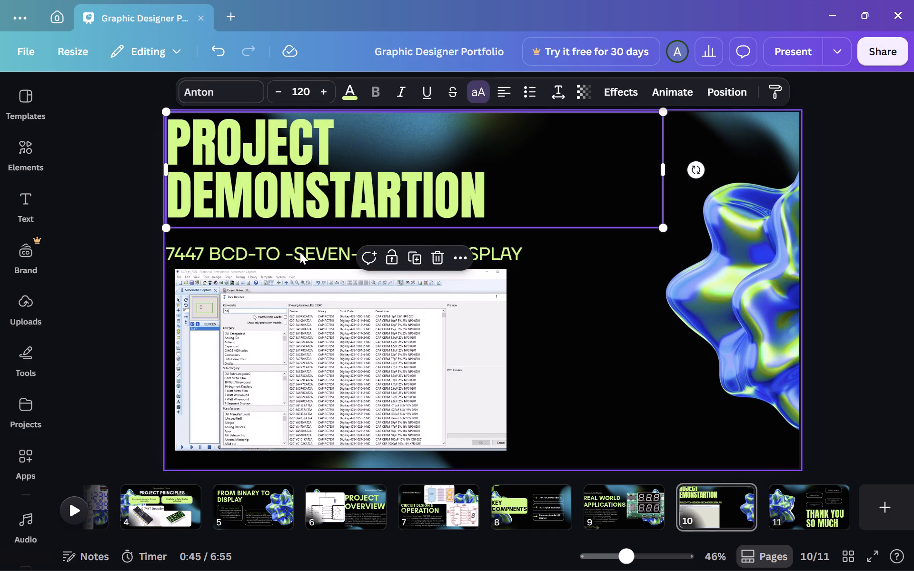
Set the 7447 subtitle's font size to 30 and move it up directly beneath the title.
{"action": "double_click", "coordinate": [300, 252]}
{"action": "left_click", "coordinate": [309, 84]}
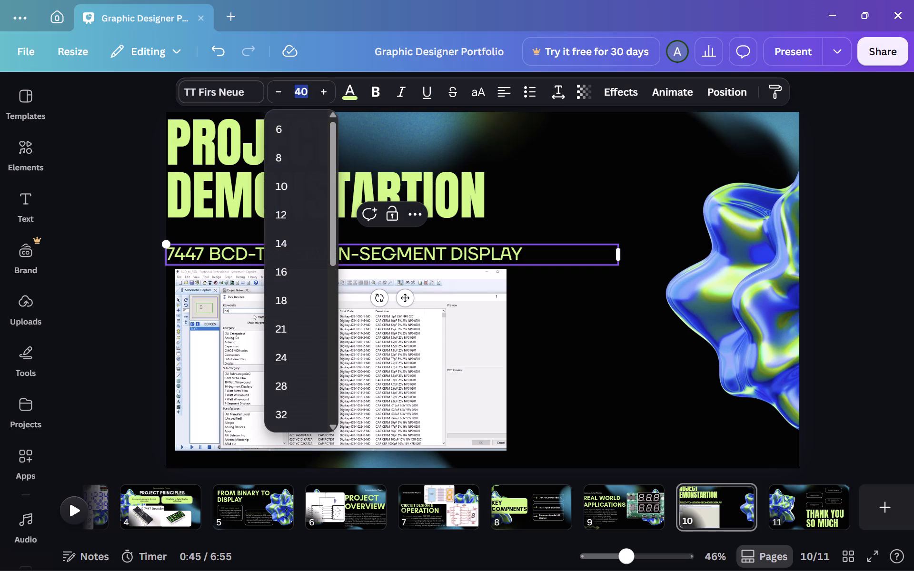
{"action": "key", "text": "BackSpace"}
{"action": "type", "text": "30"}
{"action": "key", "text": "Return"}
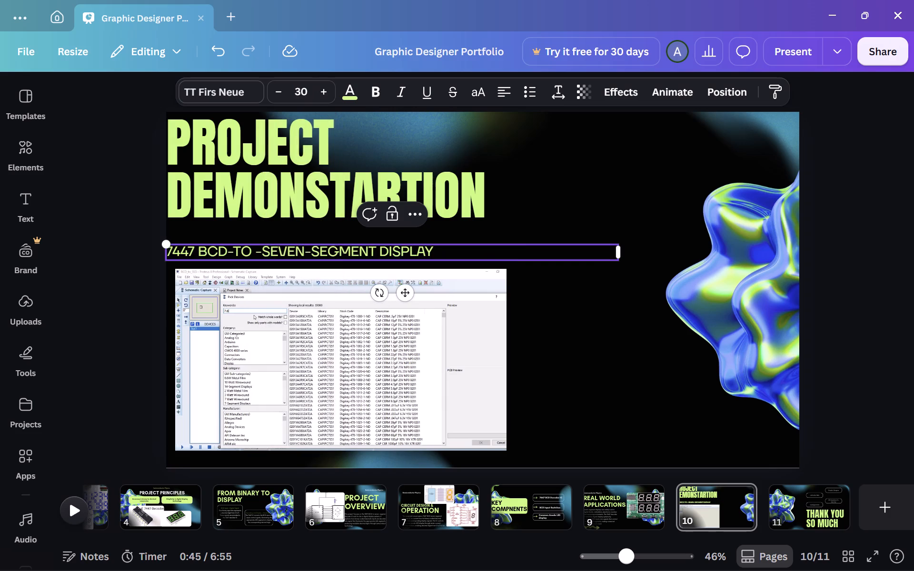
{"action": "left_click_drag", "start_coordinate": [405, 290], "coordinate": [404, 287]}
{"action": "left_click_drag", "start_coordinate": [404, 287], "coordinate": [405, 266]}
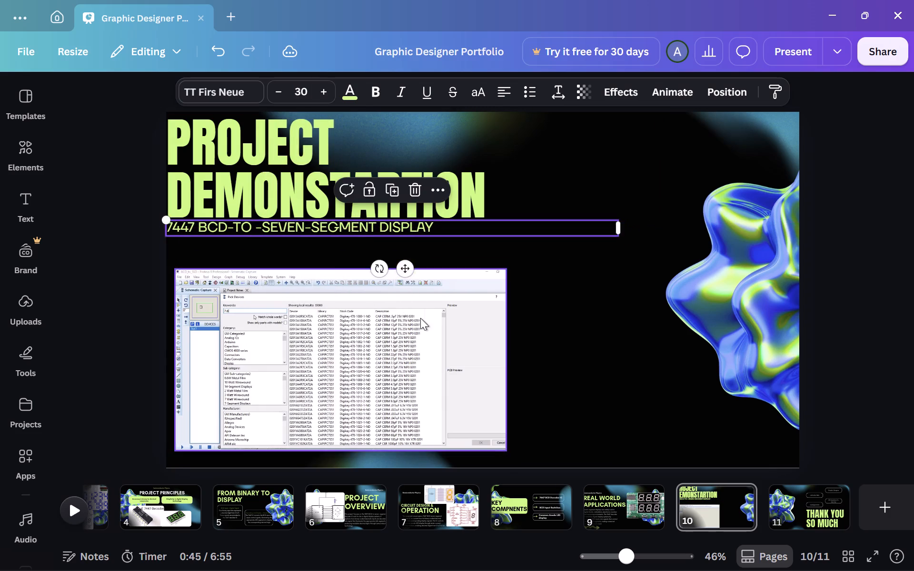
Enlarge the video to about 1,260 by 690, filling the space under the subtitle from the slide's left edge.
{"action": "left_click", "coordinate": [420, 318]}
{"action": "left_click_drag", "start_coordinate": [507, 271], "coordinate": [545, 249]}
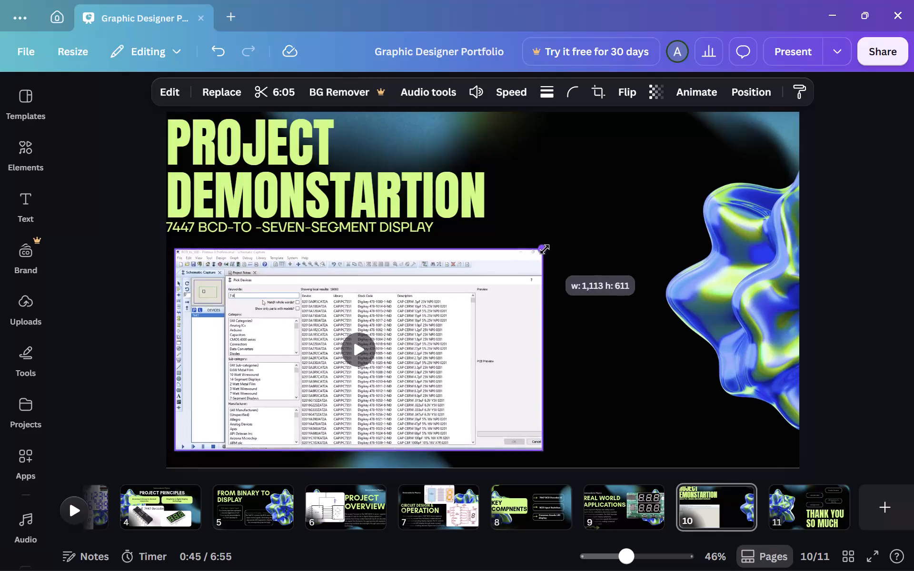
{"action": "left_click_drag", "start_coordinate": [545, 249], "coordinate": [566, 244]}
{"action": "left_click", "coordinate": [452, 357]}
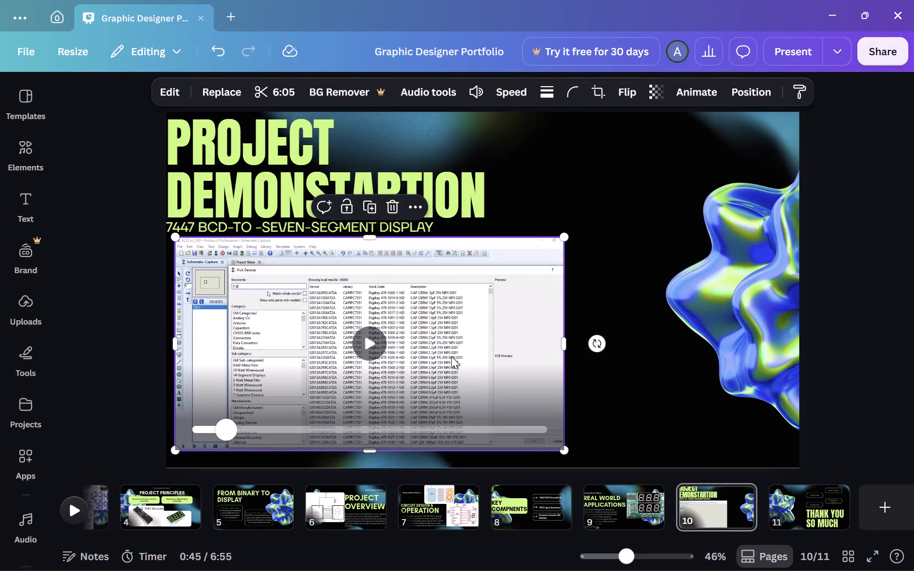
{"action": "left_click_drag", "start_coordinate": [564, 451], "coordinate": [590, 468]}
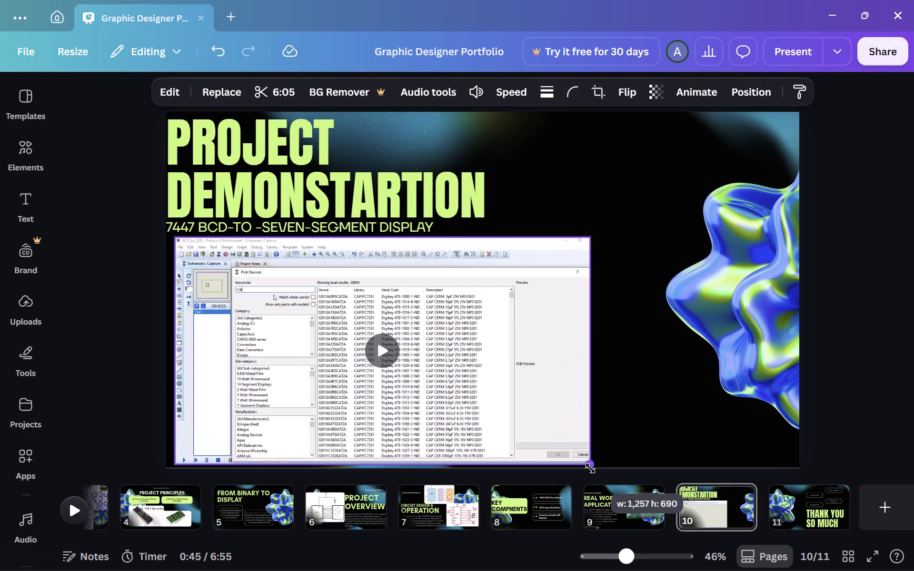
{"action": "left_click_drag", "start_coordinate": [590, 468], "coordinate": [595, 469]}
{"action": "left_click_drag", "start_coordinate": [503, 408], "coordinate": [488, 408]}
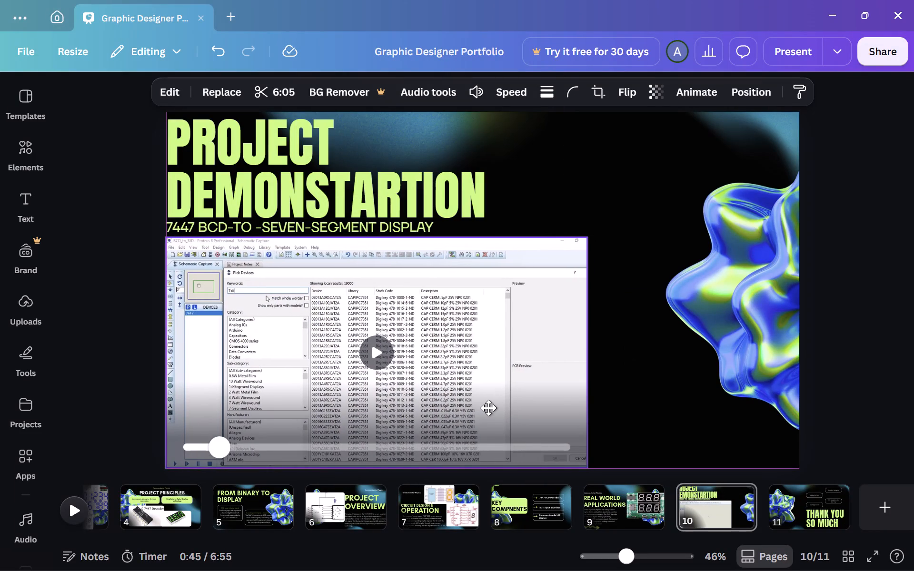
{"action": "left_click_drag", "start_coordinate": [488, 408], "coordinate": [496, 406]}
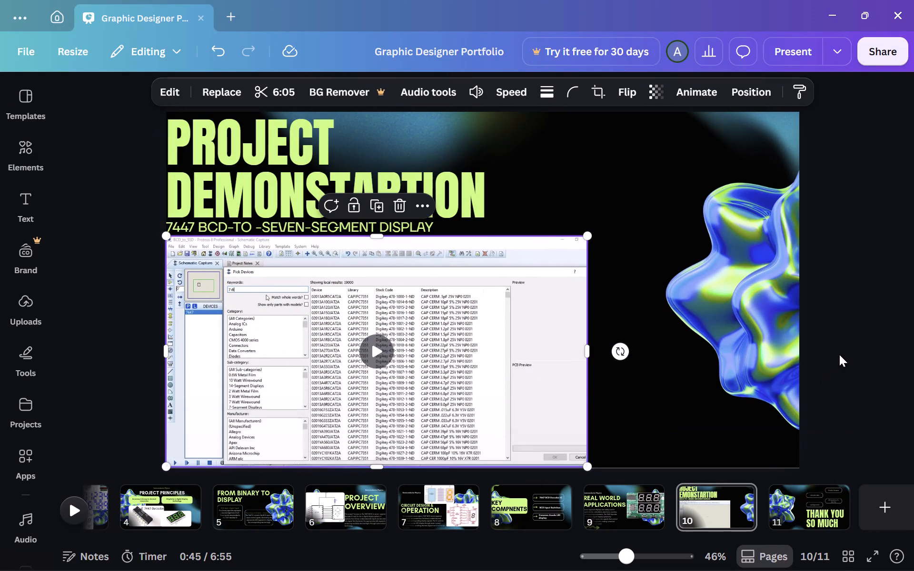
Delete the blue glow in the slide's upper right corner and the blue-green 3D blob graphic.
{"action": "left_click", "coordinate": [839, 354]}
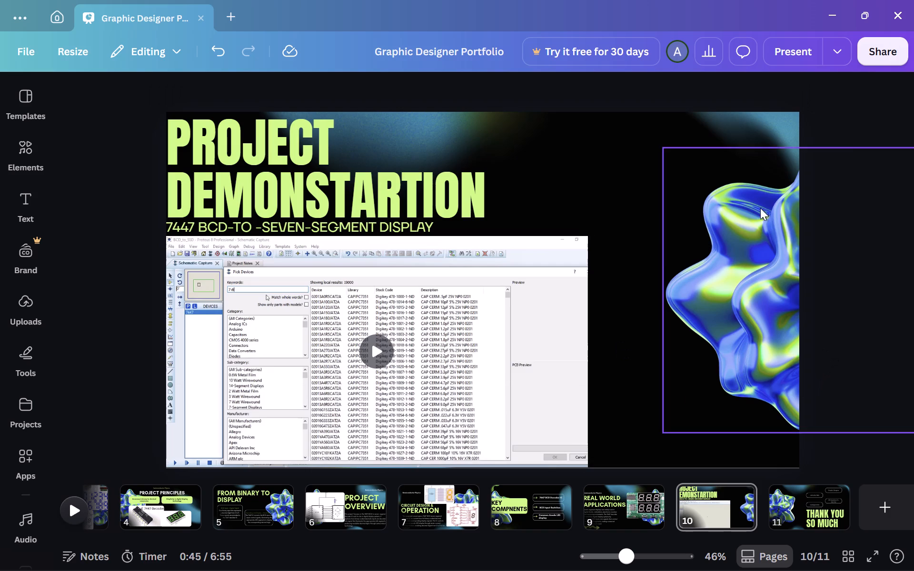
{"action": "left_click", "coordinate": [770, 147]}
{"action": "key", "text": "Delete"}
{"action": "left_click", "coordinate": [853, 261]}
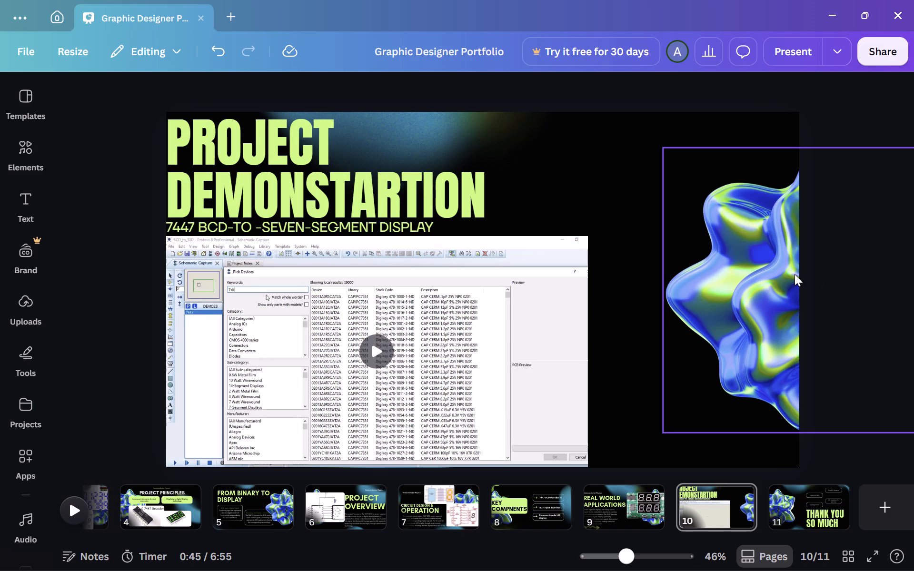
{"action": "left_click", "coordinate": [776, 261]}
{"action": "key", "text": "Delete"}
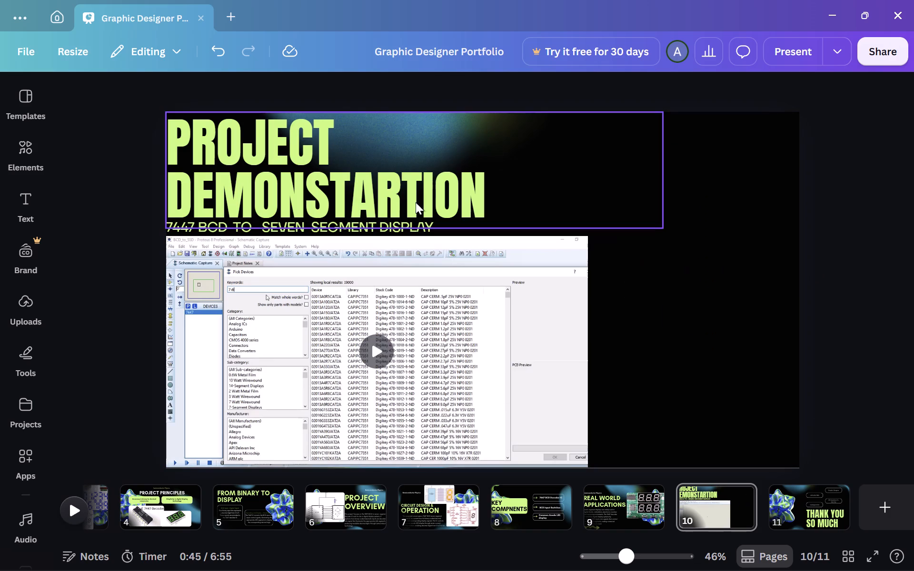
Replace the line break between PROJECT and DEMONSTARTION in the title with a space.
{"action": "left_click", "coordinate": [387, 174]}
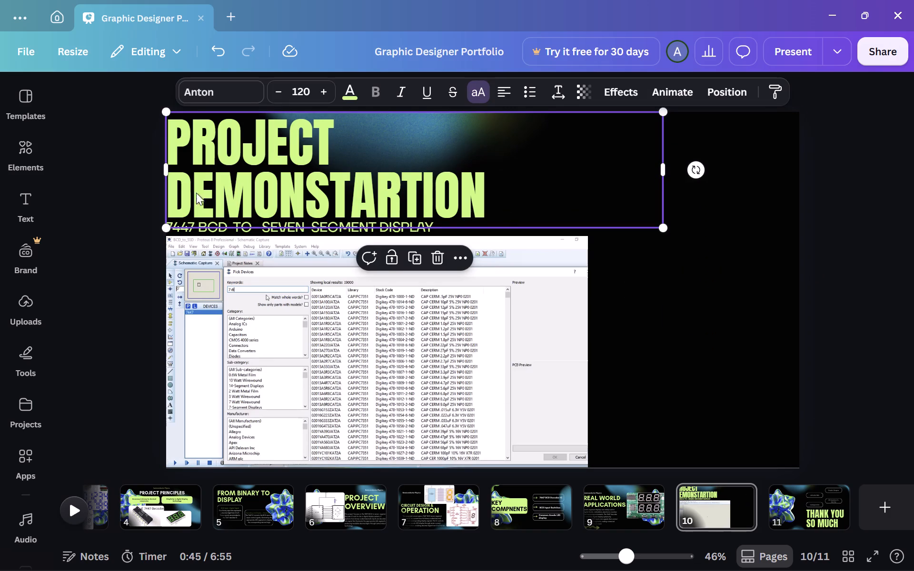
{"action": "double_click", "coordinate": [171, 193]}
{"action": "key", "text": "Left"}
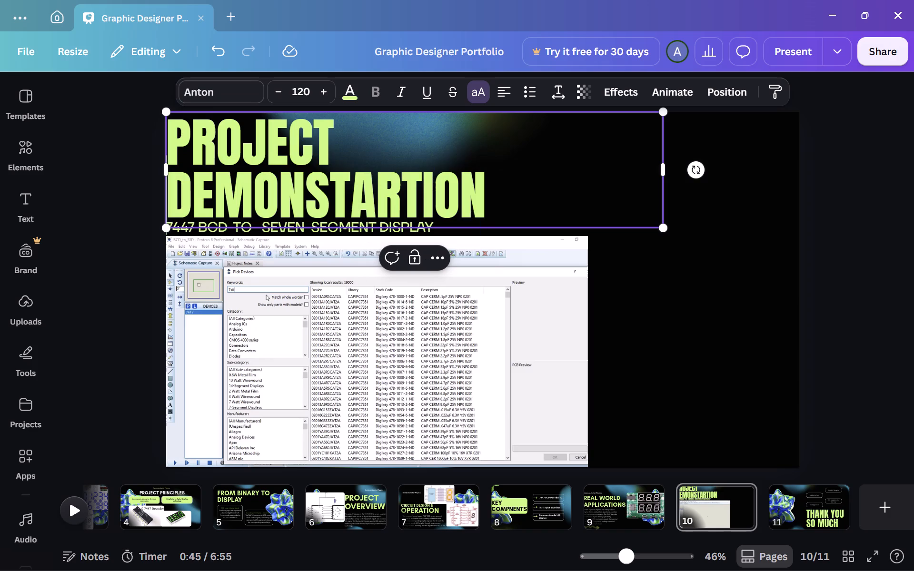
{"action": "left_click", "coordinate": [172, 193]}
{"action": "left_click_drag", "start_coordinate": [169, 189], "coordinate": [175, 188]}
{"action": "left_click", "coordinate": [334, 139]}
{"action": "key", "text": "Down"}
{"action": "key", "text": "Left"}
{"action": "key", "text": "Left"}
{"action": "key", "text": "Left"}
{"action": "key", "text": "Left"}
{"action": "key", "text": "Left"}
{"action": "key", "text": "Left"}
{"action": "key", "text": "BackSpace"}
{"action": "key", "text": "space"}
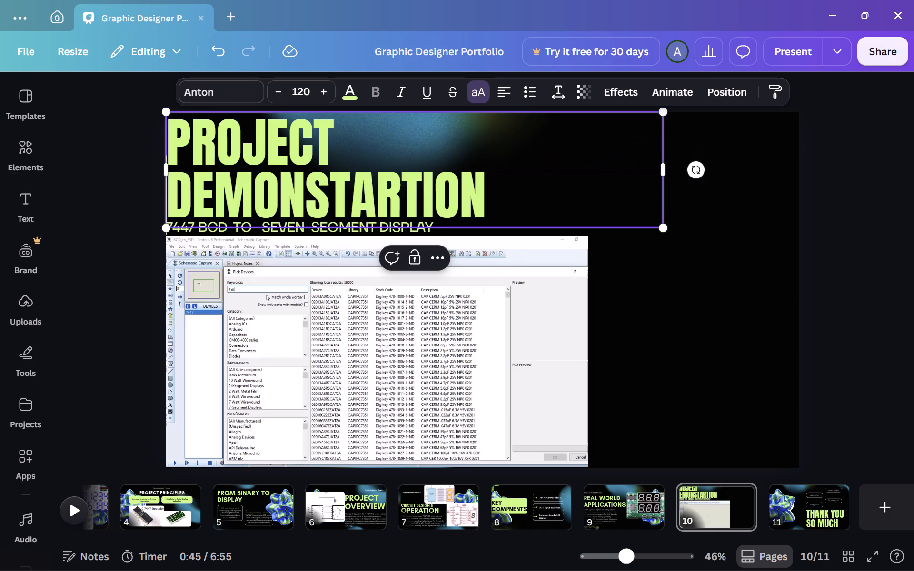
Widen the title's text box to the full slide width and centre-align its text.
{"action": "left_click_drag", "start_coordinate": [664, 170], "coordinate": [726, 168]}
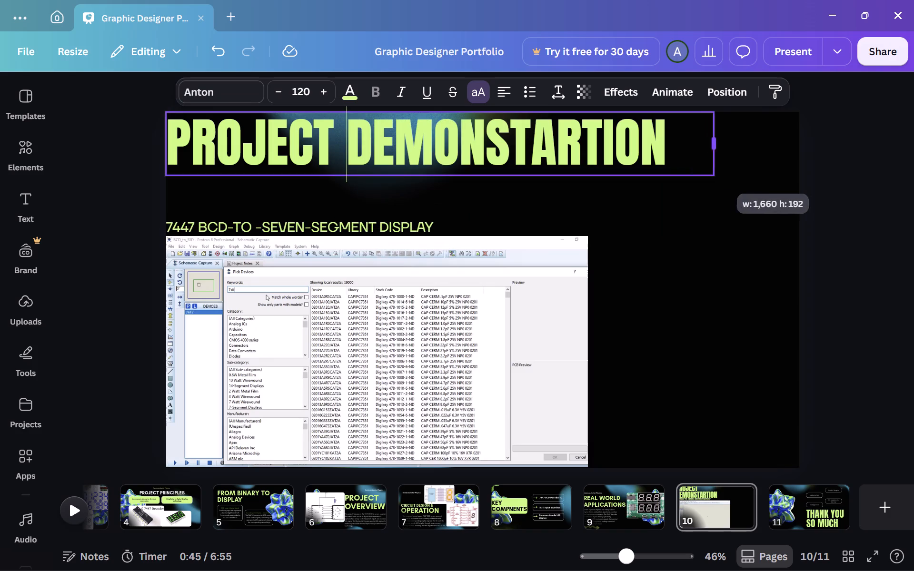
{"action": "left_click_drag", "start_coordinate": [726, 168], "coordinate": [800, 167]}
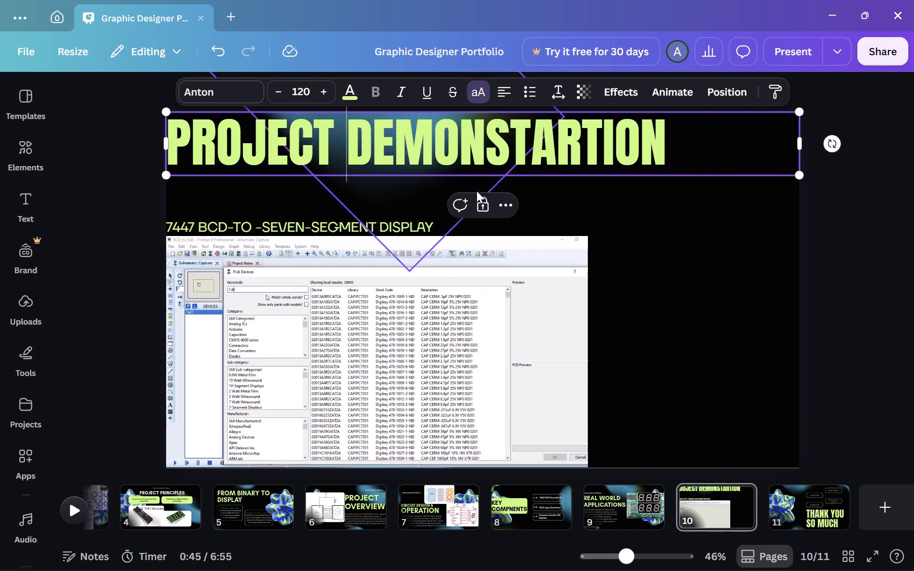
{"action": "left_click", "coordinate": [507, 92]}
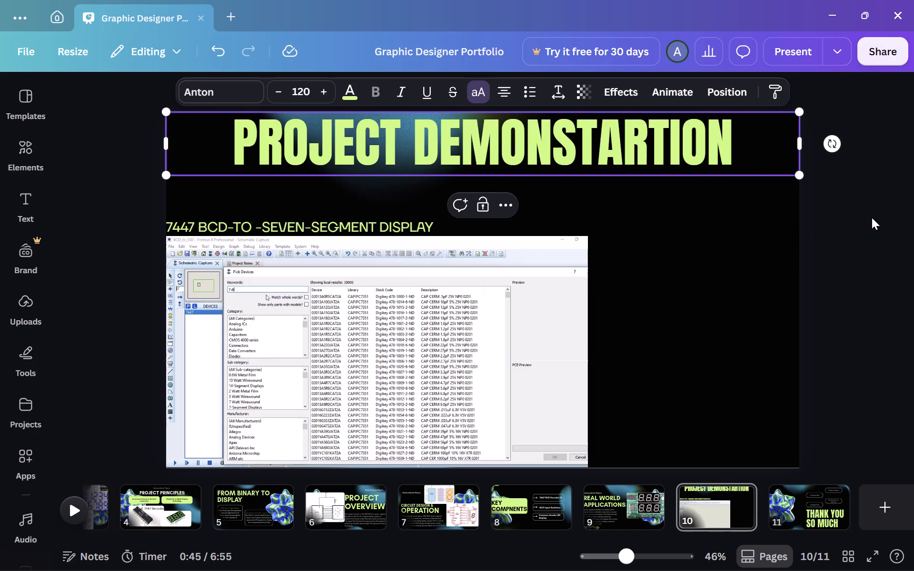
{"action": "left_click", "coordinate": [872, 217]}
Centre-align the 7447 subtitle and position it in the middle of the slide directly under the title.
{"action": "left_click", "coordinate": [405, 226]}
{"action": "left_click_drag", "start_coordinate": [405, 226], "coordinate": [531, 185]}
{"action": "left_click", "coordinate": [505, 90]}
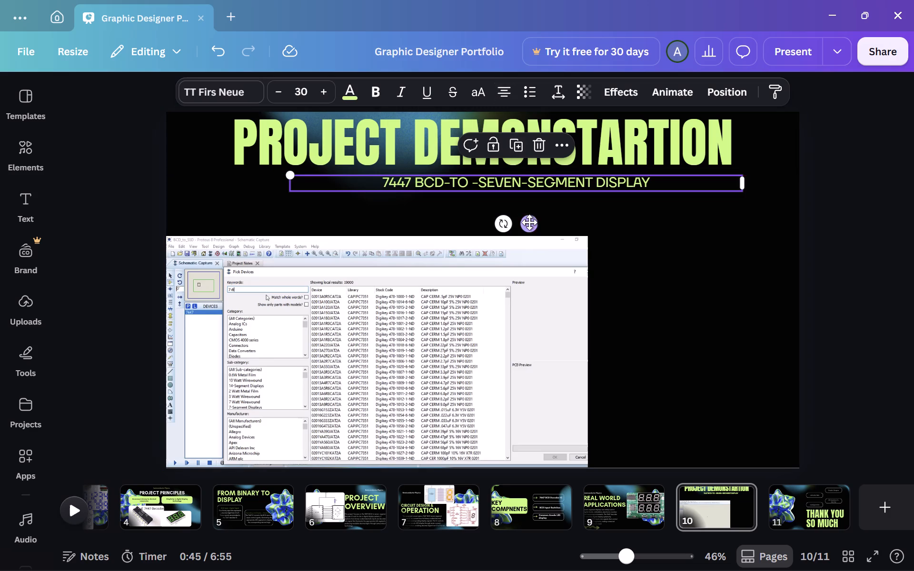
{"action": "left_click_drag", "start_coordinate": [530, 222], "coordinate": [499, 218]}
Move the video to the middle of the slide and enlarge it to about 1,360 by 750 below the subtitle.
{"action": "left_click", "coordinate": [480, 302]}
{"action": "left_click_drag", "start_coordinate": [489, 328], "coordinate": [573, 302]}
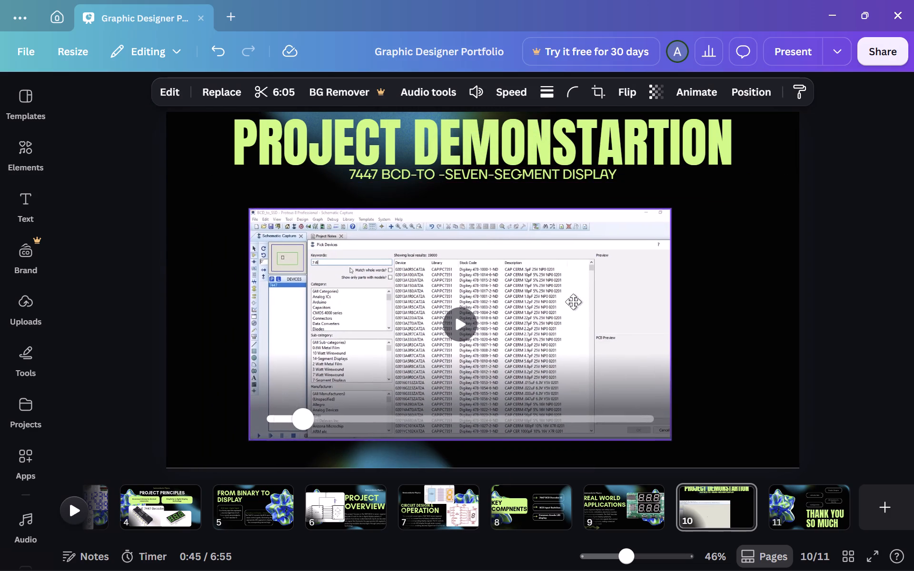
{"action": "left_click_drag", "start_coordinate": [573, 302], "coordinate": [585, 296]}
{"action": "left_click_drag", "start_coordinate": [681, 199], "coordinate": [713, 182]}
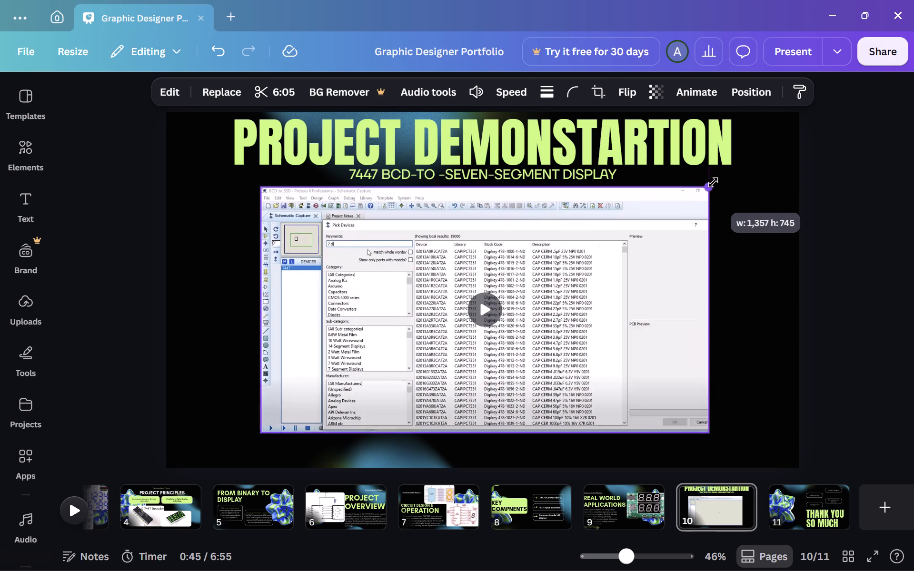
{"action": "left_click_drag", "start_coordinate": [713, 182], "coordinate": [717, 179]}
Preview the tutorial video's playback on the slide.
{"action": "left_click", "coordinate": [486, 303]}
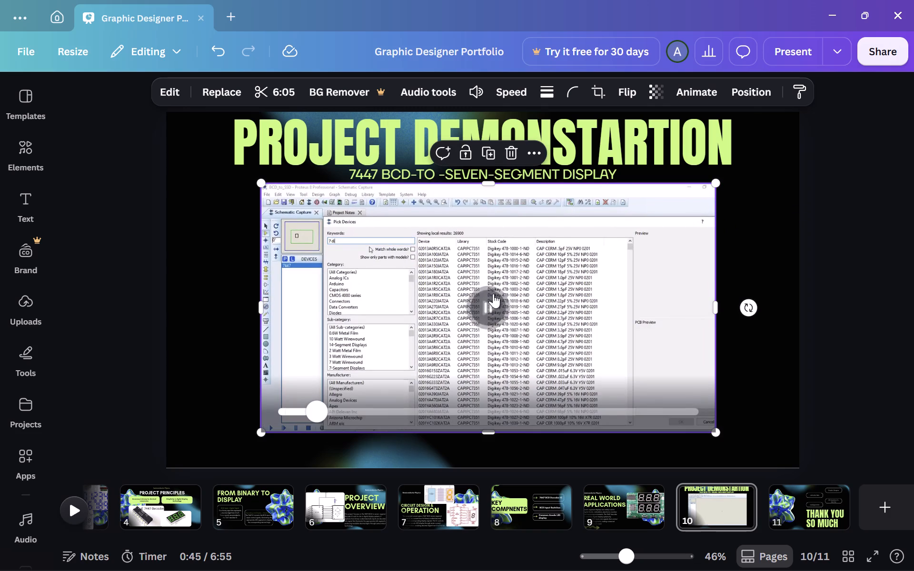
{"action": "left_click", "coordinate": [882, 254]}
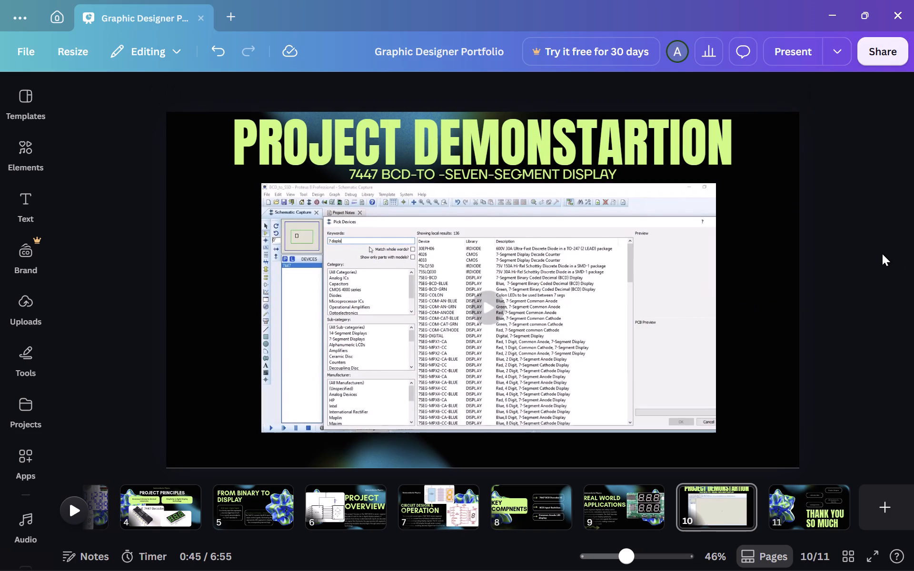
{"action": "left_click", "coordinate": [882, 254]}
{"action": "left_click", "coordinate": [485, 313]}
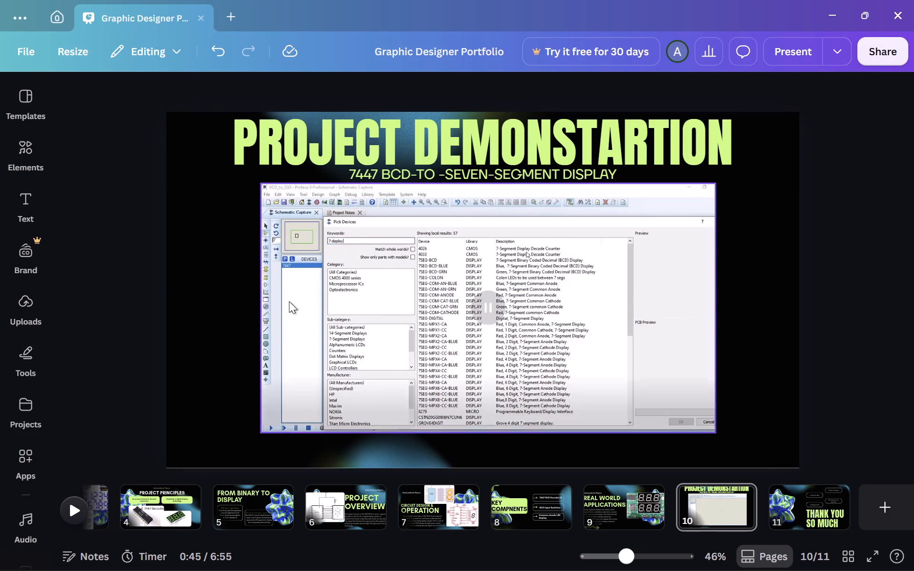
Search the graphics elements for "green borders".
{"action": "left_click", "coordinate": [31, 145]}
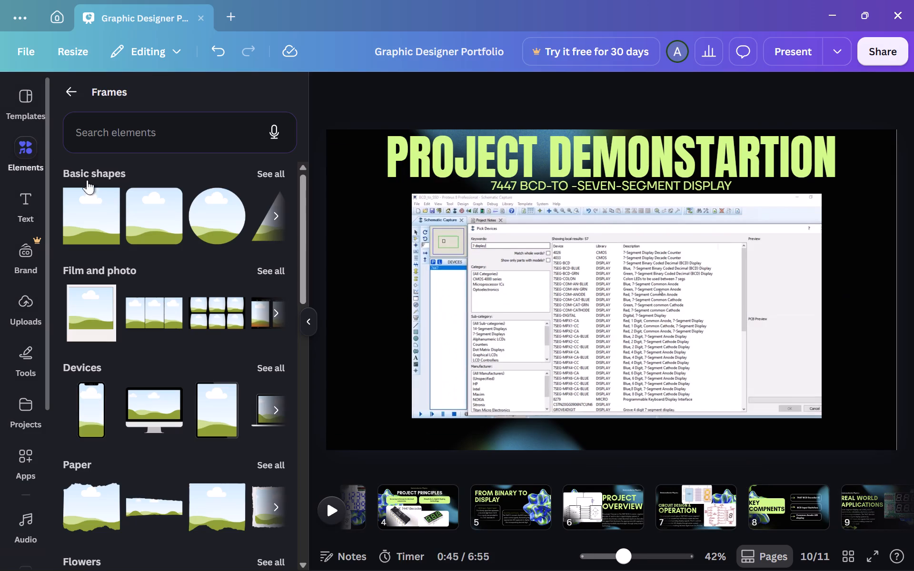
{"action": "left_click", "coordinate": [77, 99]}
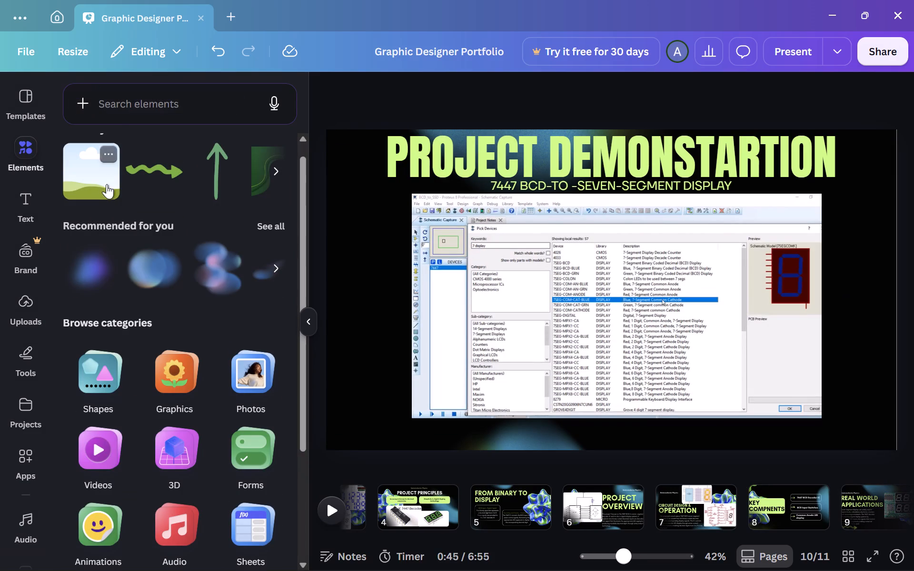
{"action": "left_click", "coordinate": [188, 383]}
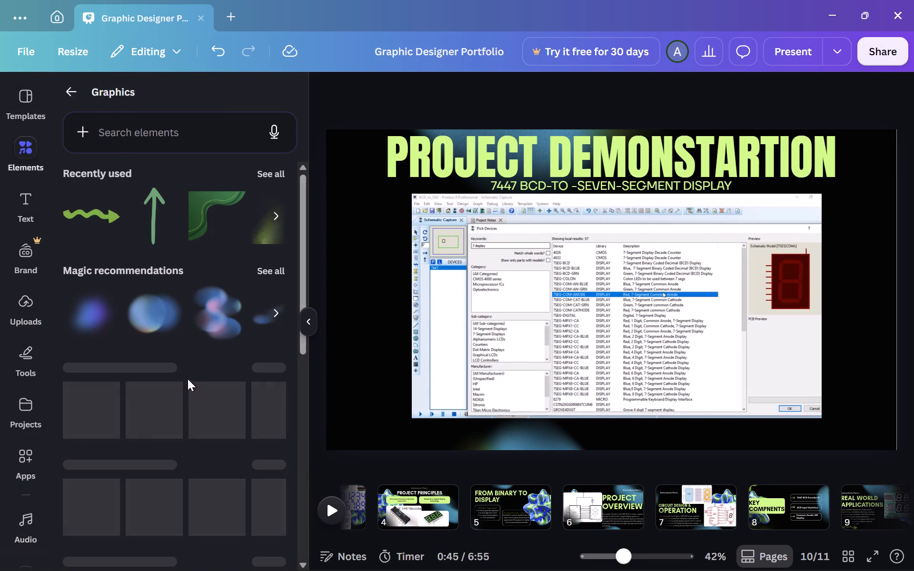
{"action": "left_click", "coordinate": [169, 144]}
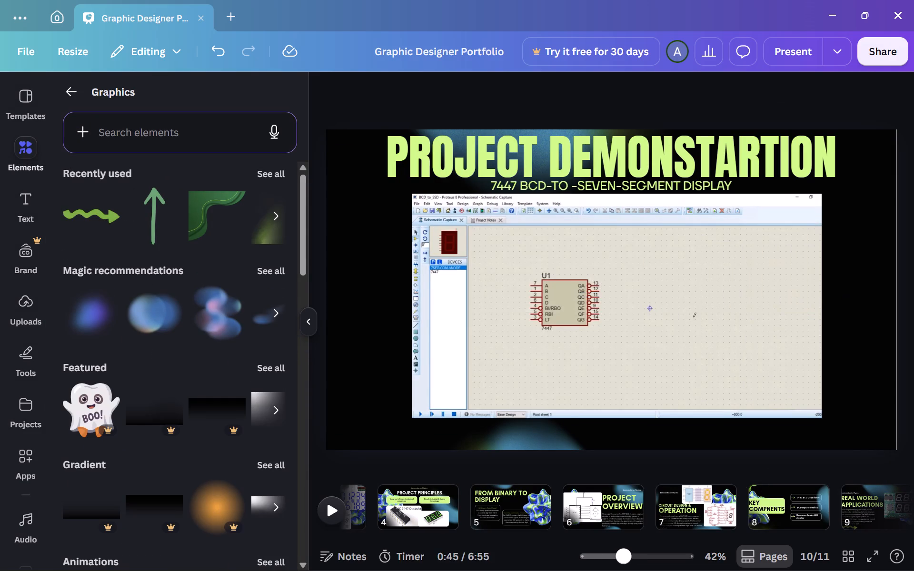
{"action": "type", "text": "green"}
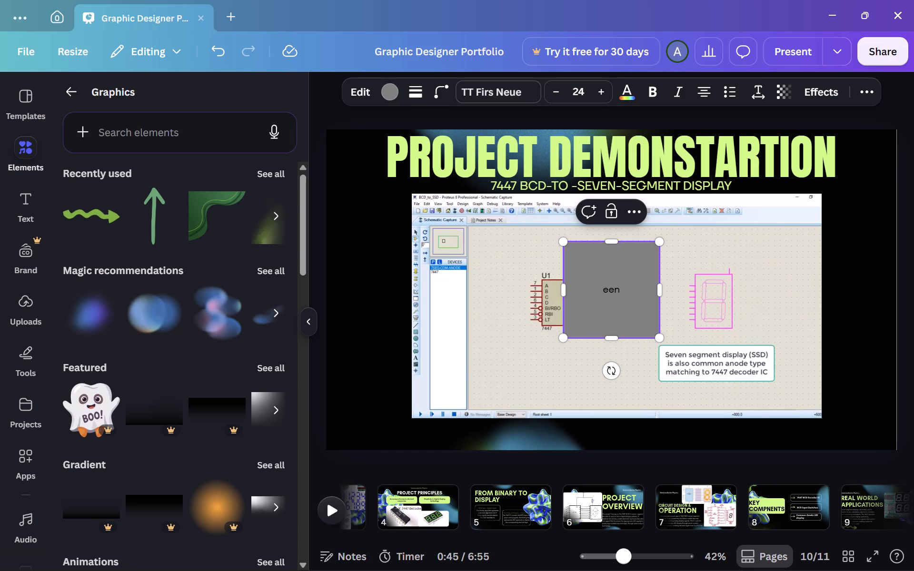
{"action": "left_click", "coordinate": [182, 132]}
{"action": "type", "text": "green borders"}
{"action": "key", "text": "Return"}
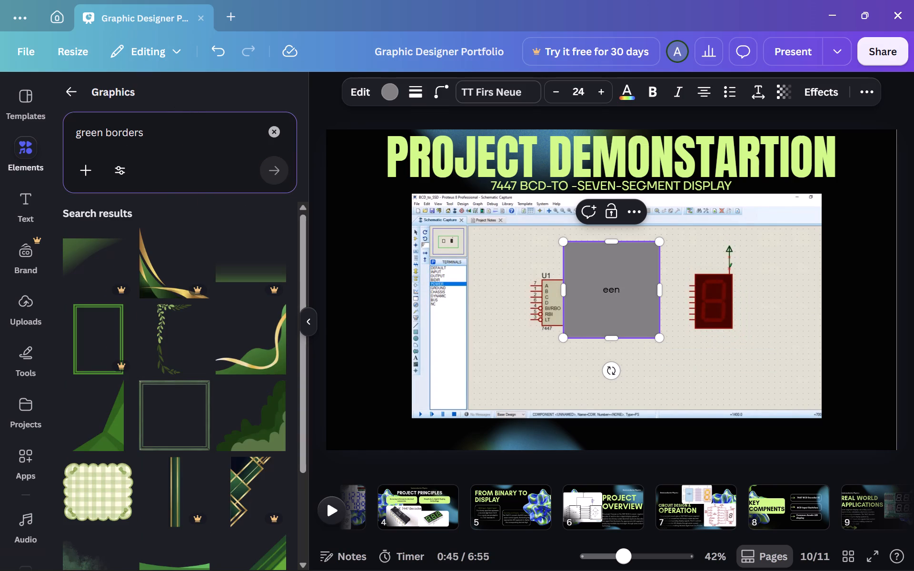
Look through the green border graphics for a decoration that suits the slide.
{"action": "scroll", "coordinate": [136, 291], "scroll_direction": "down", "scroll_amount": 2}
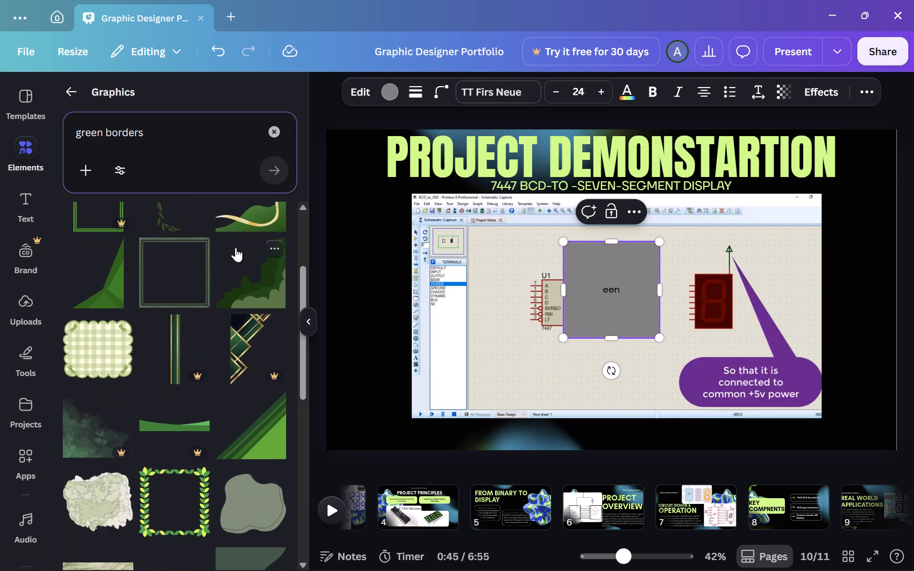
{"action": "scroll", "coordinate": [222, 276], "scroll_direction": "down", "scroll_amount": 4}
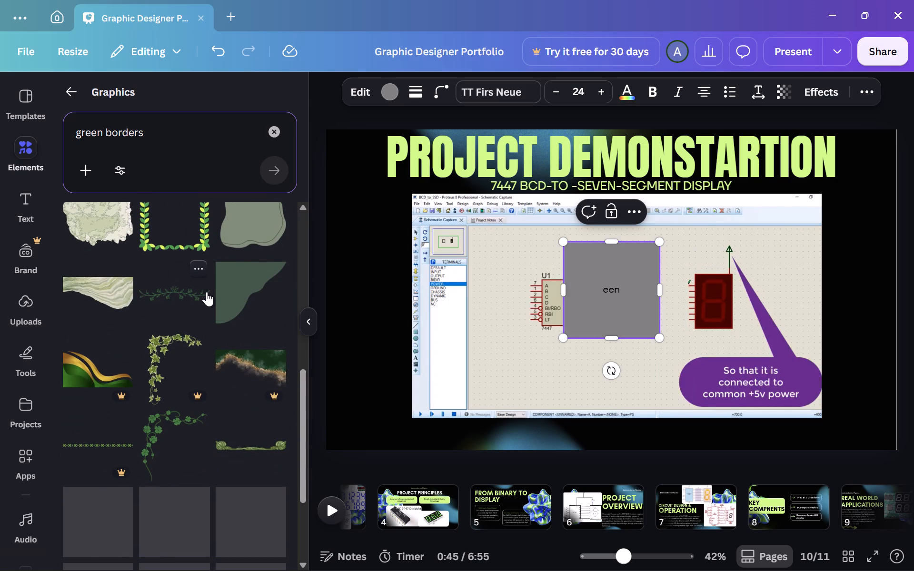
{"action": "scroll", "coordinate": [207, 292], "scroll_direction": "down", "scroll_amount": 6}
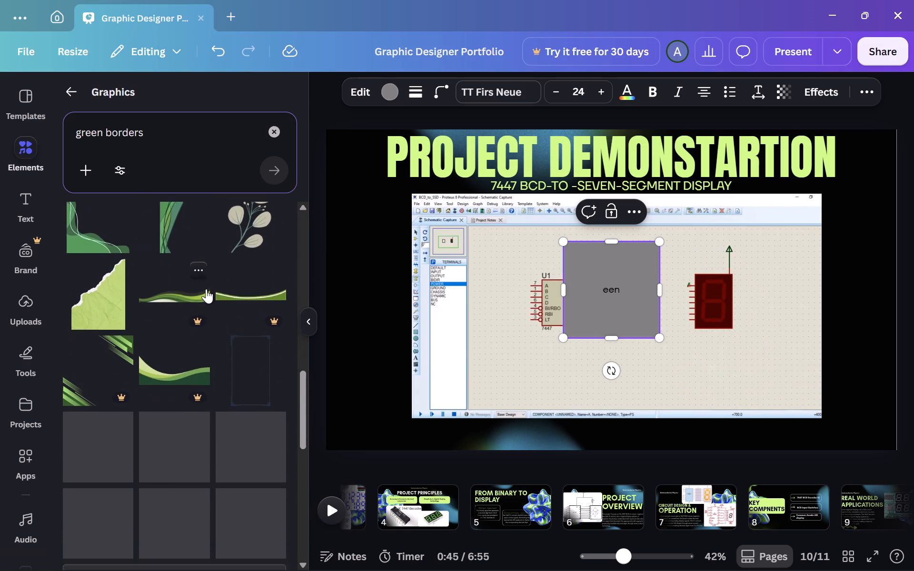
{"action": "scroll", "coordinate": [206, 289], "scroll_direction": "down", "scroll_amount": 5}
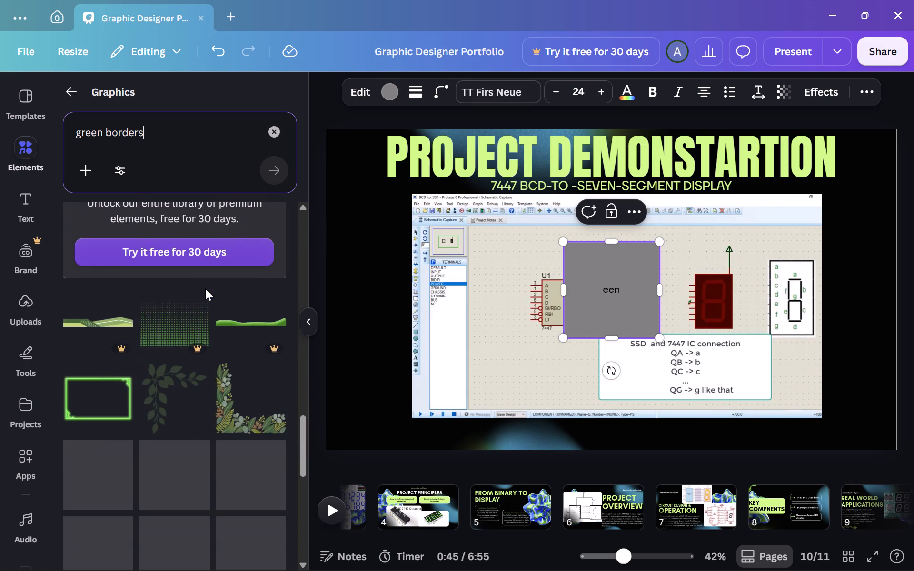
{"action": "scroll", "coordinate": [205, 288], "scroll_direction": "down", "scroll_amount": 6}
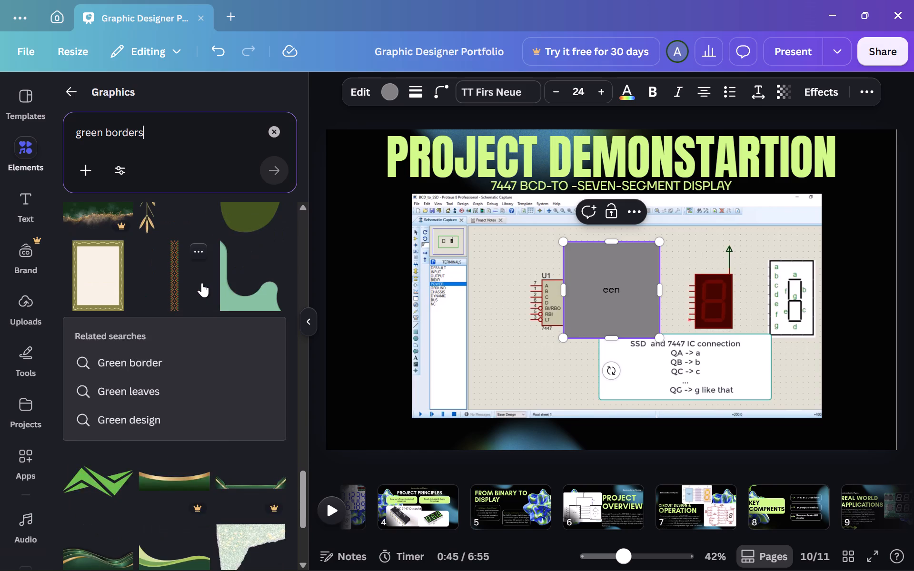
{"action": "scroll", "coordinate": [202, 283], "scroll_direction": "down", "scroll_amount": 7}
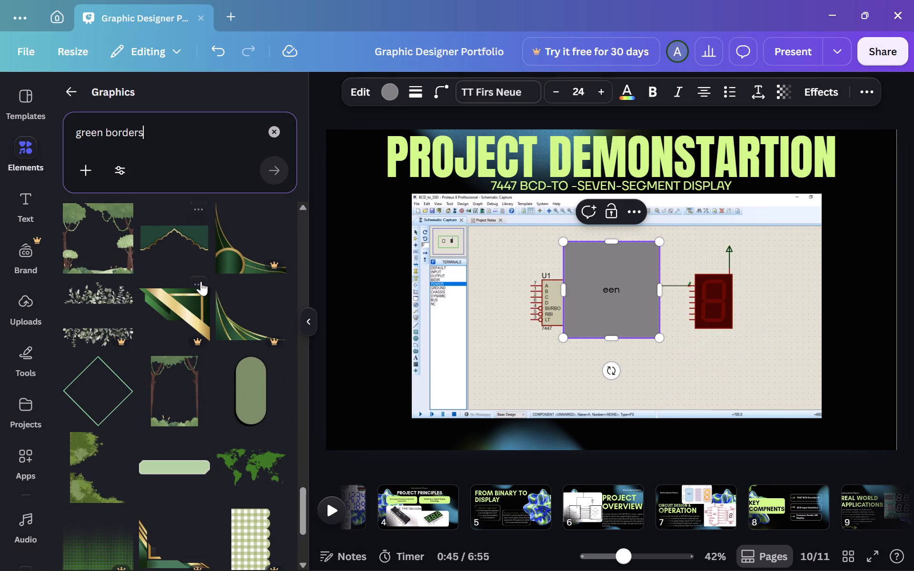
{"action": "scroll", "coordinate": [201, 281], "scroll_direction": "down", "scroll_amount": 3}
{"action": "scroll", "coordinate": [174, 213], "scroll_direction": "down", "scroll_amount": 4}
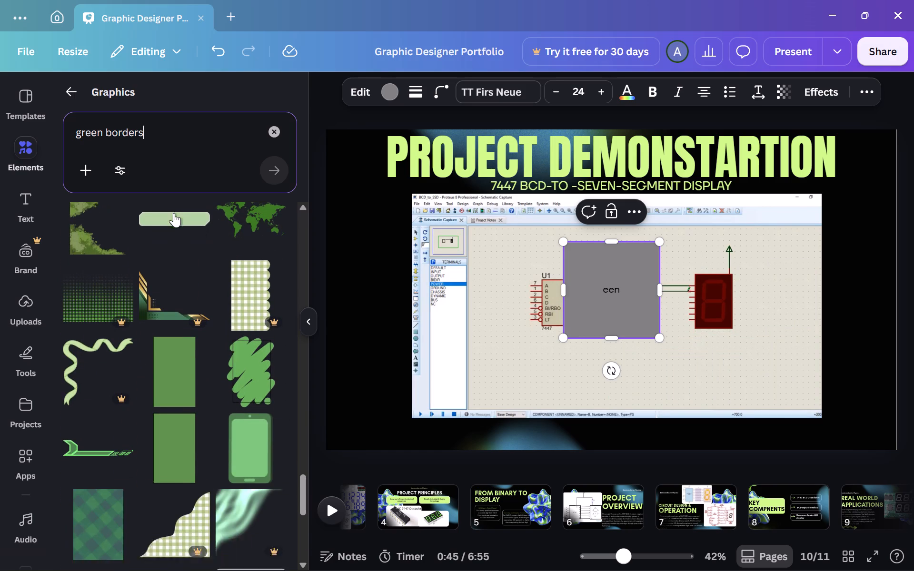
{"action": "scroll", "coordinate": [157, 297], "scroll_direction": "up", "scroll_amount": 1}
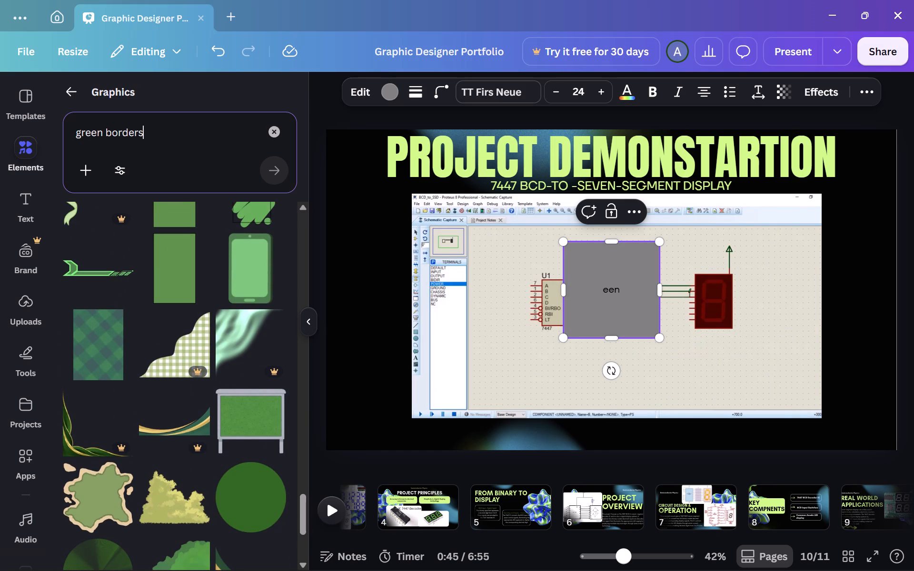
Refine the graphics search to "green line borders" and add the leafy vine corner border to the slide.
{"action": "left_click", "coordinate": [106, 127]}
{"action": "key", "text": "space"}
{"action": "type", "text": "line"}
{"action": "key", "text": "space"}
{"action": "key", "text": "Return"}
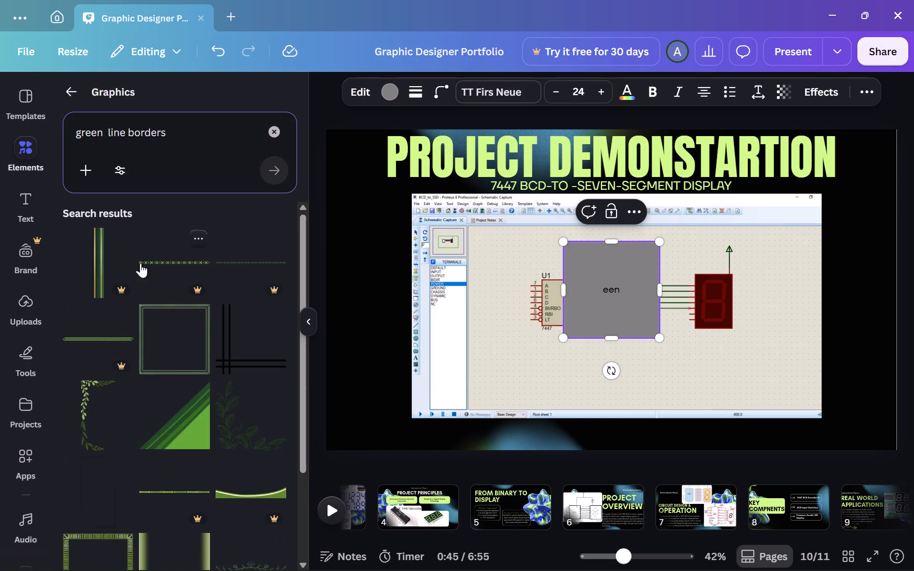
{"action": "scroll", "coordinate": [111, 282], "scroll_direction": "down", "scroll_amount": 3}
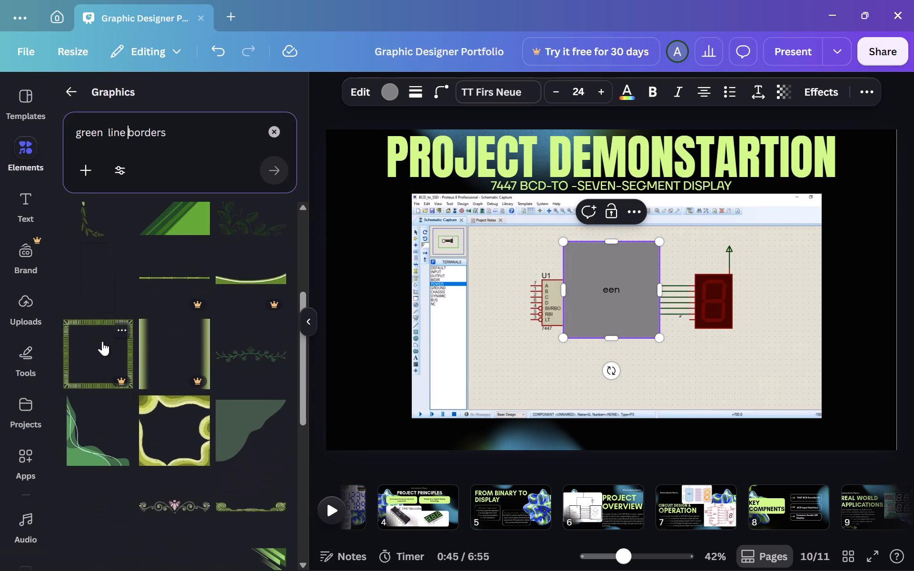
{"action": "scroll", "coordinate": [111, 331], "scroll_direction": "up", "scroll_amount": 2}
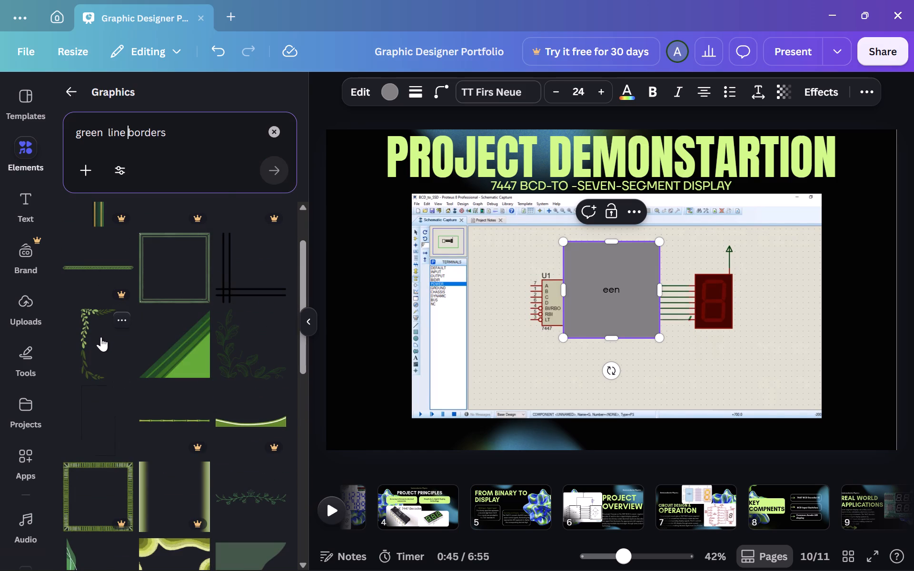
{"action": "left_click", "coordinate": [101, 337]}
{"action": "left_click", "coordinate": [303, 314]}
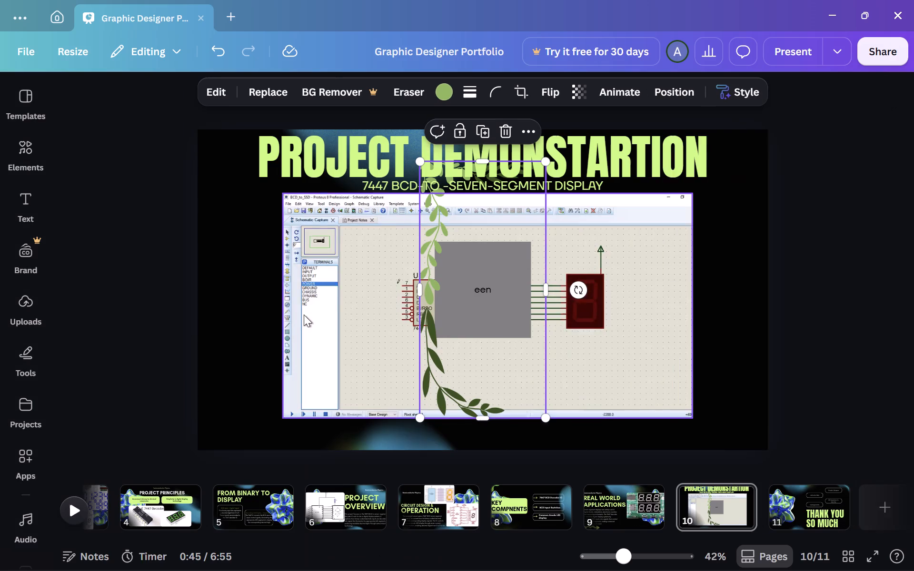
Move the leafy vine border to the slide's left edge and stretch it to the full slide height.
{"action": "left_click", "coordinate": [419, 336]}
{"action": "left_click_drag", "start_coordinate": [426, 354], "coordinate": [342, 365]}
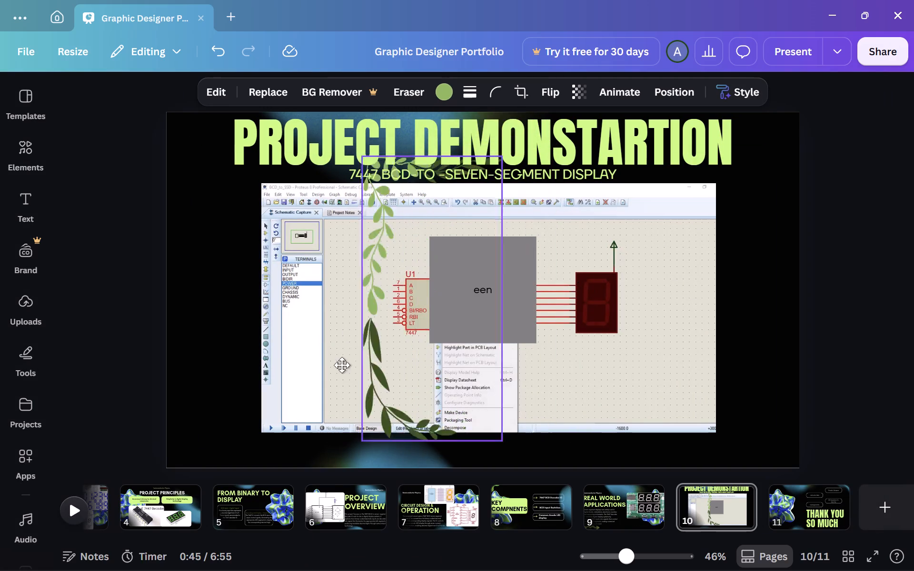
{"action": "left_click_drag", "start_coordinate": [342, 365], "coordinate": [182, 322]}
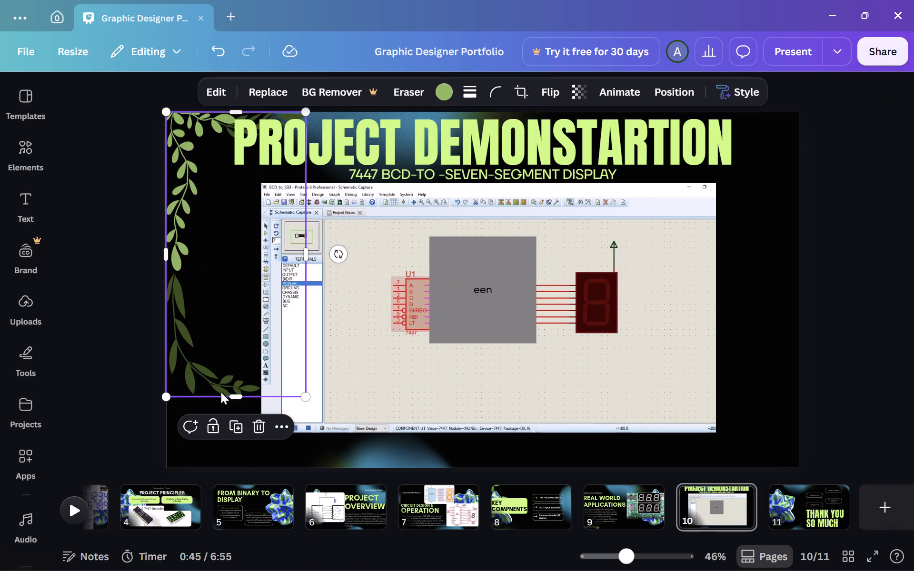
{"action": "left_click_drag", "start_coordinate": [234, 397], "coordinate": [228, 470]}
{"action": "left_click_drag", "start_coordinate": [208, 397], "coordinate": [210, 403]}
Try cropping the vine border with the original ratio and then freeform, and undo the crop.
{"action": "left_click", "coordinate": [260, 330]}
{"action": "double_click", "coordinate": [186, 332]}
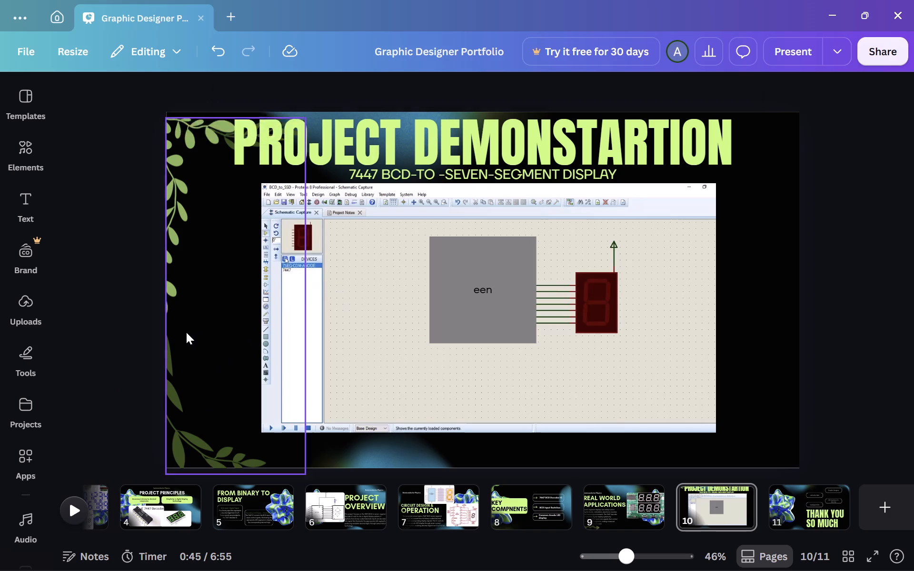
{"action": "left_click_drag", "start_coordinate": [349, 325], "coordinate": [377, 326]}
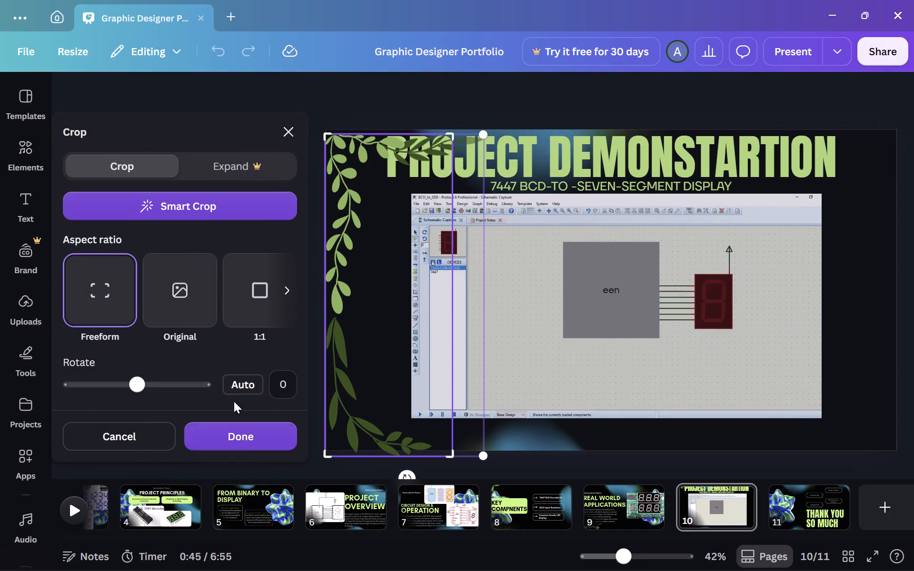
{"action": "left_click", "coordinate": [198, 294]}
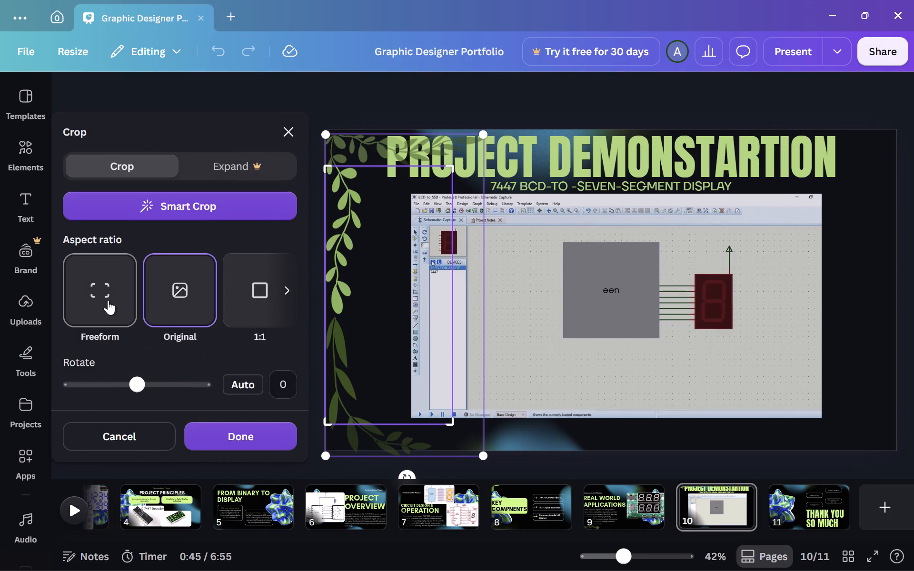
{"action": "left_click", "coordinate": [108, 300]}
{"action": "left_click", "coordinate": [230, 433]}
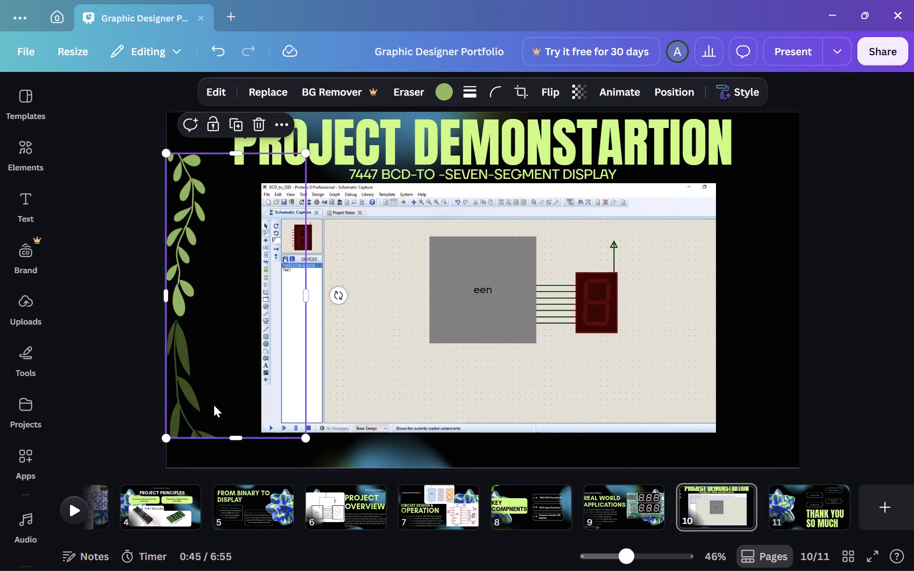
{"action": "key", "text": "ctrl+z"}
Shift the vine image to the right within its freeform crop frame so its leaves are not cut off at the left.
{"action": "double_click", "coordinate": [206, 389]}
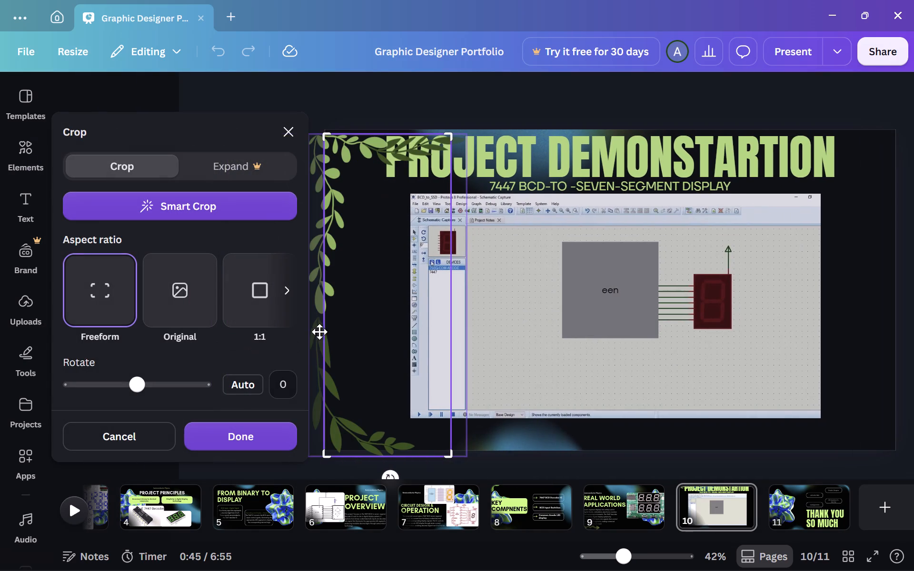
{"action": "left_click_drag", "start_coordinate": [354, 330], "coordinate": [381, 330]}
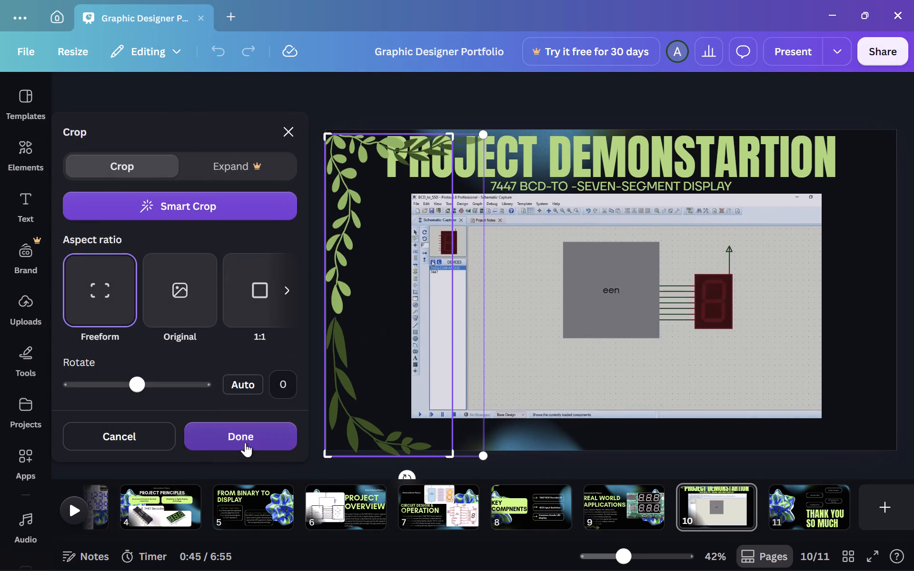
{"action": "left_click", "coordinate": [245, 442]}
Bring the PROJECT DEMONSTARTION title forward two levels in the layer order.
{"action": "left_click", "coordinate": [404, 125]}
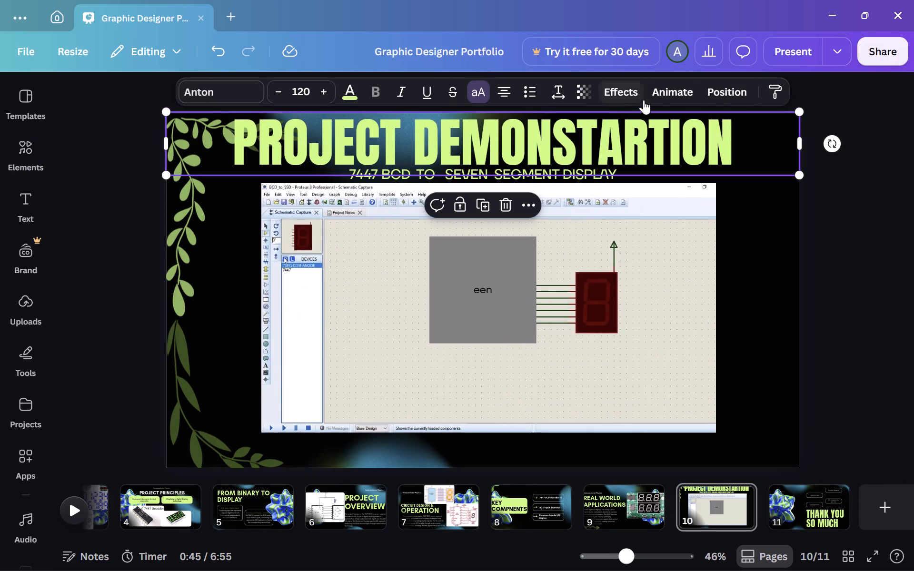
{"action": "left_click", "coordinate": [715, 86]}
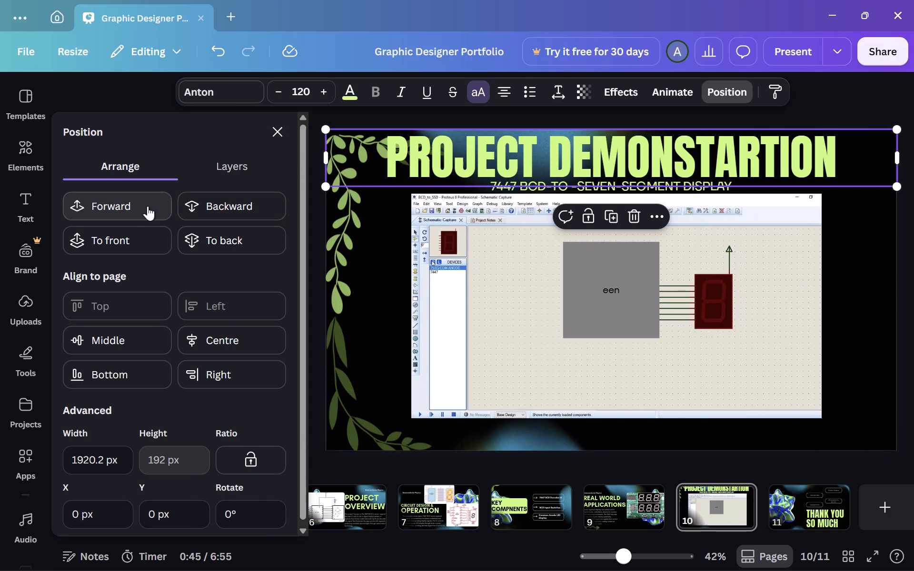
{"action": "left_click", "coordinate": [148, 205]}
{"action": "left_click", "coordinate": [146, 203]}
{"action": "left_click", "coordinate": [283, 129]}
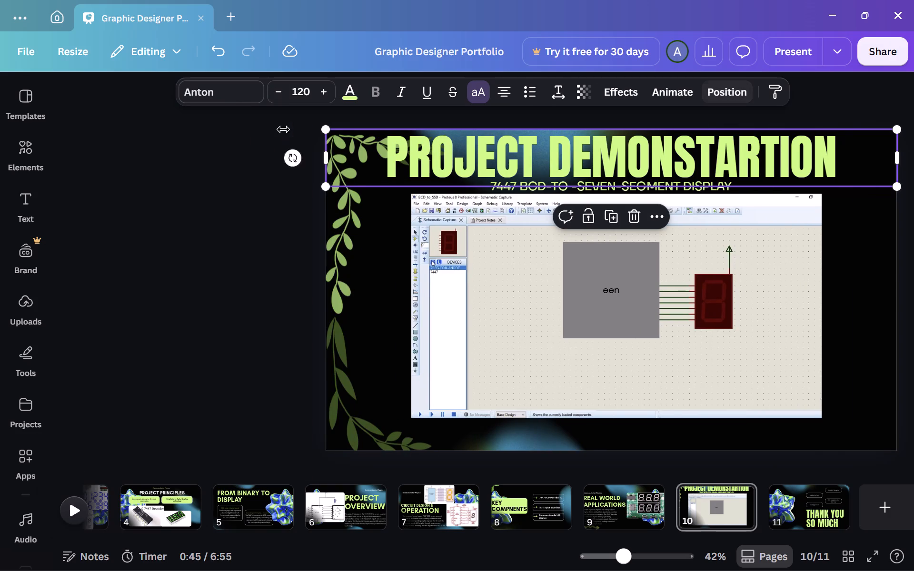
{"action": "left_click", "coordinate": [111, 210]}
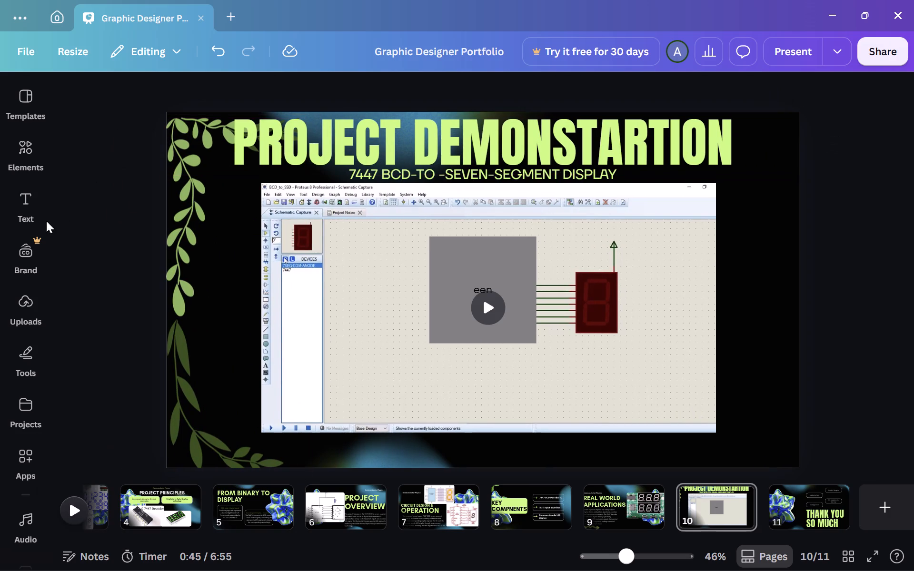
Play the tutorial video on the slide.
{"action": "left_click", "coordinate": [494, 312]}
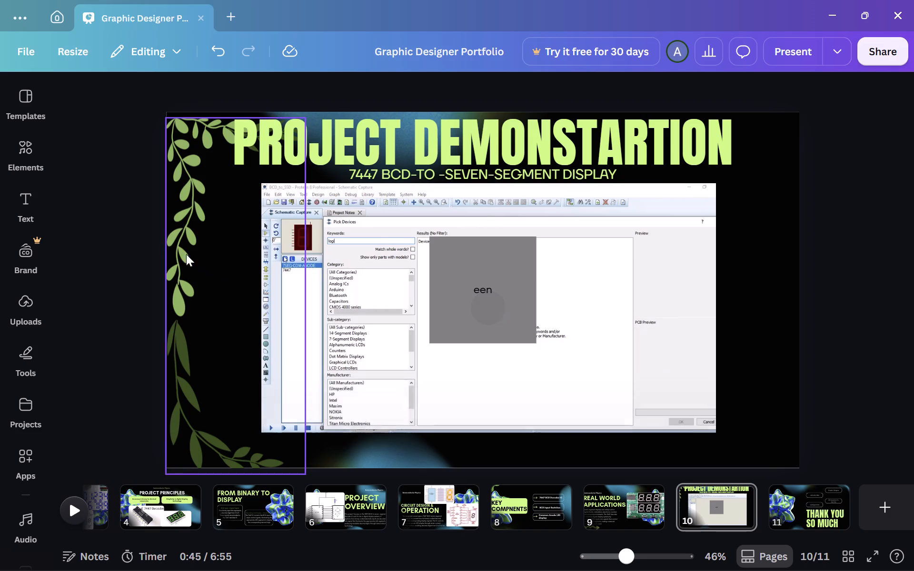
Browse the "green line borders" graphics results and add the dark green hanging leaf corner branch to the slide.
{"action": "left_click", "coordinate": [25, 140]}
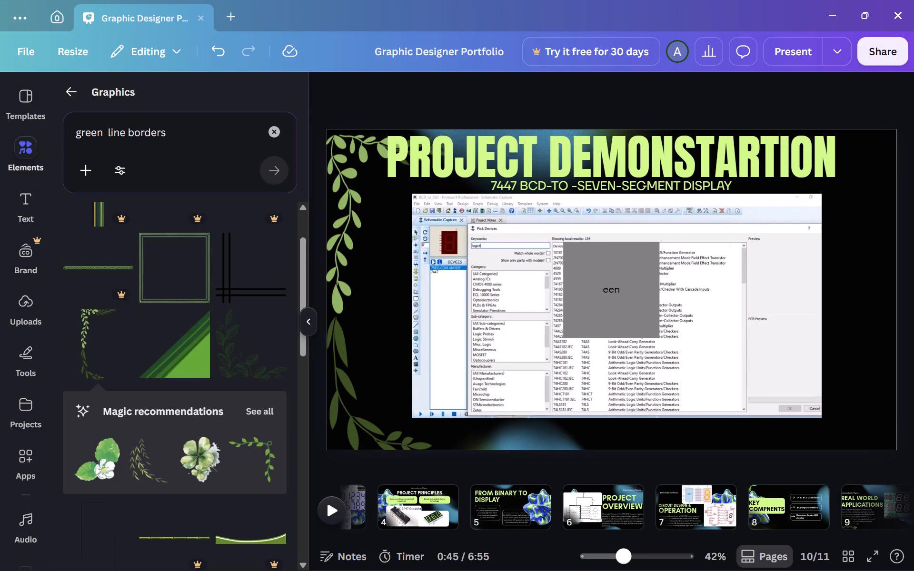
{"action": "scroll", "coordinate": [161, 298], "scroll_direction": "down", "scroll_amount": 3}
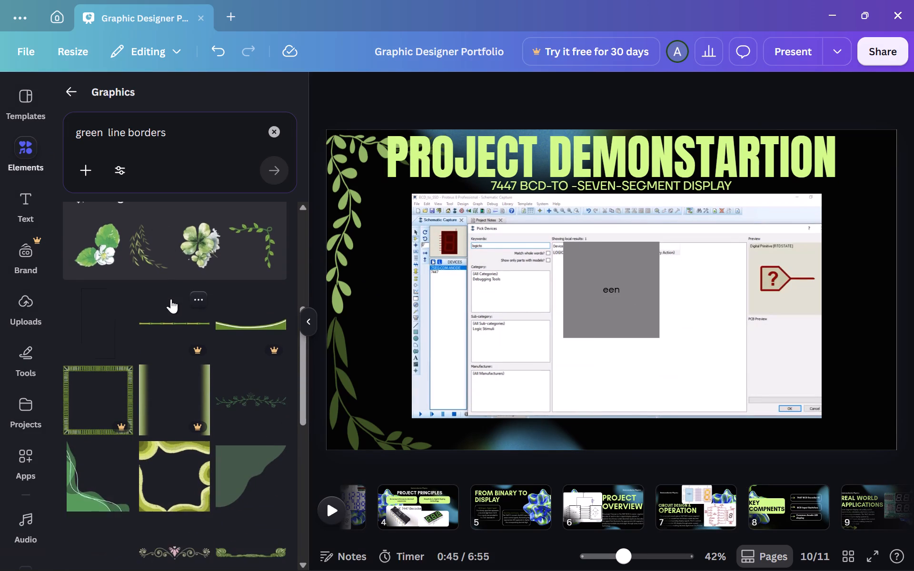
{"action": "scroll", "coordinate": [171, 299], "scroll_direction": "down", "scroll_amount": 5}
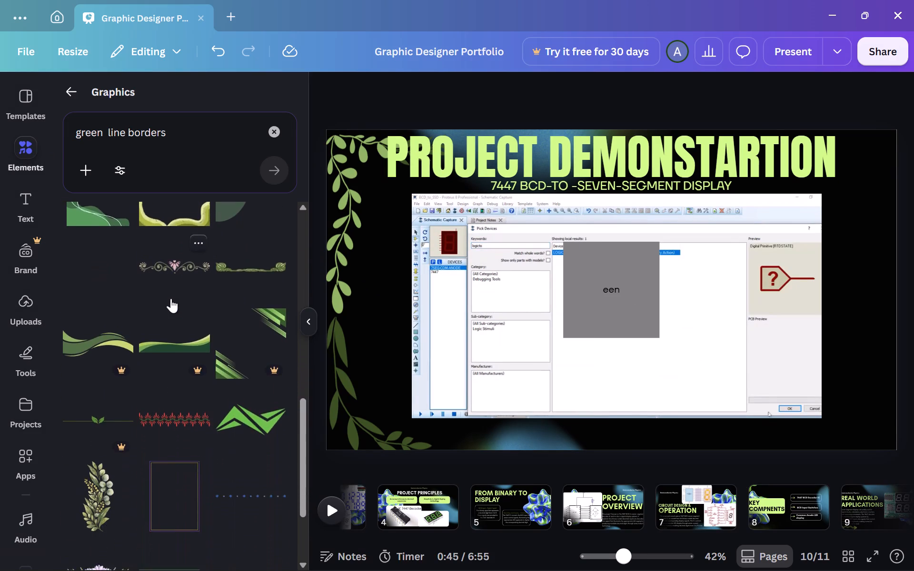
{"action": "scroll", "coordinate": [171, 298], "scroll_direction": "down", "scroll_amount": 5}
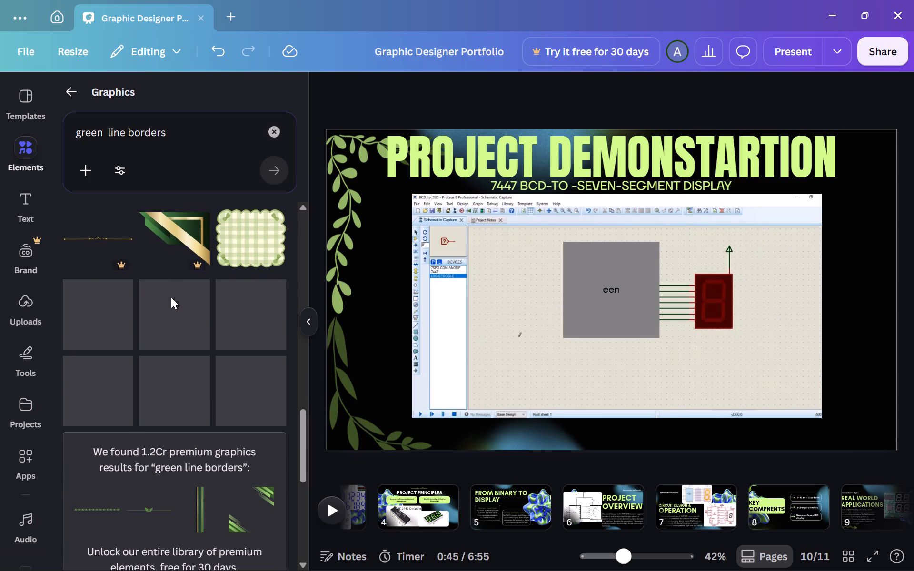
{"action": "scroll", "coordinate": [170, 296], "scroll_direction": "down", "scroll_amount": 5}
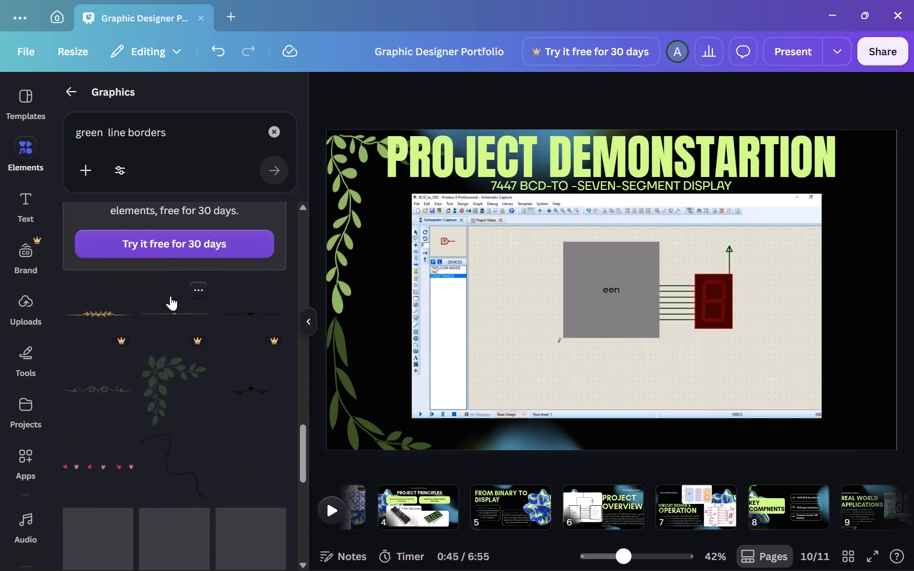
{"action": "scroll", "coordinate": [170, 296], "scroll_direction": "down", "scroll_amount": 4}
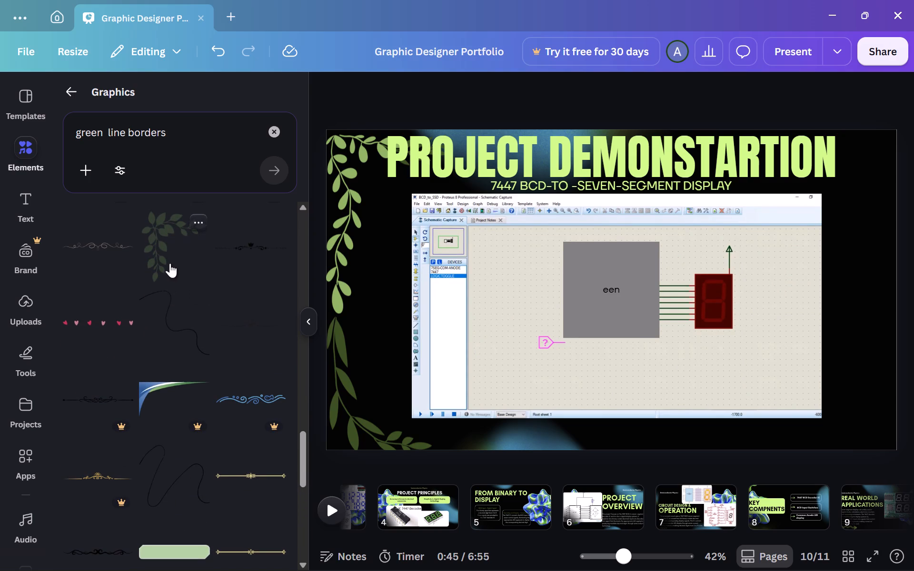
{"action": "left_click", "coordinate": [170, 246]}
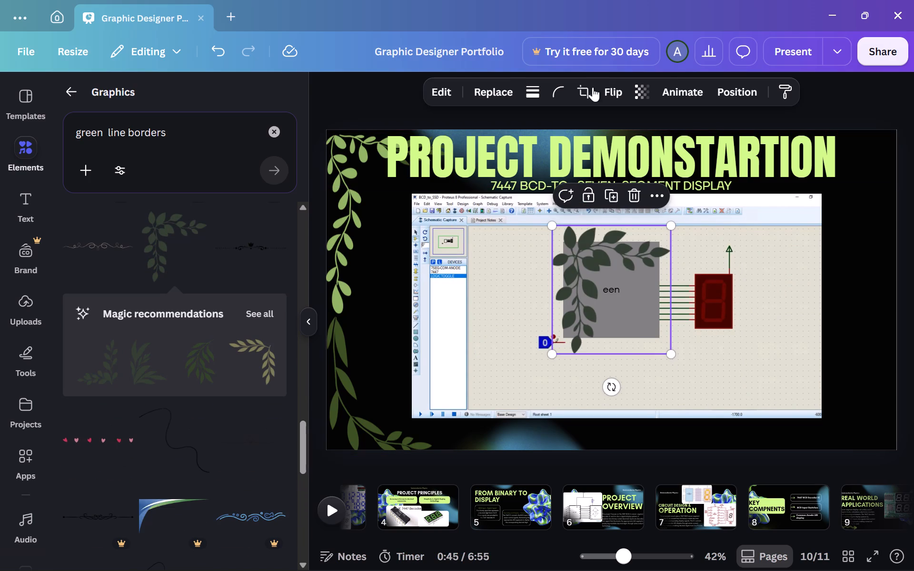
Flip the leaf branch vertically and horizontally, and place it in the slide's bottom-right corner.
{"action": "left_click", "coordinate": [636, 93]}
{"action": "left_click", "coordinate": [610, 90]}
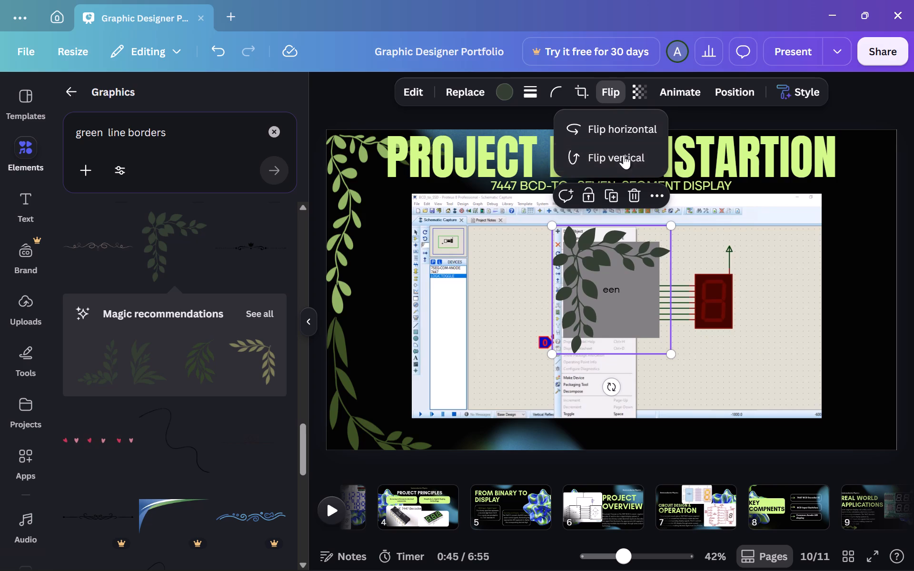
{"action": "left_click", "coordinate": [624, 155]}
{"action": "left_click", "coordinate": [620, 131]}
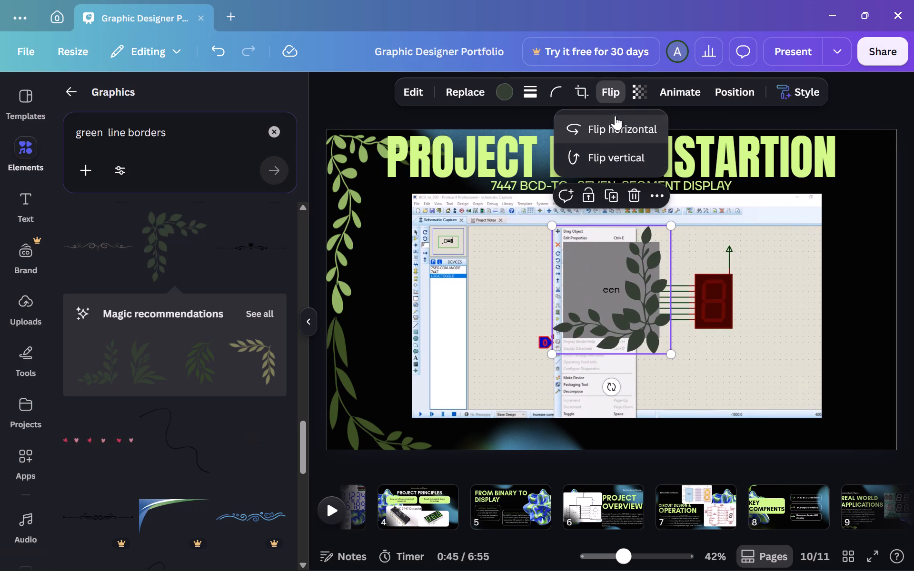
{"action": "left_click", "coordinate": [606, 95]}
{"action": "left_click_drag", "start_coordinate": [627, 320], "coordinate": [879, 431]}
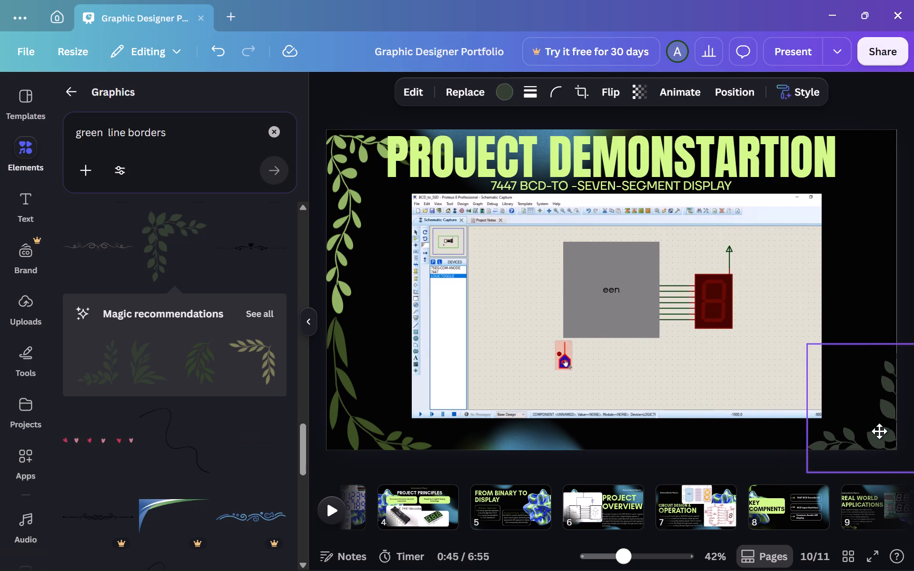
{"action": "left_click_drag", "start_coordinate": [879, 431], "coordinate": [875, 440]}
Recolour the corner leaf branch with the light lime green from the graphic colours.
{"action": "left_click", "coordinate": [507, 93]}
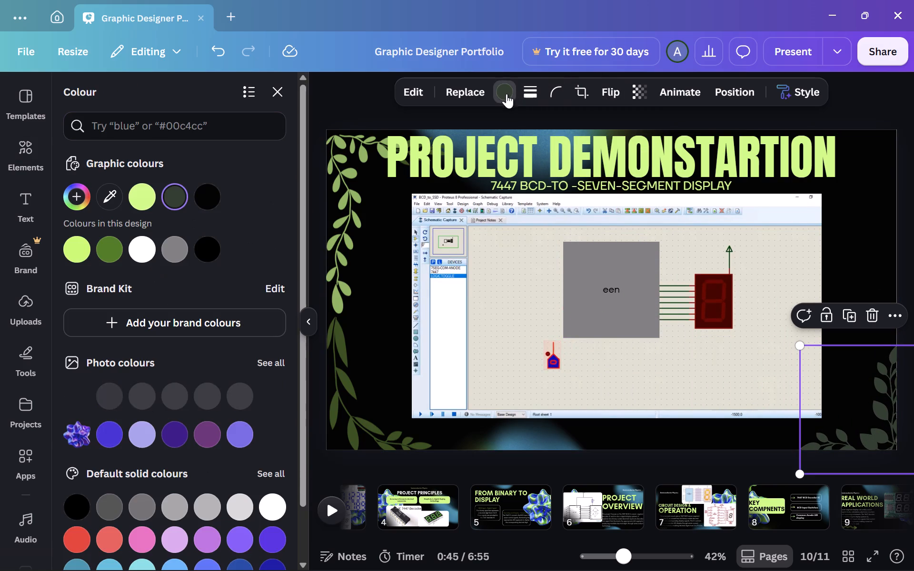
{"action": "left_click", "coordinate": [139, 195]}
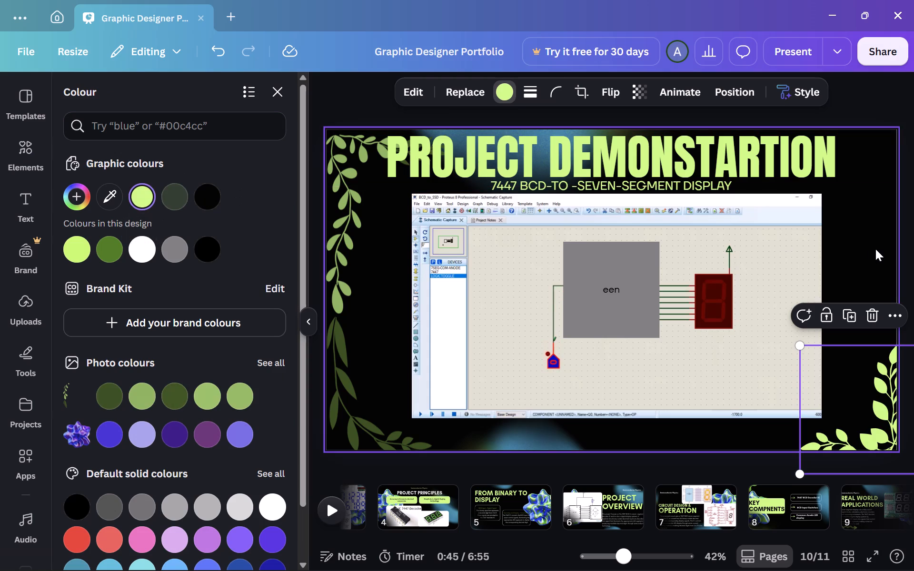
{"action": "key", "text": "Escape"}
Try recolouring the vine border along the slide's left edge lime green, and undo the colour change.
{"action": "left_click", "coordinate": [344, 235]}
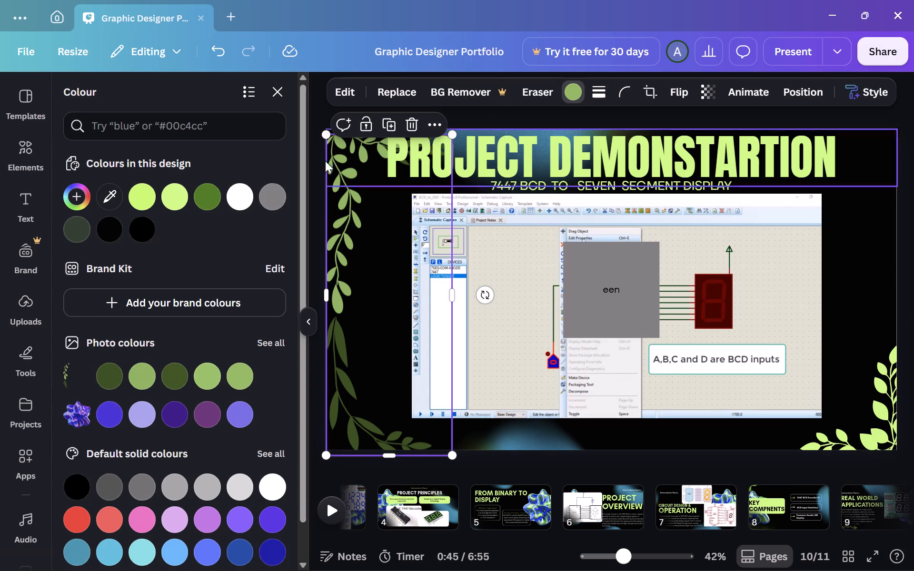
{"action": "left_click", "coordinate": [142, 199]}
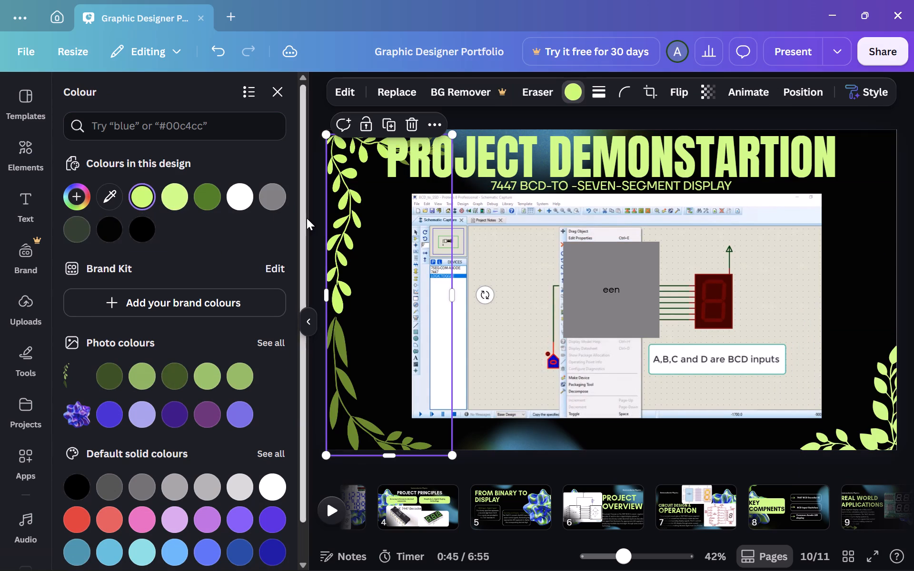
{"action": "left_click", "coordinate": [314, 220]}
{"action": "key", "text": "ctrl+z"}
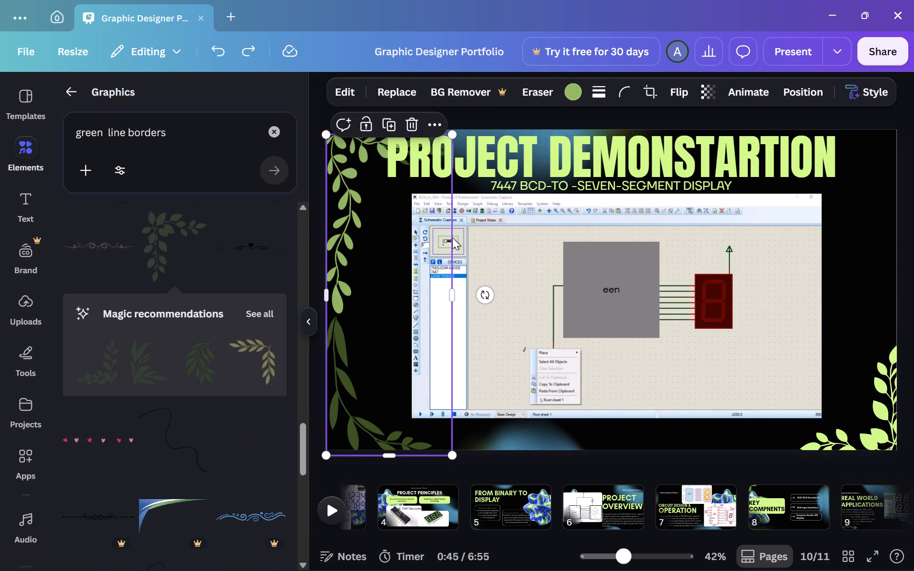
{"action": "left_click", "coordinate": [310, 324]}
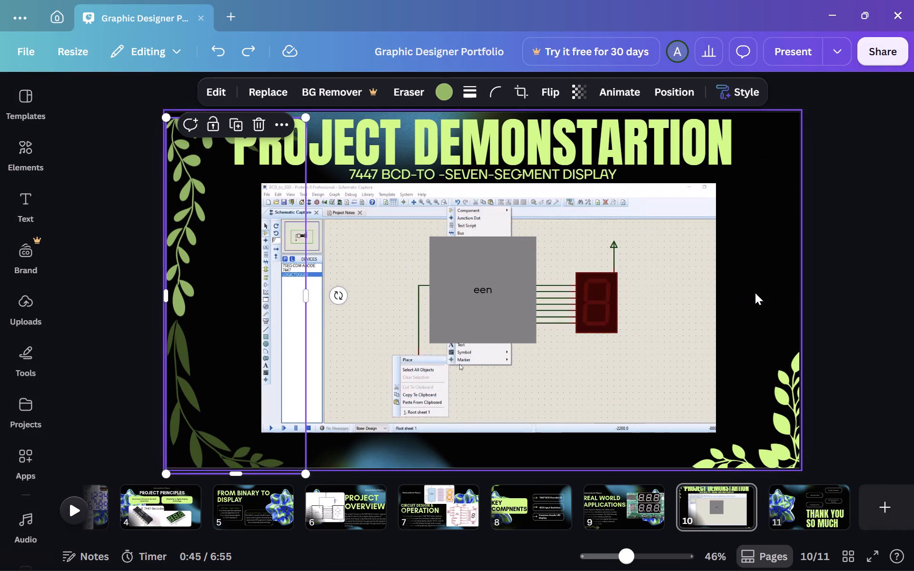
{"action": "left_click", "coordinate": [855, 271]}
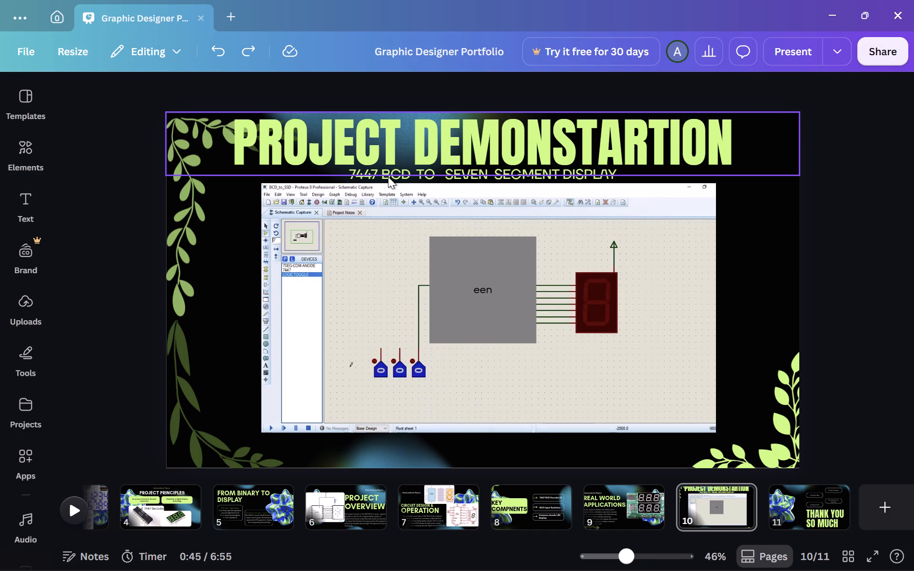
Go to the THANK YOU SO MUCH slide on page 11.
{"action": "key", "text": "Right"}
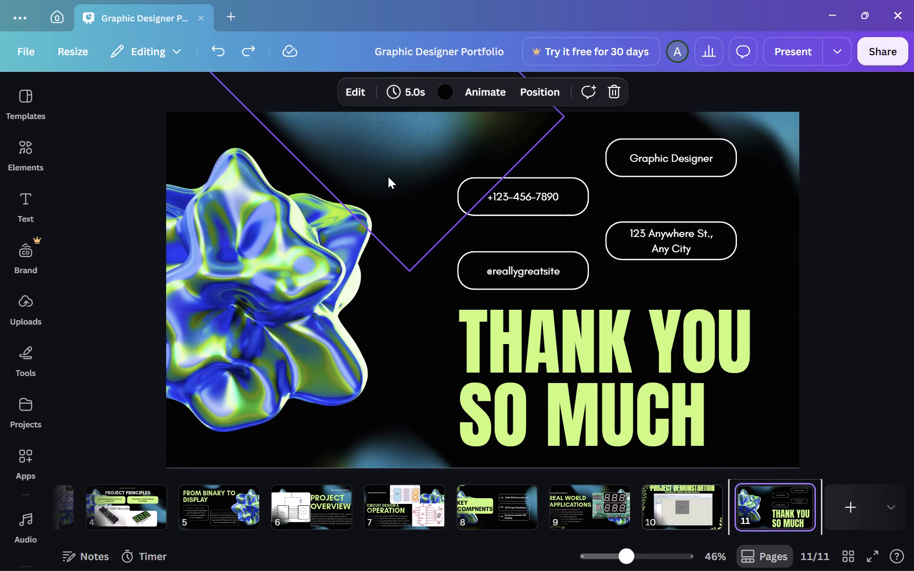